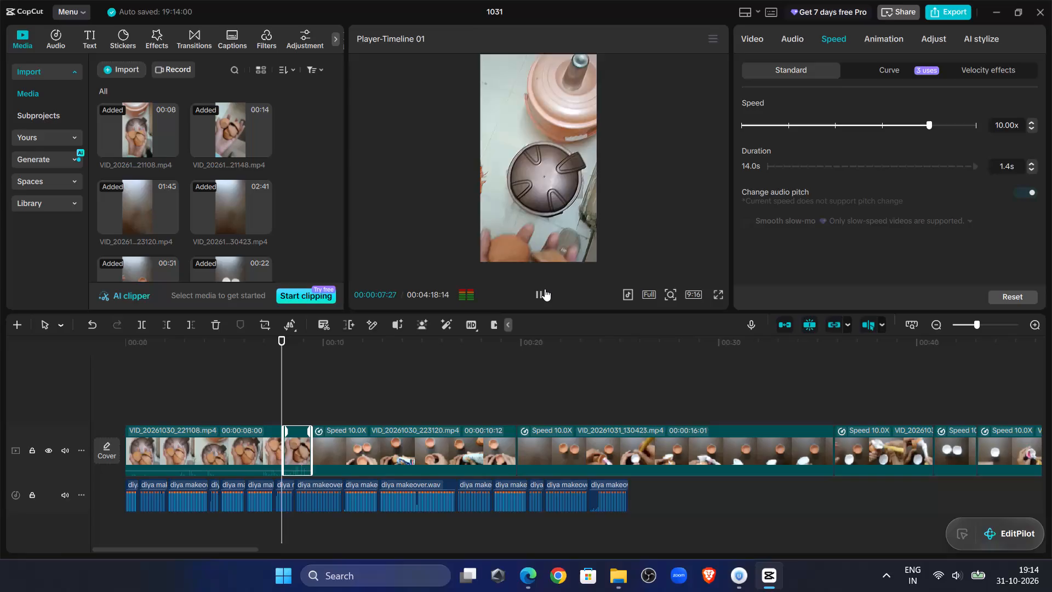
Delete the opening clip VID_20261030_221108.mp4 from the start of the timeline.
left_click(545, 289)
left_click(206, 451)
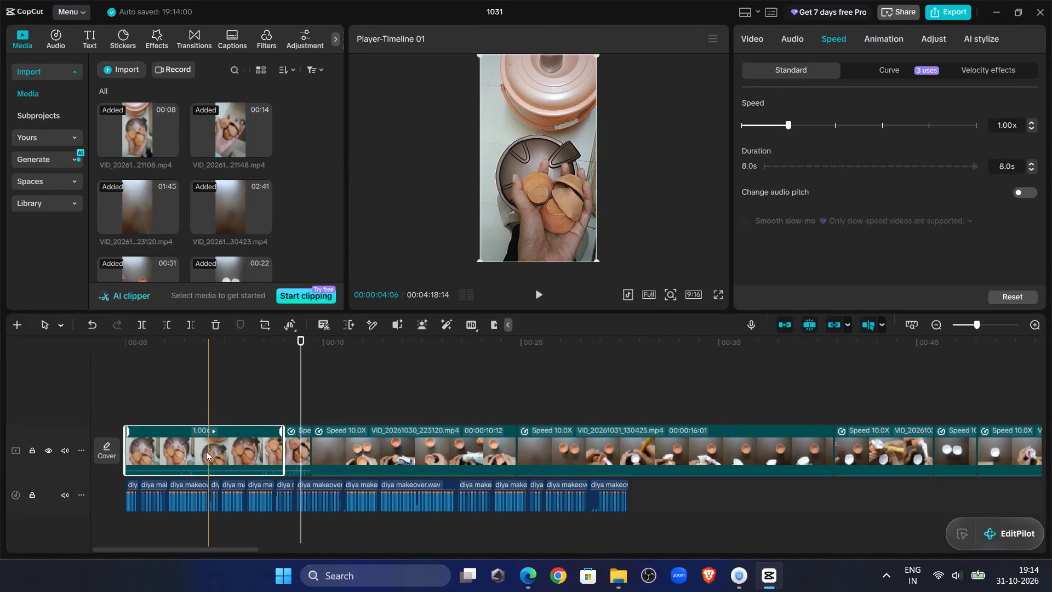
key("Delete")
Play back the opening from the start and examine the transition between the first and second clips.
left_click(173, 390)
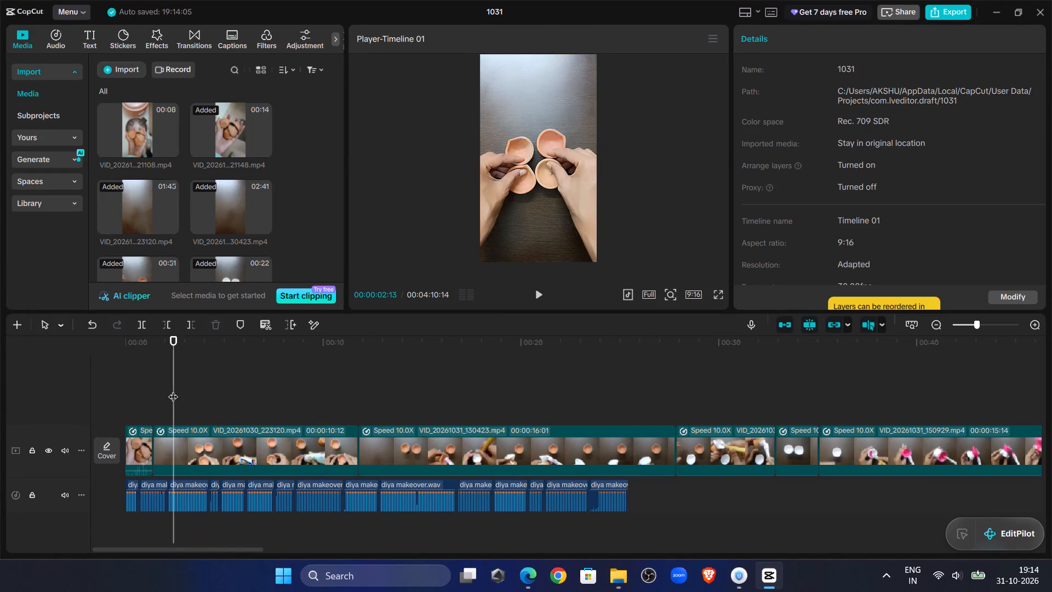
left_click_drag(171, 389, 45, 383)
left_click(538, 300)
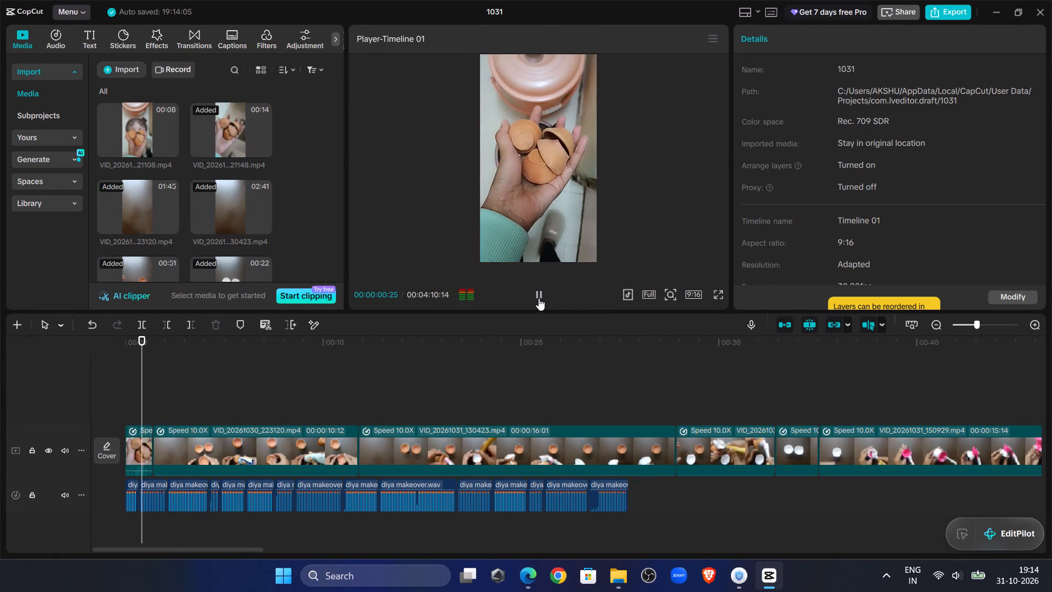
left_click(539, 298)
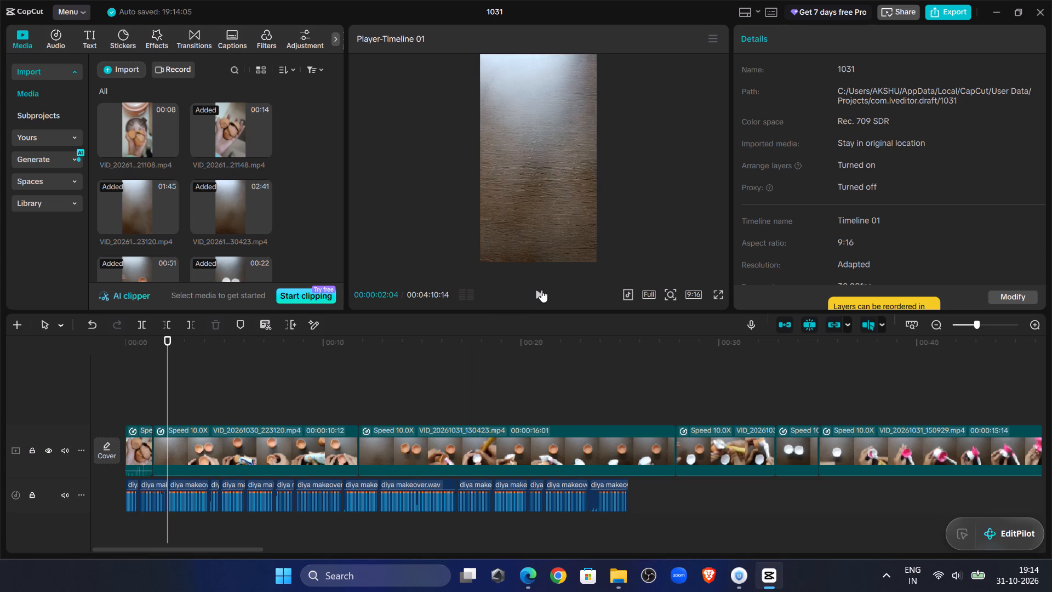
double_click(543, 289)
left_click(158, 384)
left_click_drag(158, 384, 174, 391)
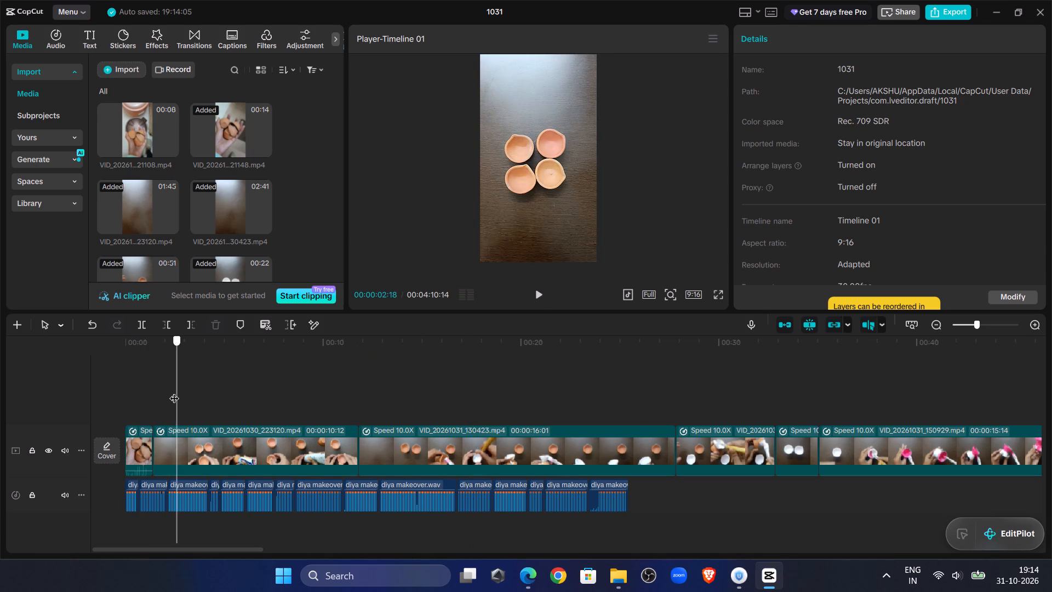
left_click_drag(174, 391, 166, 389)
Mute the short first video clip by lowering its volume to -∞ dB.
left_click(134, 441)
left_click(799, 37)
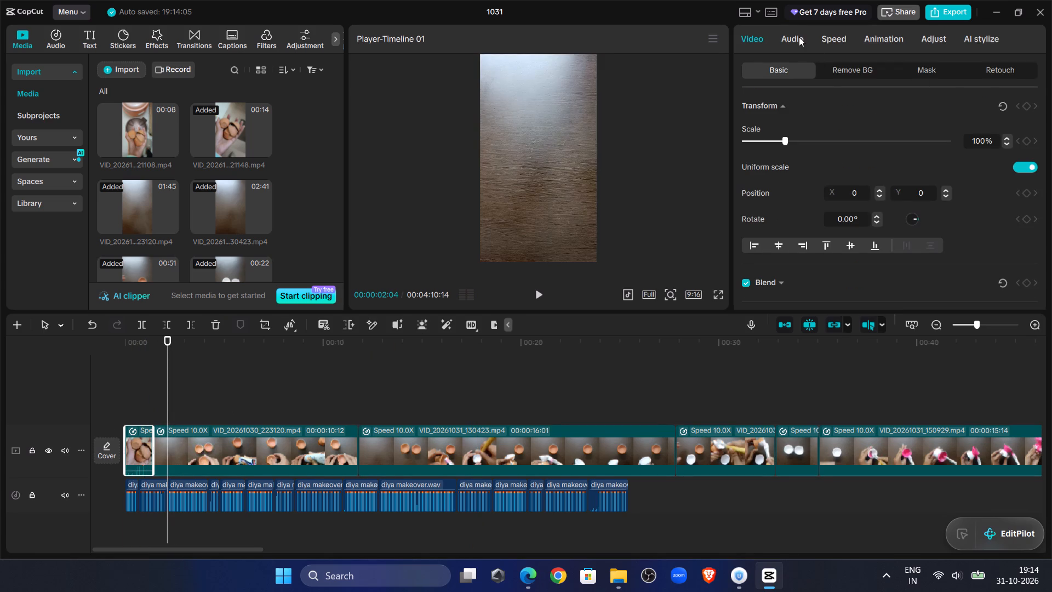
left_click_drag(895, 140, 302, 135)
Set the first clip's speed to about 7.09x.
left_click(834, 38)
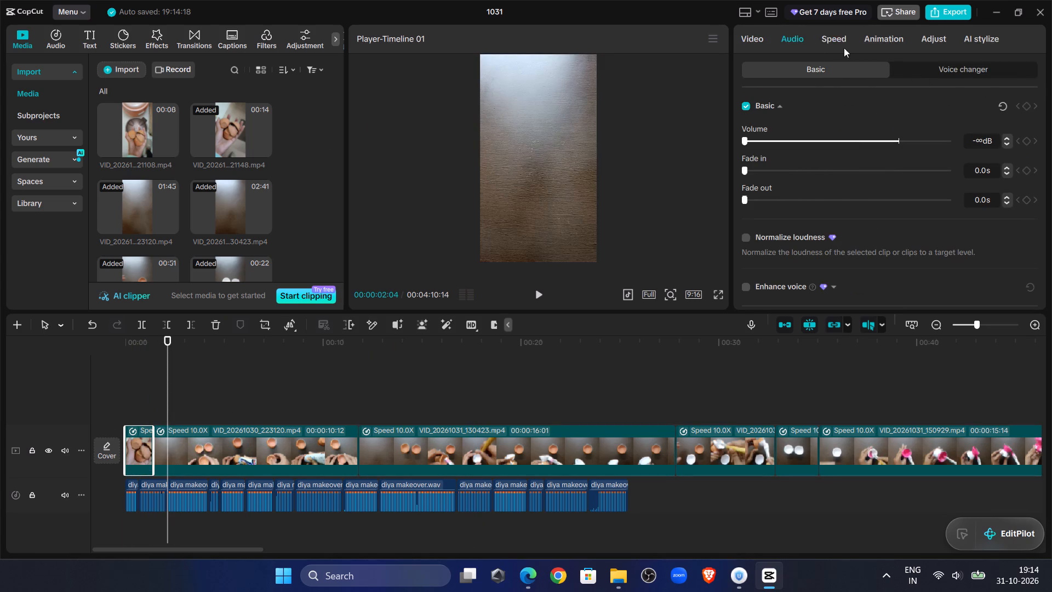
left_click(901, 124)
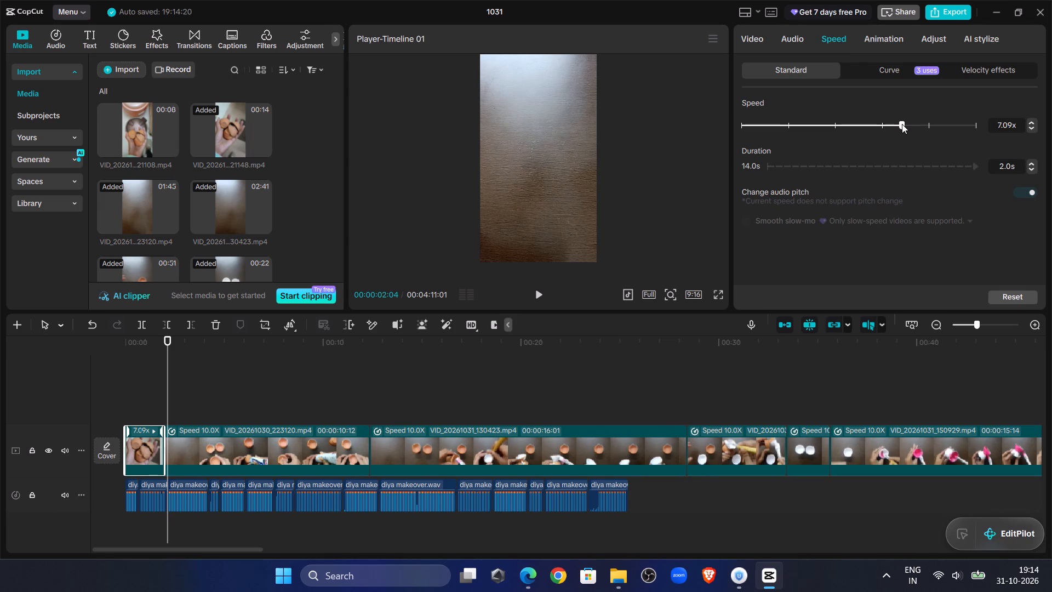
Play back the opening repeatedly to check the first clip's timing against the voiceover audio.
left_click_drag(168, 345, 0, 341)
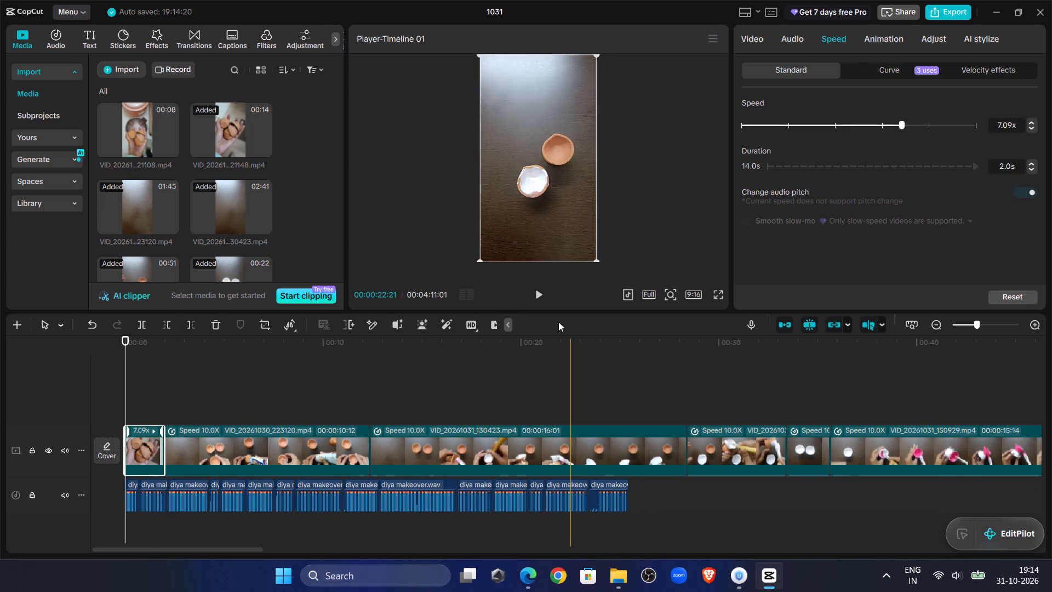
left_click(540, 299)
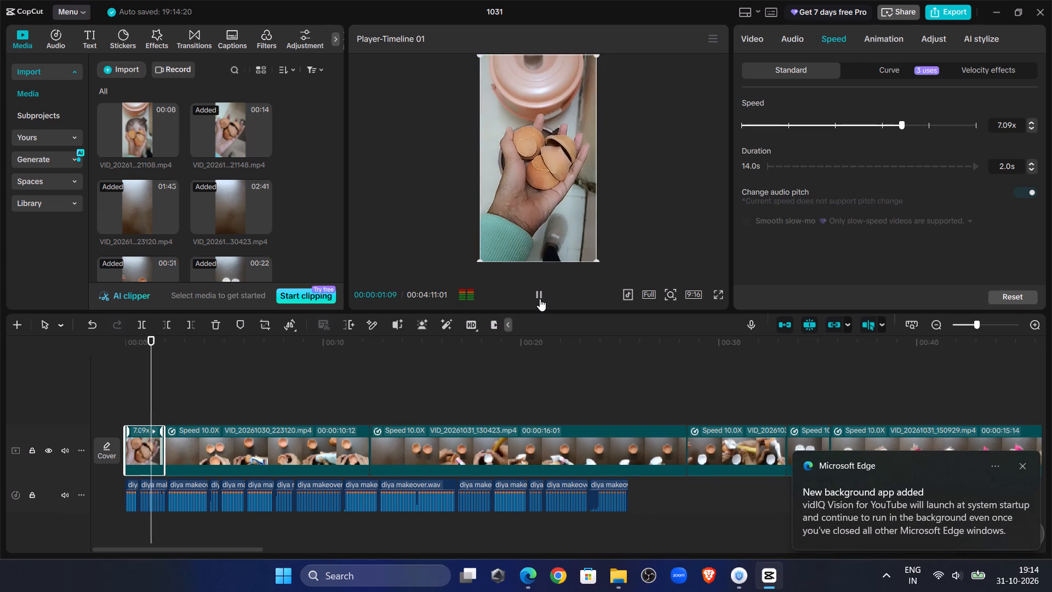
left_click(538, 298)
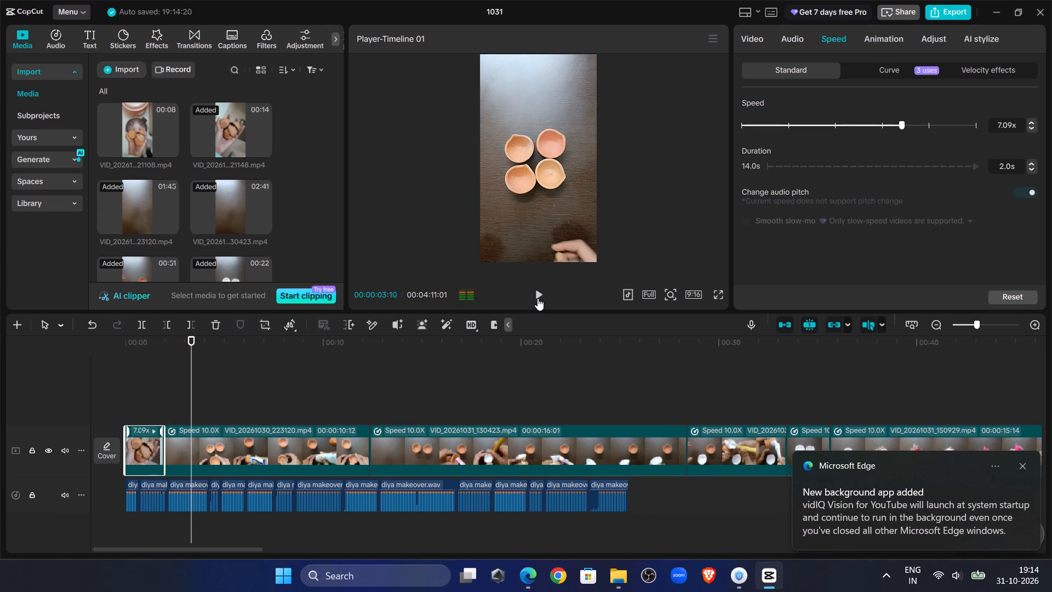
left_click(173, 370)
left_click_drag(173, 370, 104, 362)
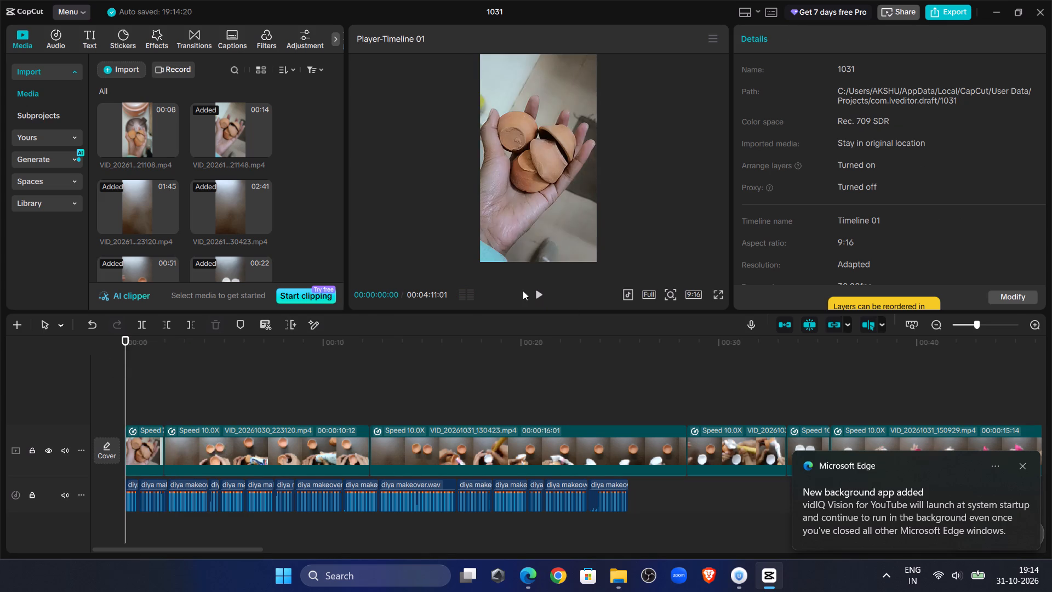
left_click(523, 291)
left_click(541, 292)
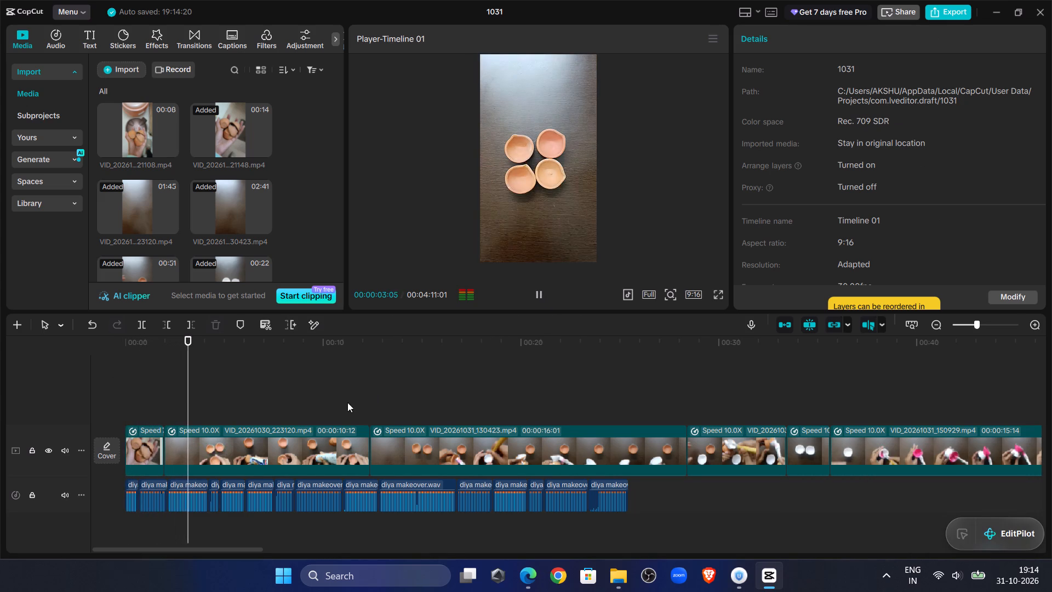
left_click(150, 380)
left_click_drag(150, 380, 170, 388)
left_click(546, 296)
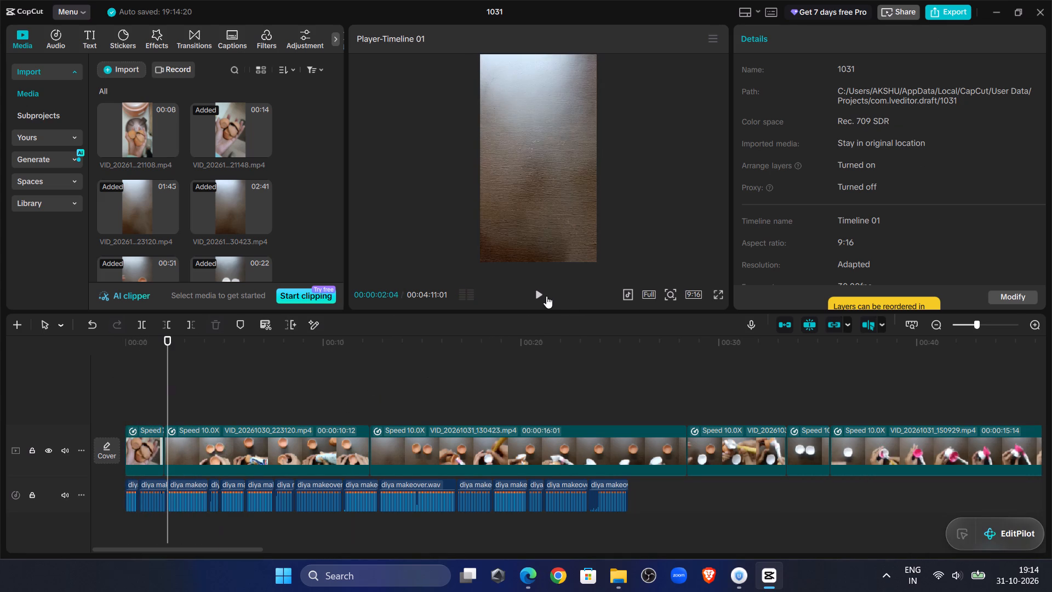
left_click(546, 296)
left_click(136, 366)
left_click(543, 295)
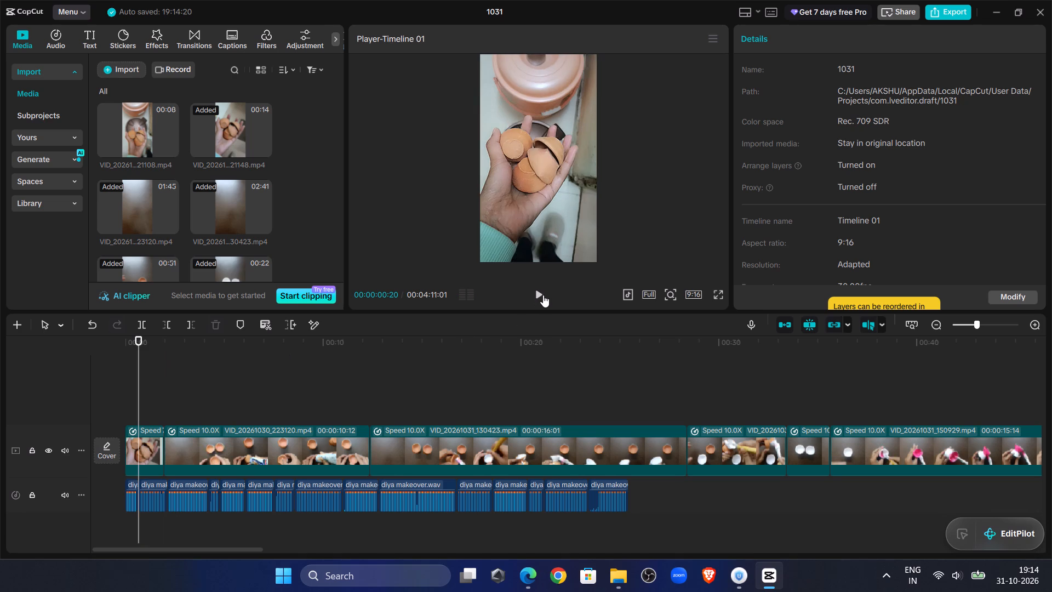
left_click(543, 295)
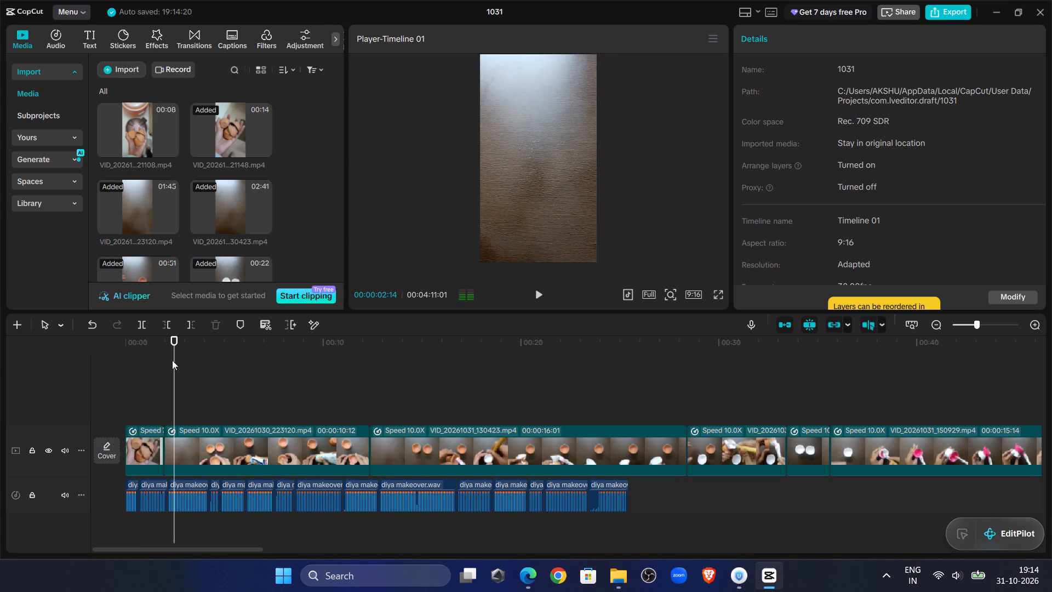
left_click(173, 401)
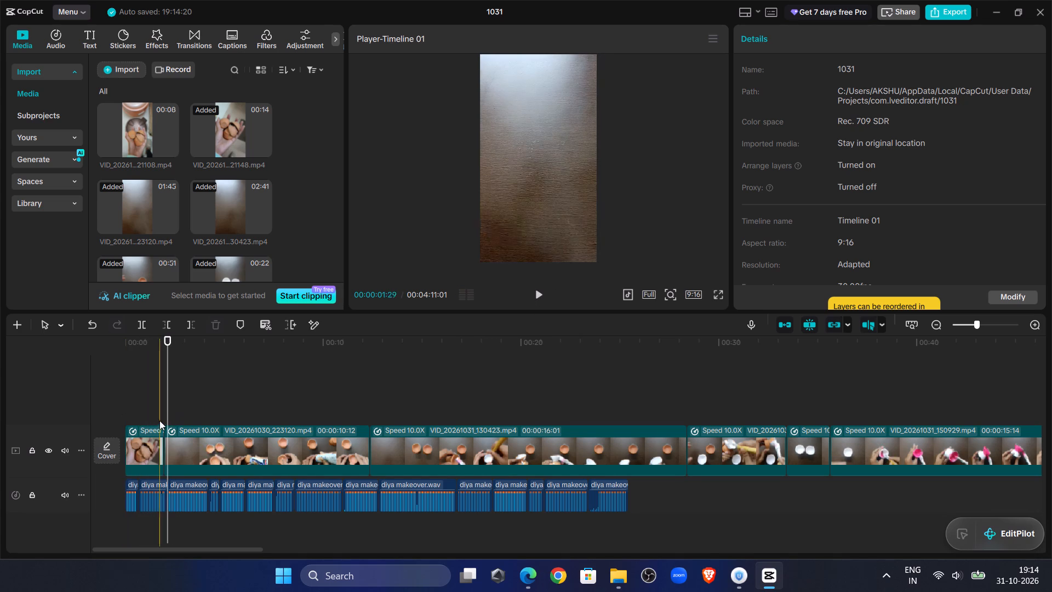
Set the first clip's speed to about 6.68x.
left_click(152, 435)
left_click(834, 37)
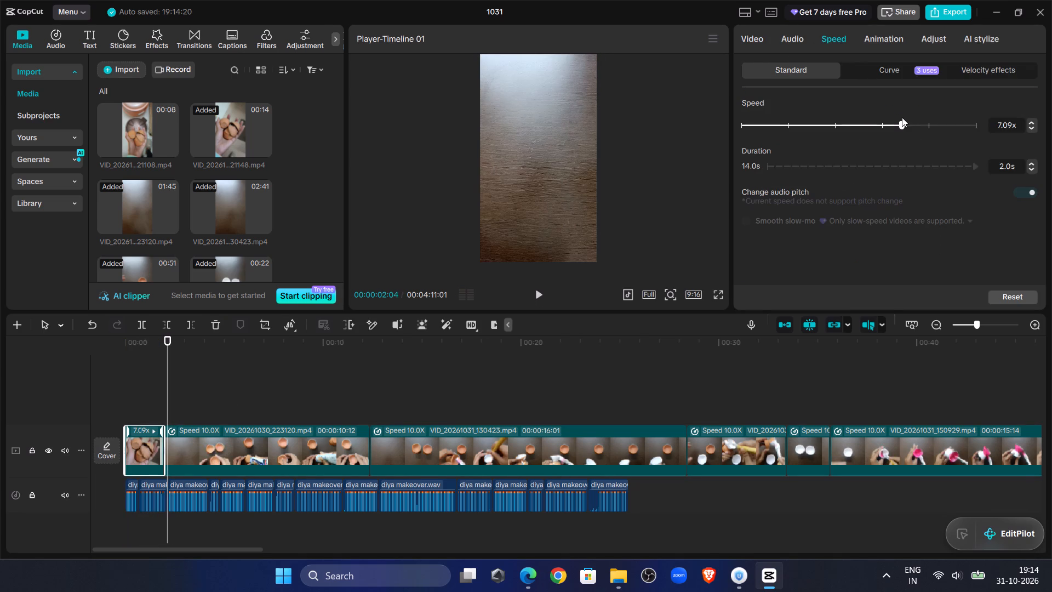
left_click(898, 125)
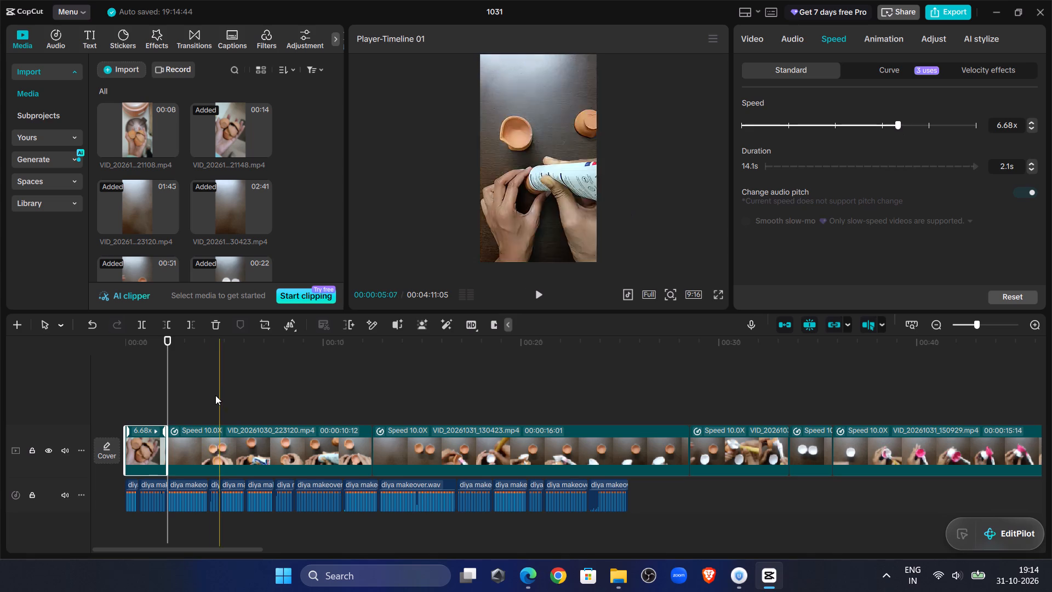
Review the join after the first clip and trim away the second clip's empty beginning up to 00:00:02:23.
left_click_drag(167, 365, 6, 343)
left_click(546, 288)
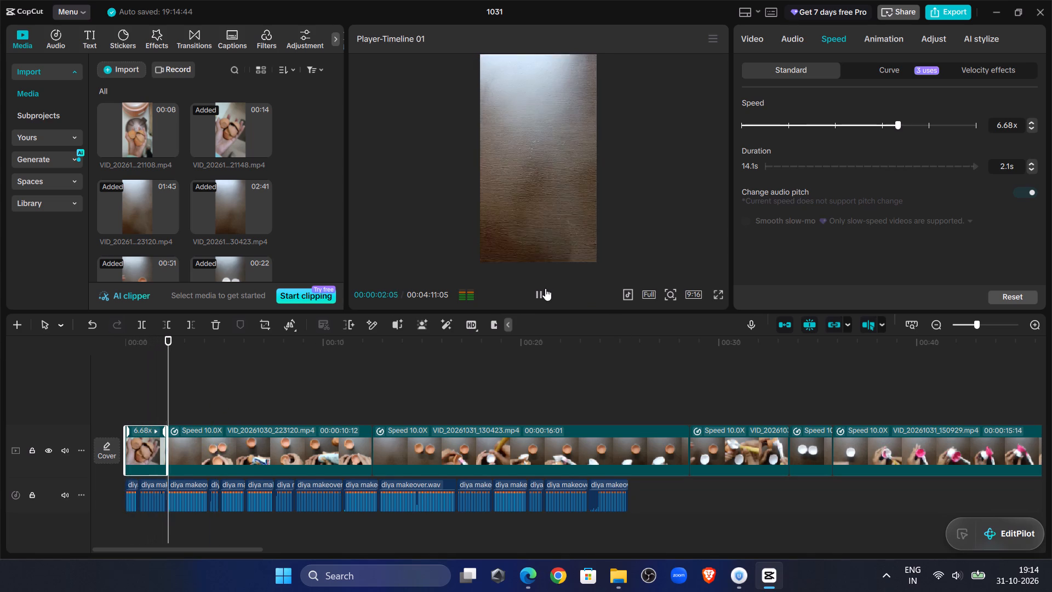
left_click(539, 298)
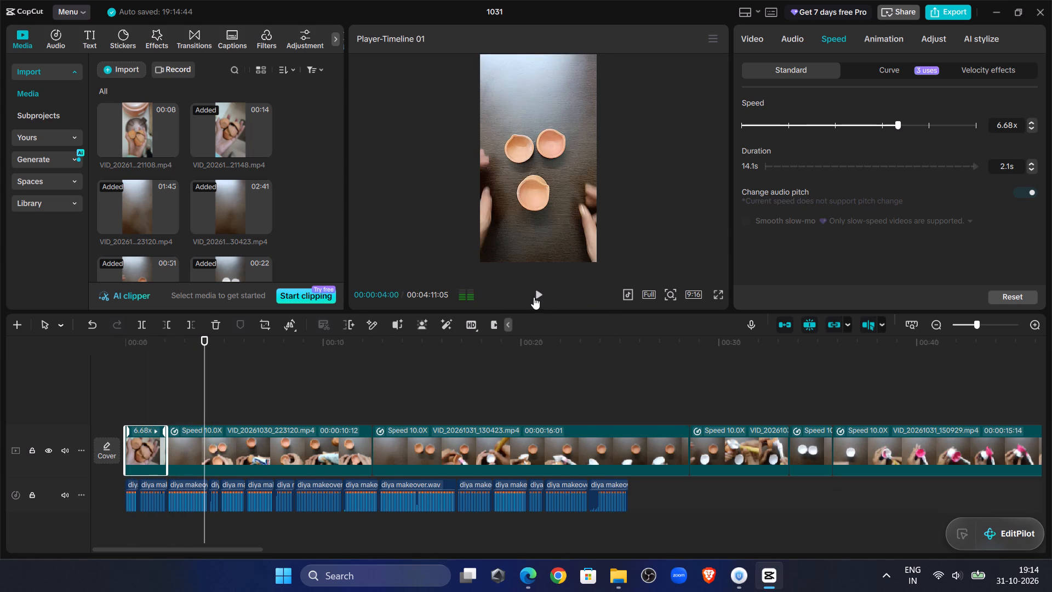
left_click(170, 374)
left_click_drag(170, 374, 190, 378)
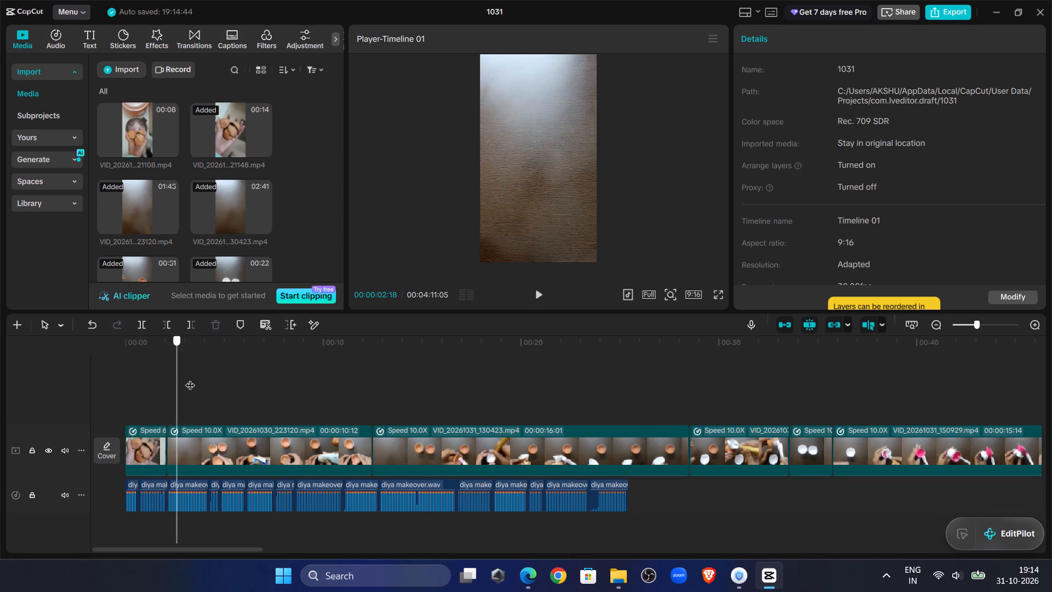
left_click_drag(190, 378, 189, 375)
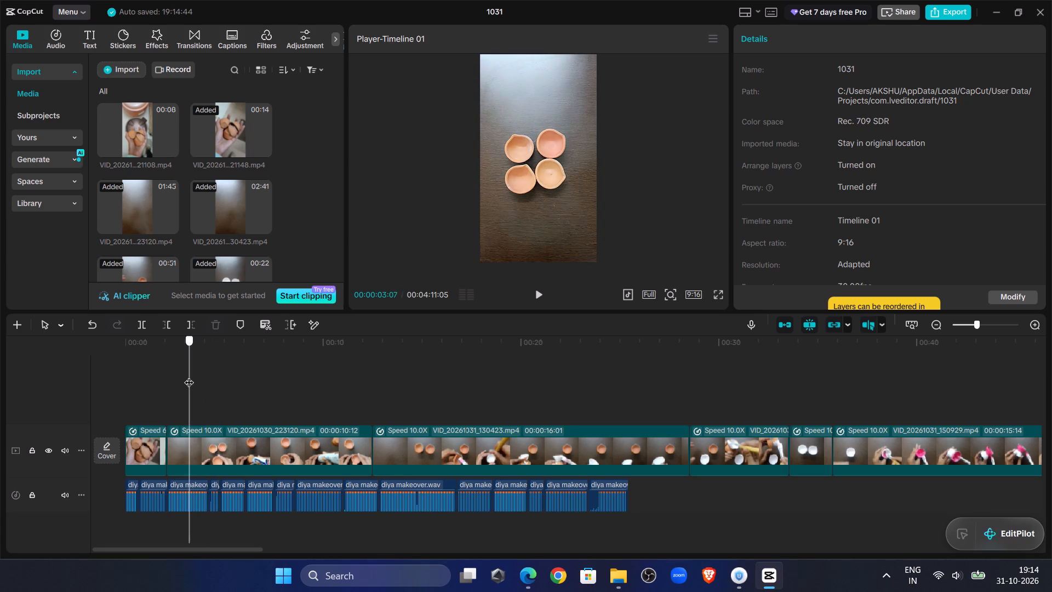
left_click_drag(189, 375, 180, 377)
left_click(200, 442)
left_click(167, 323)
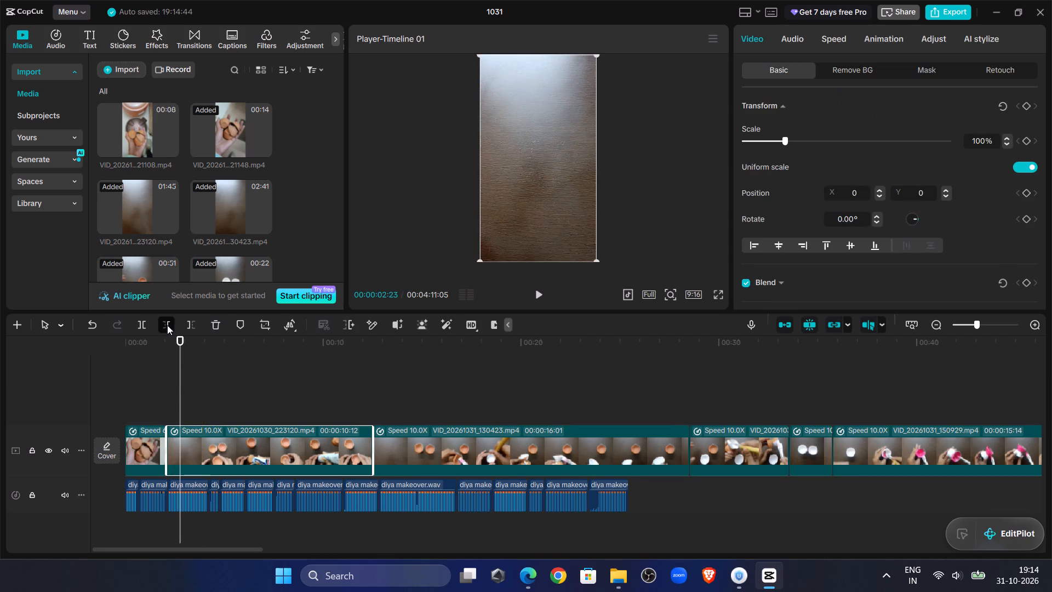
Play back from the start of the trimmed VID_20261030_223120.mp4 clip to check it against the voiceover.
left_click(165, 394)
left_click(538, 283)
left_click(538, 287)
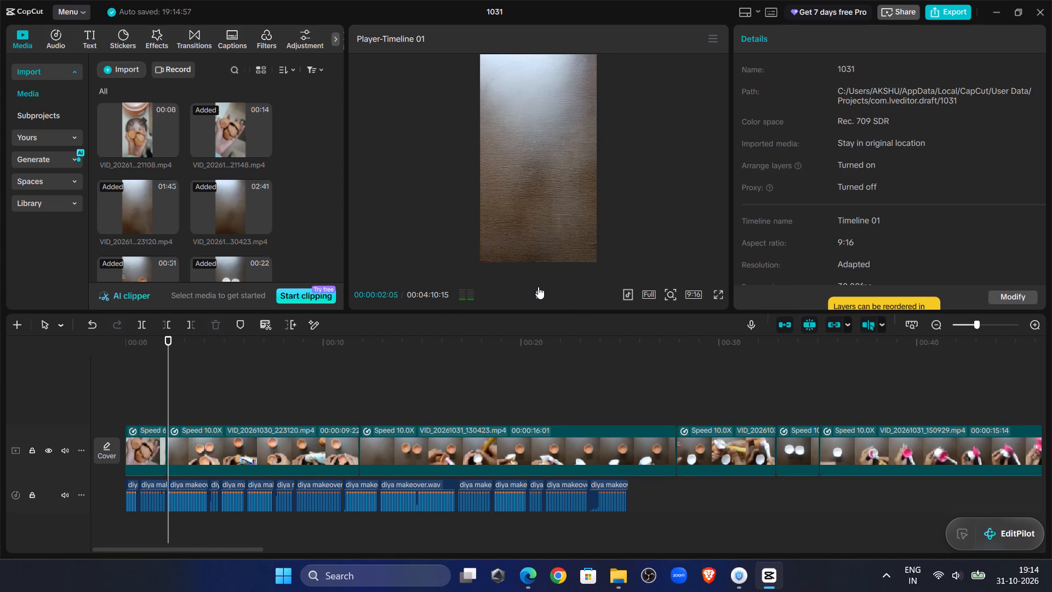
left_click(538, 287)
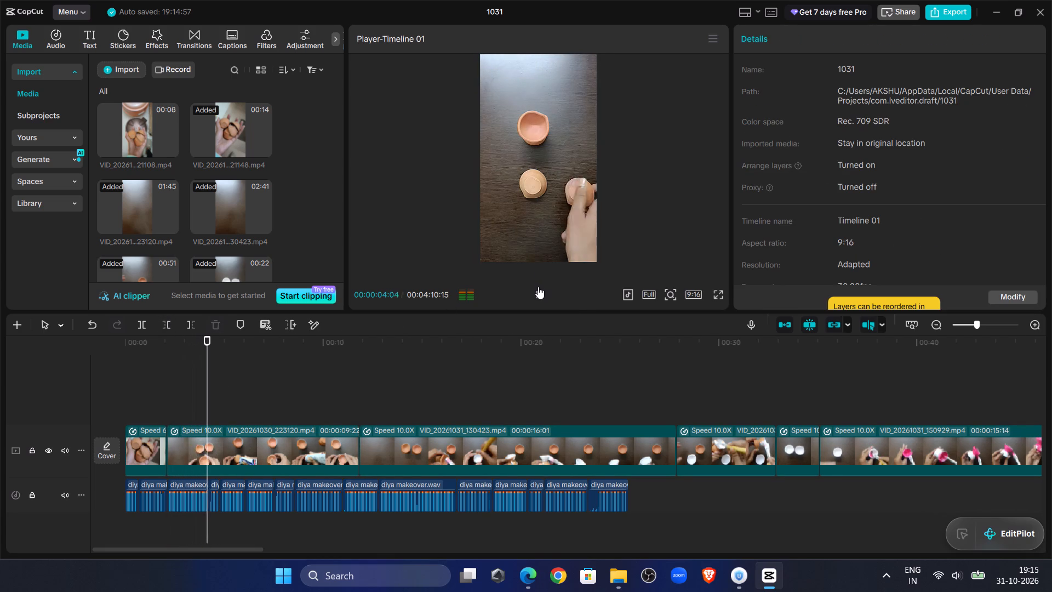
double_click(538, 287)
double_click(538, 287)
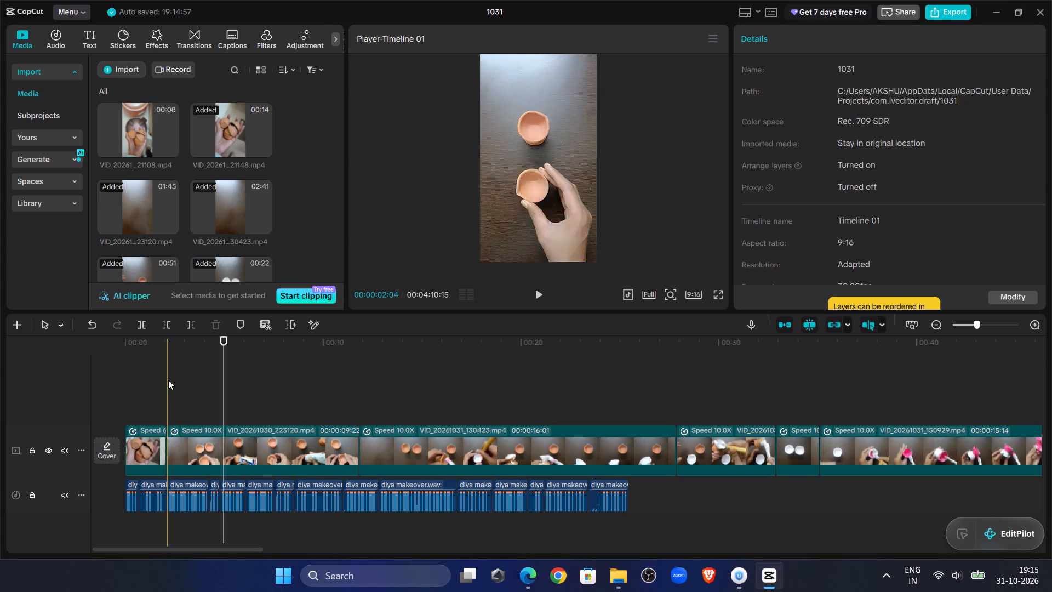
Split the VID_20261030_223120.mp4 clip at 00:00:02:24, as the hand enters the frame beside the four diyas.
left_click(168, 380)
left_click(550, 295)
left_click(547, 297)
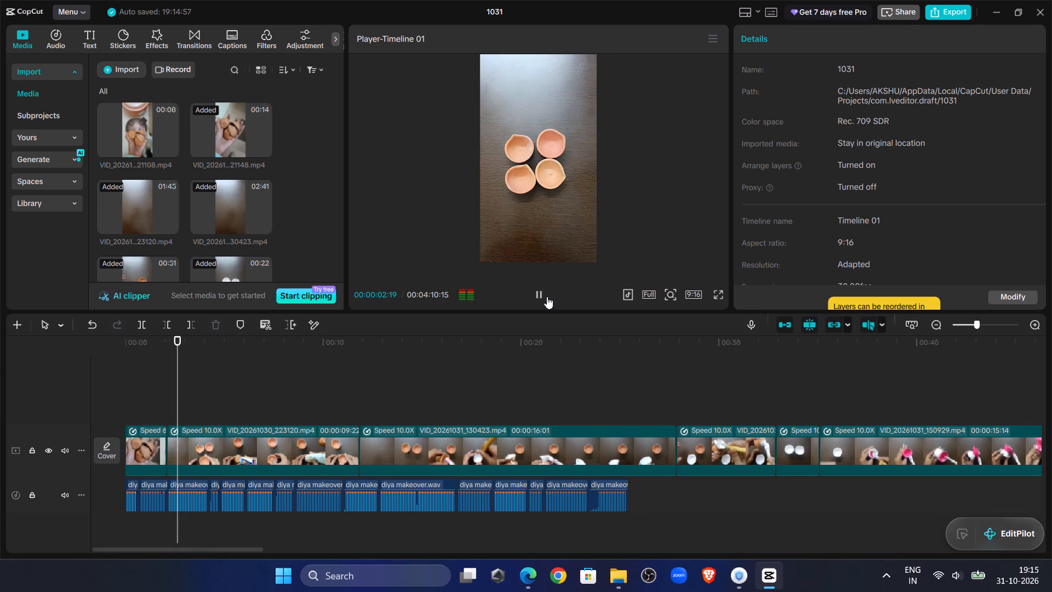
left_click(547, 297)
left_click(253, 453)
left_click(144, 322)
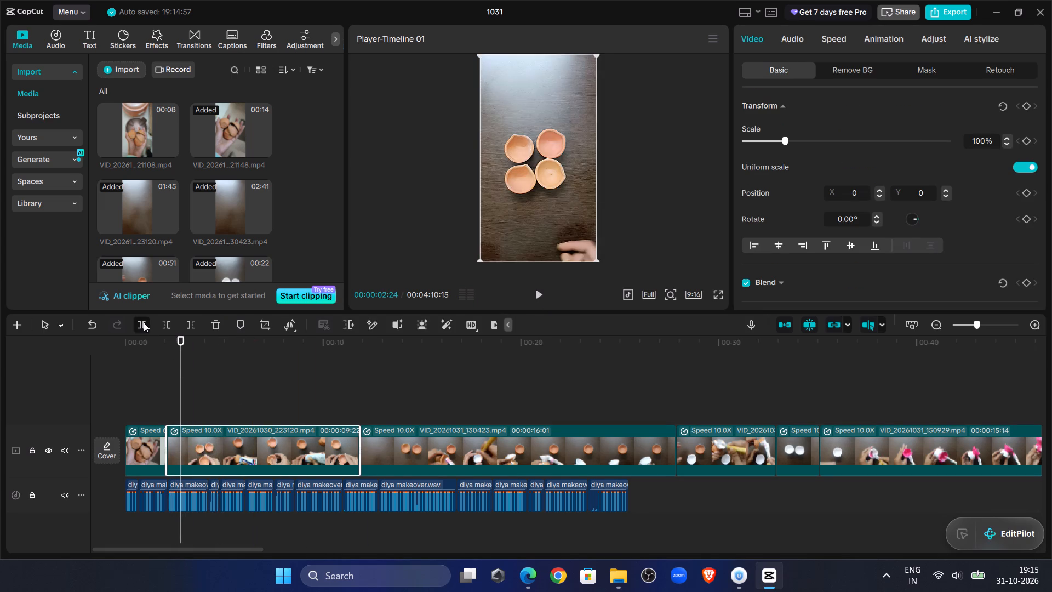
Set the speed of the longer segment after the split to about 36.58x.
left_click(844, 43)
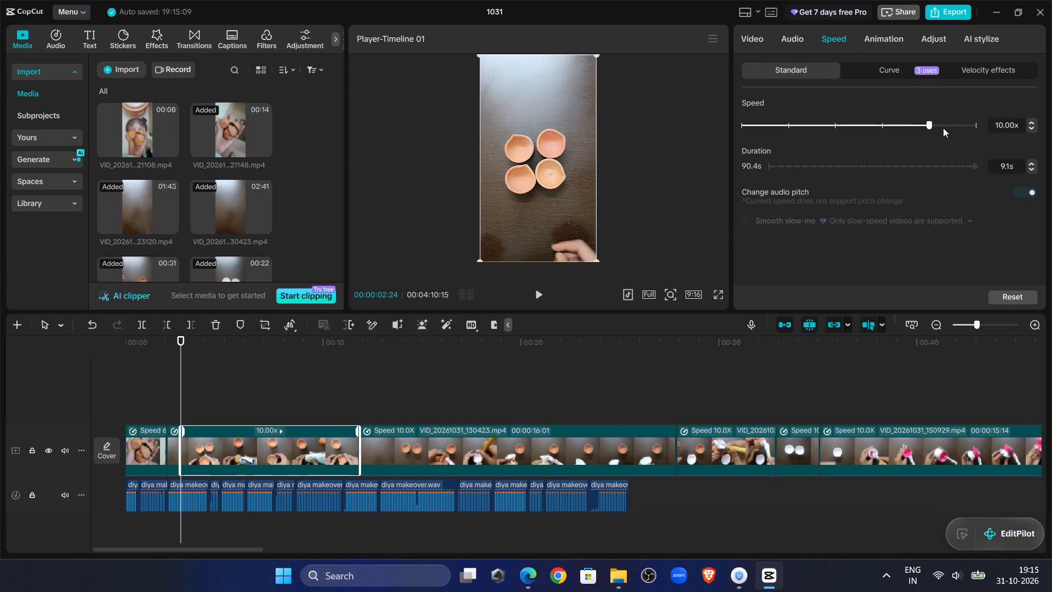
left_click(943, 128)
Play back the sped-up segment through its join with VID_20261031_130423.mp4 to check it against the voiceover.
left_click(536, 294)
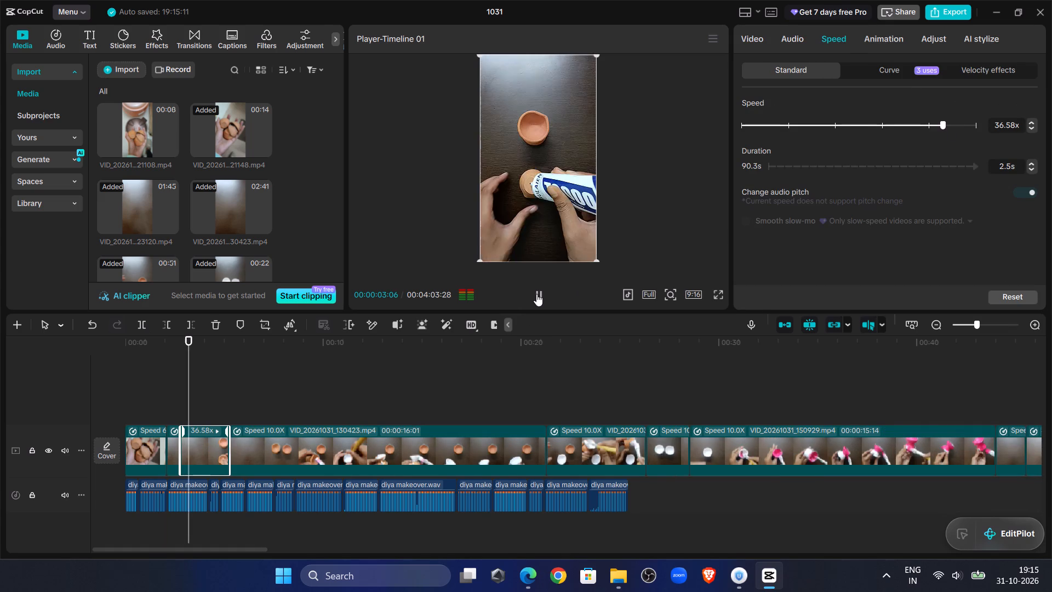
left_click(536, 294)
left_click(538, 294)
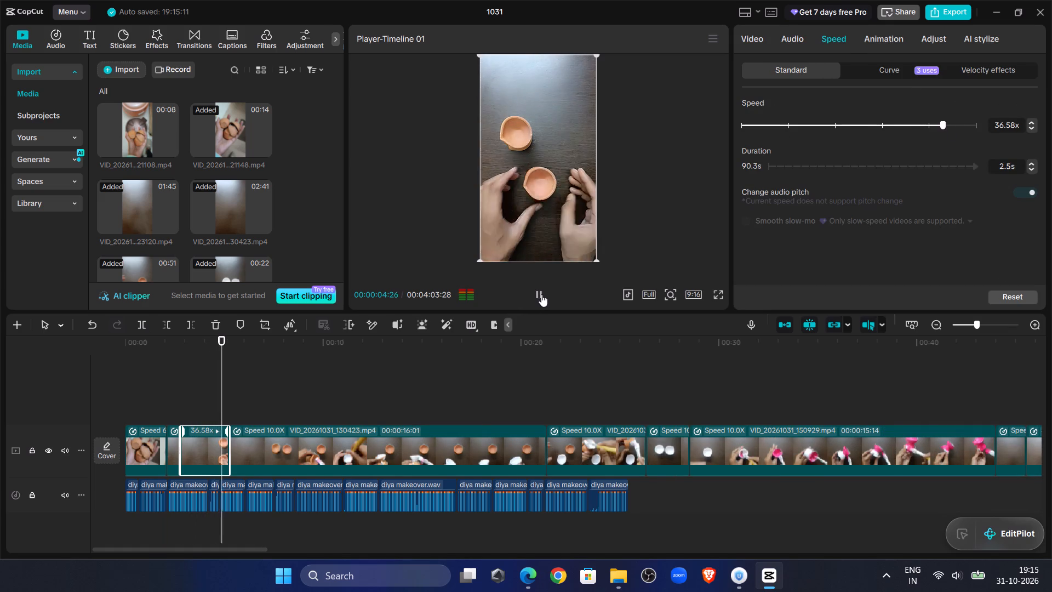
left_click(541, 294)
left_click(541, 294)
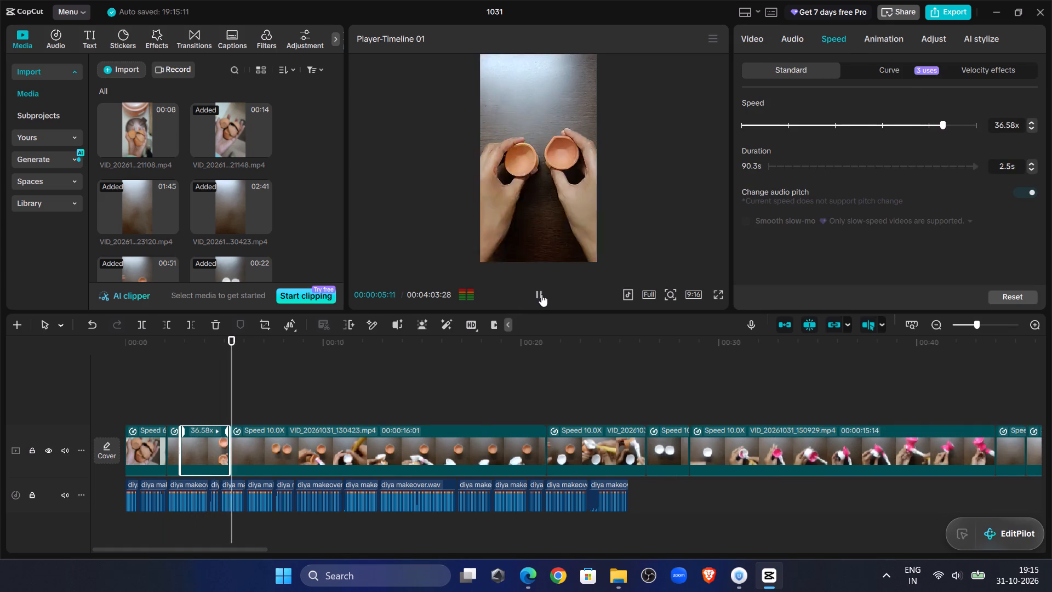
left_click(541, 294)
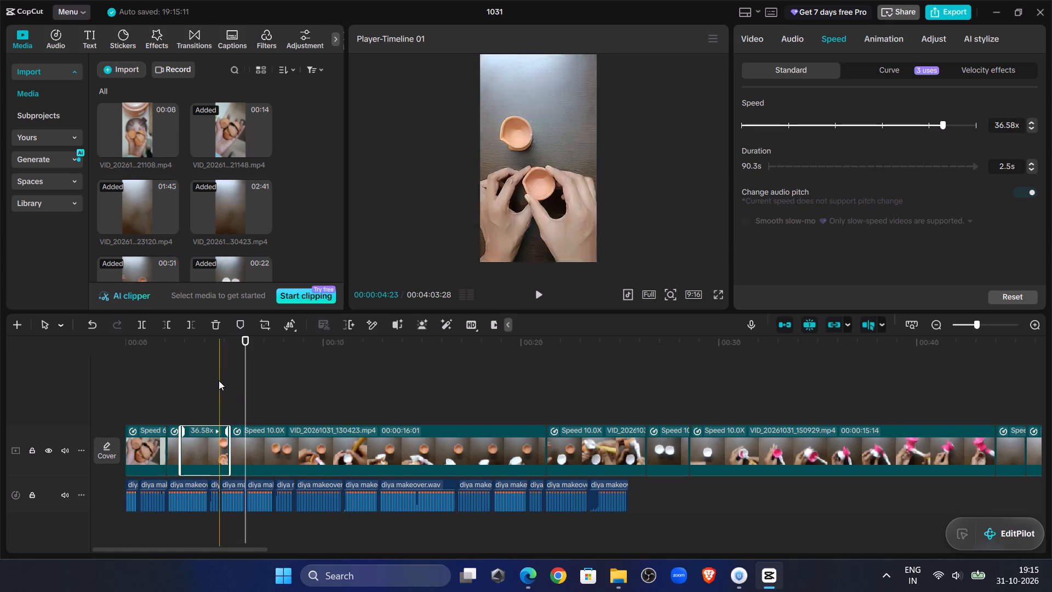
Split VID_20261031_130423.mp4 at 00:00:06:08, where the two unpainted diyas sit alone on the table.
left_click(215, 380)
left_click(535, 298)
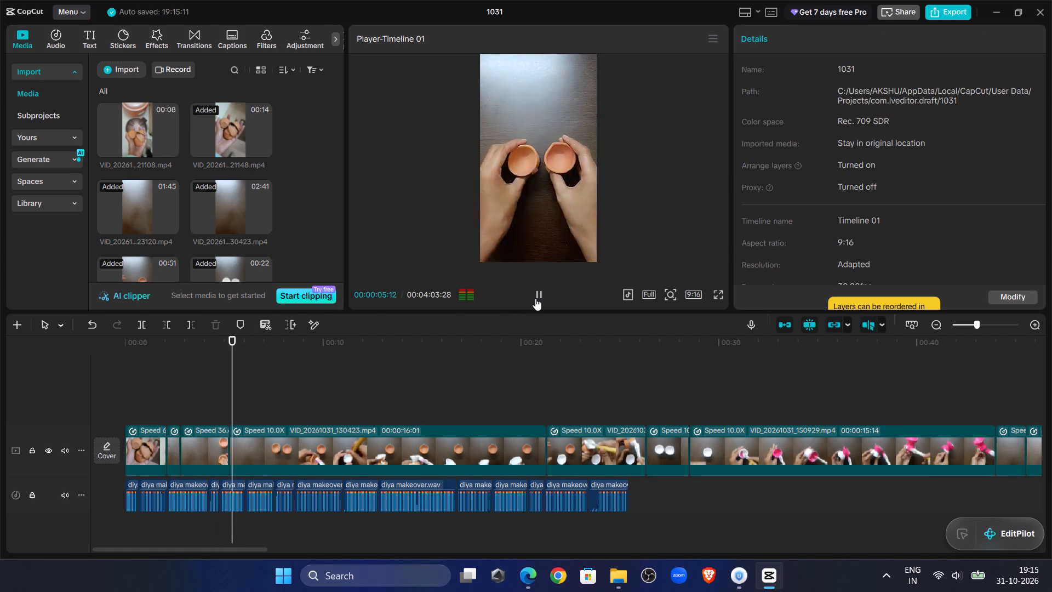
left_click(536, 298)
double_click(536, 298)
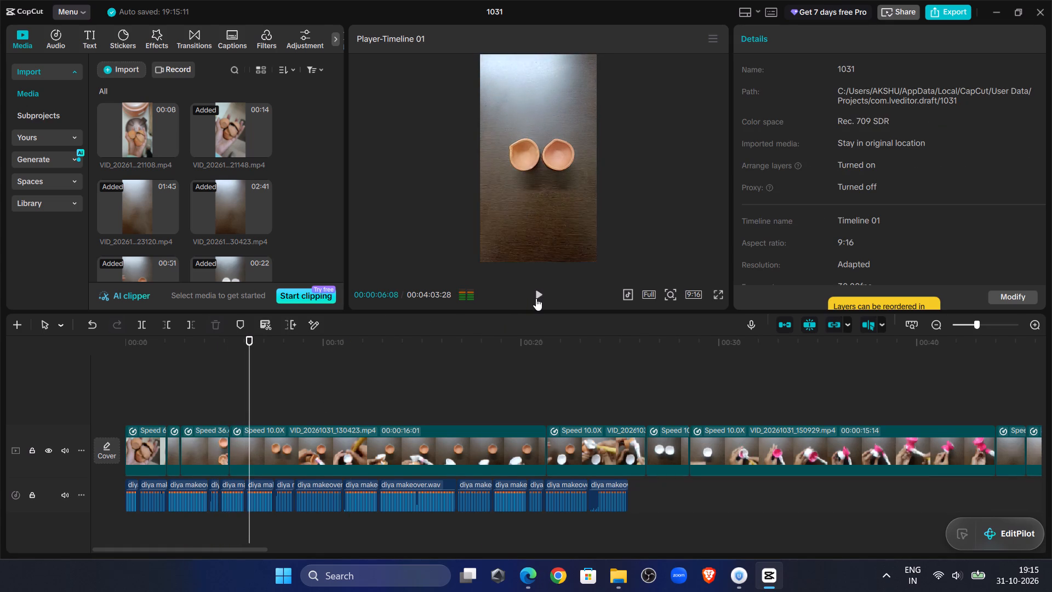
left_click(360, 431)
left_click(156, 325)
left_click(149, 325)
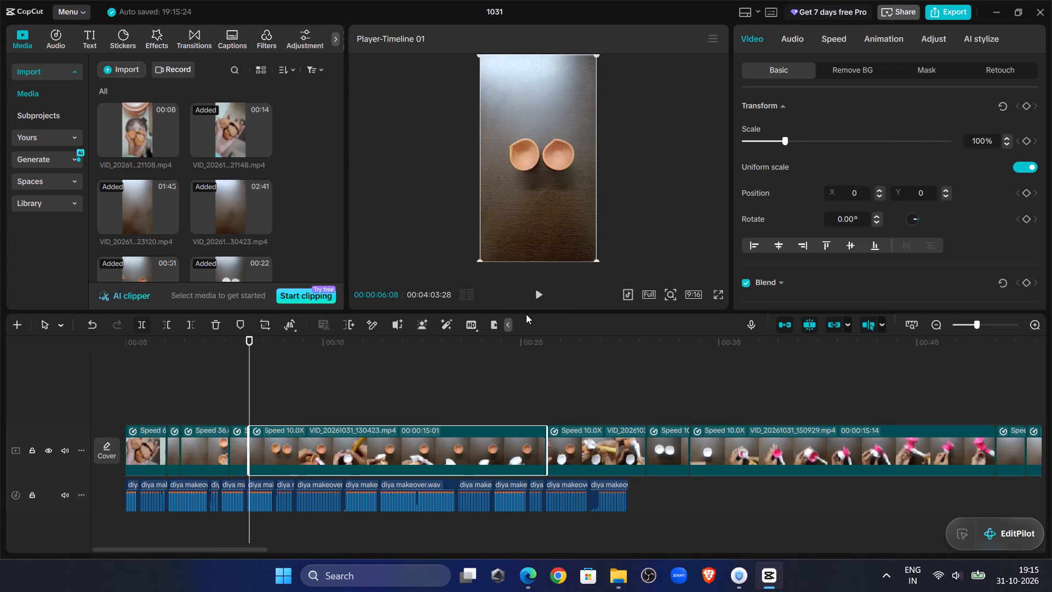
Trim away the start of the segment after the split up to 00:00:08:17, where the hand holds up the unpainted diya.
left_click(540, 298)
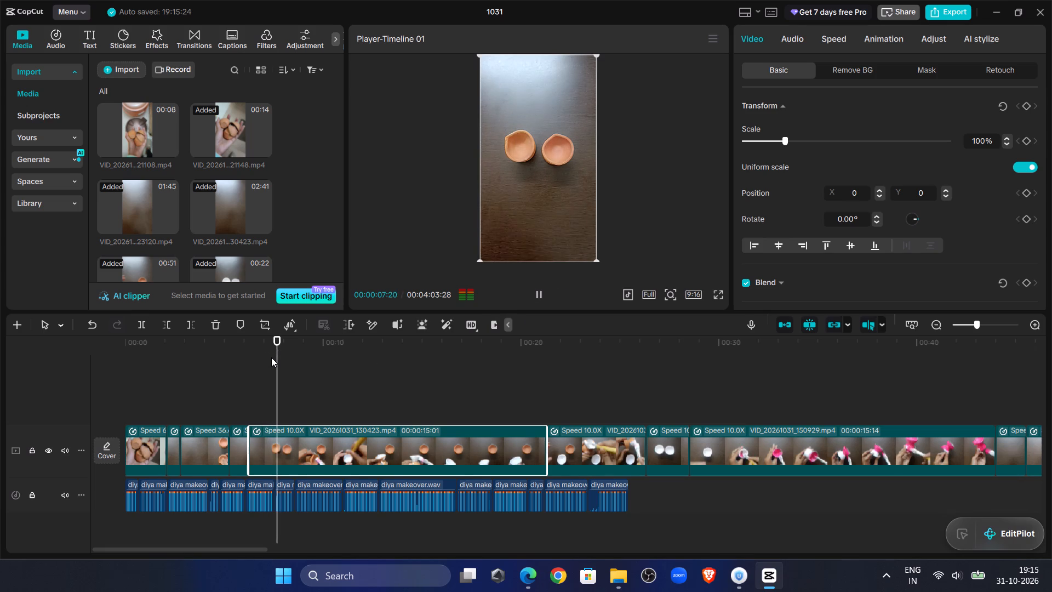
left_click(318, 362)
left_click_drag(318, 362, 306, 361)
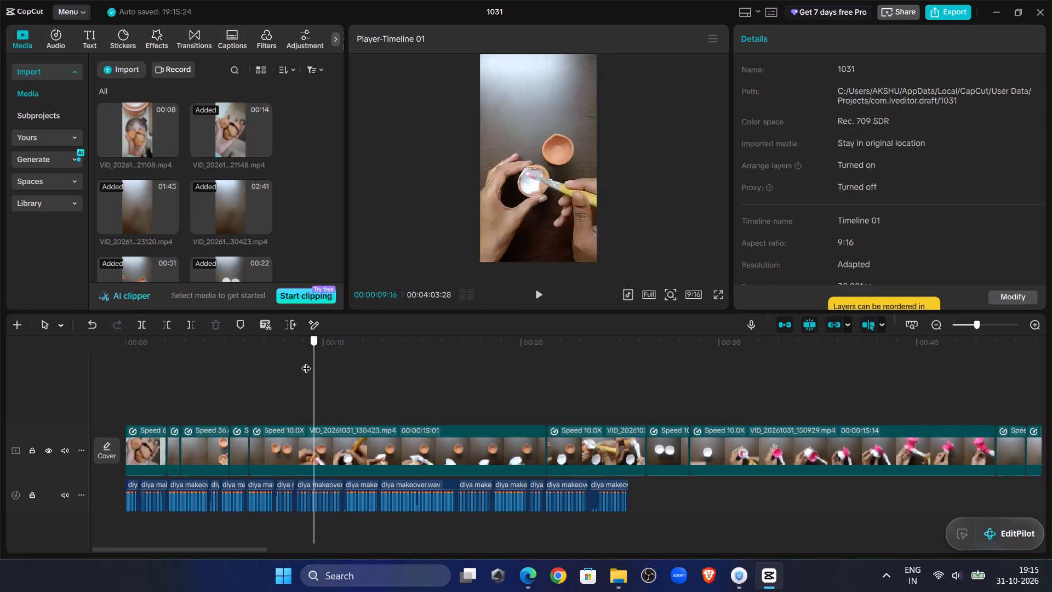
left_click_drag(306, 361, 294, 365)
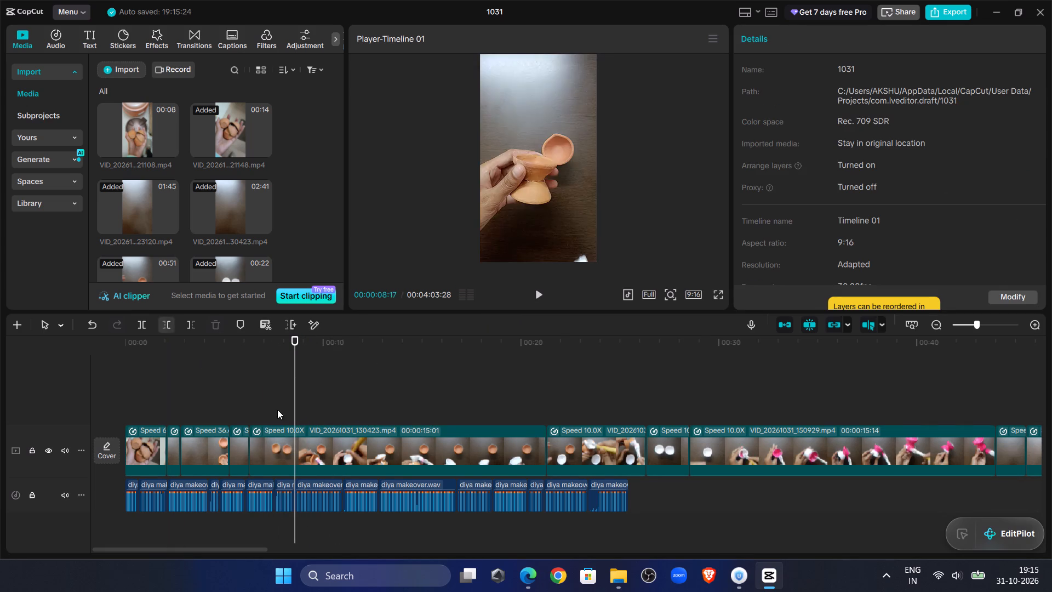
left_click(296, 440)
left_click(166, 320)
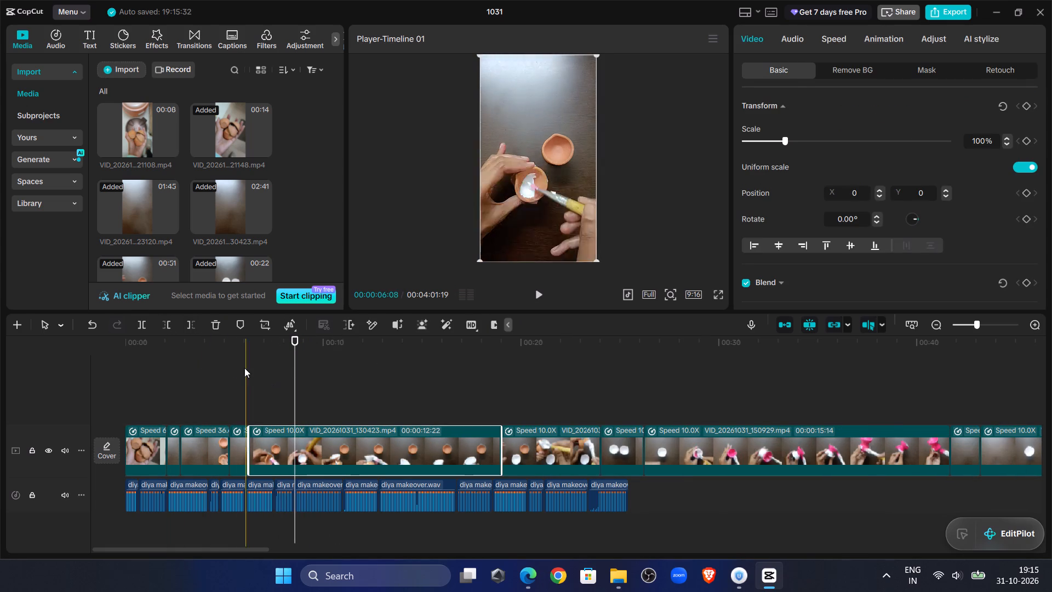
Review the new join and split the trimmed VID_20261031_130423.mp4 segment at 00:00:06:22, during painting inside the diya.
left_click(226, 369)
left_click(535, 301)
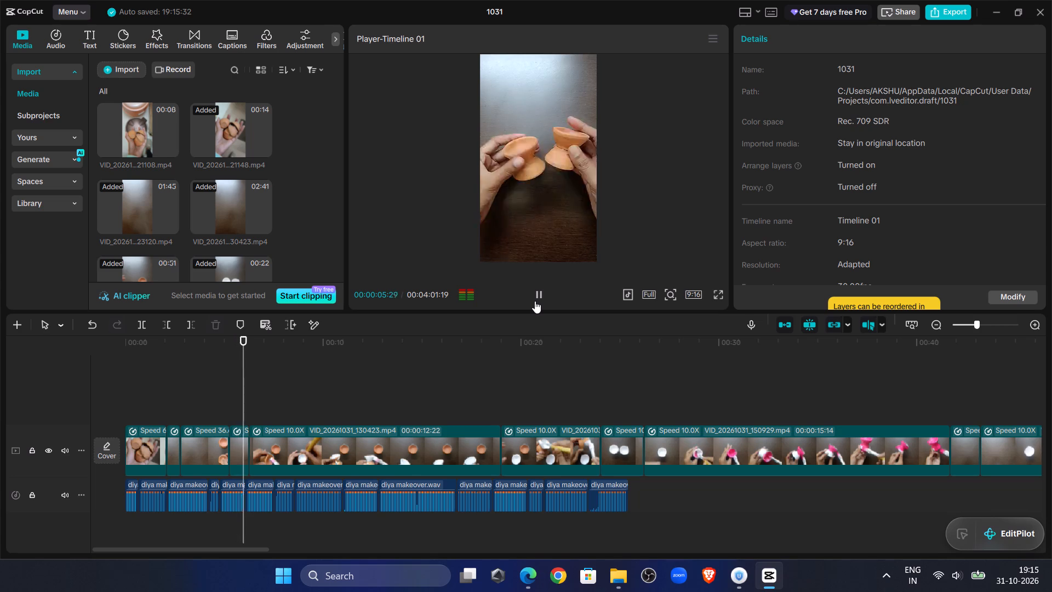
left_click(535, 301)
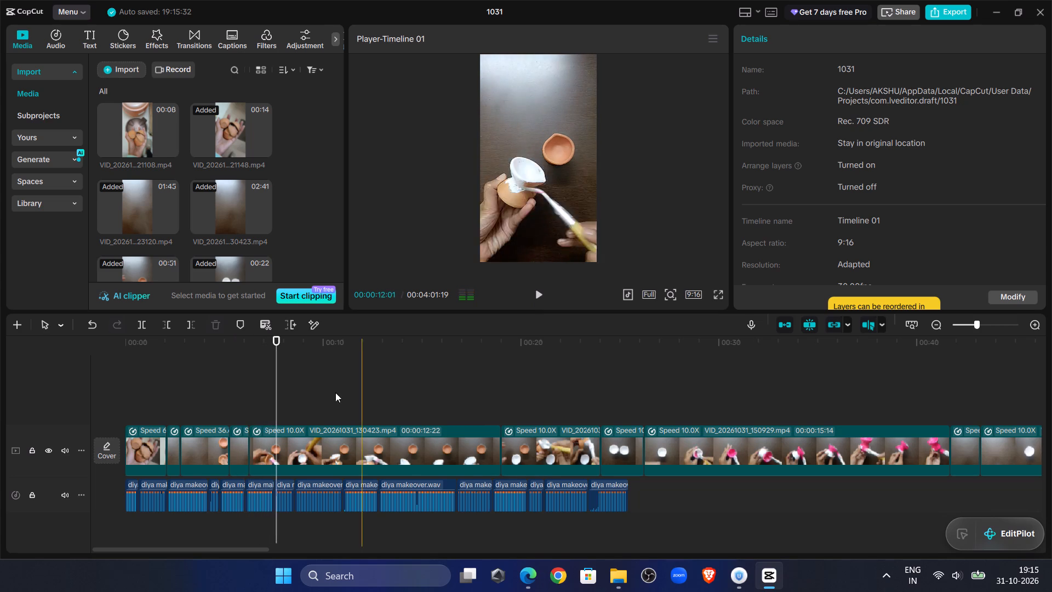
left_click(251, 394)
left_click(544, 297)
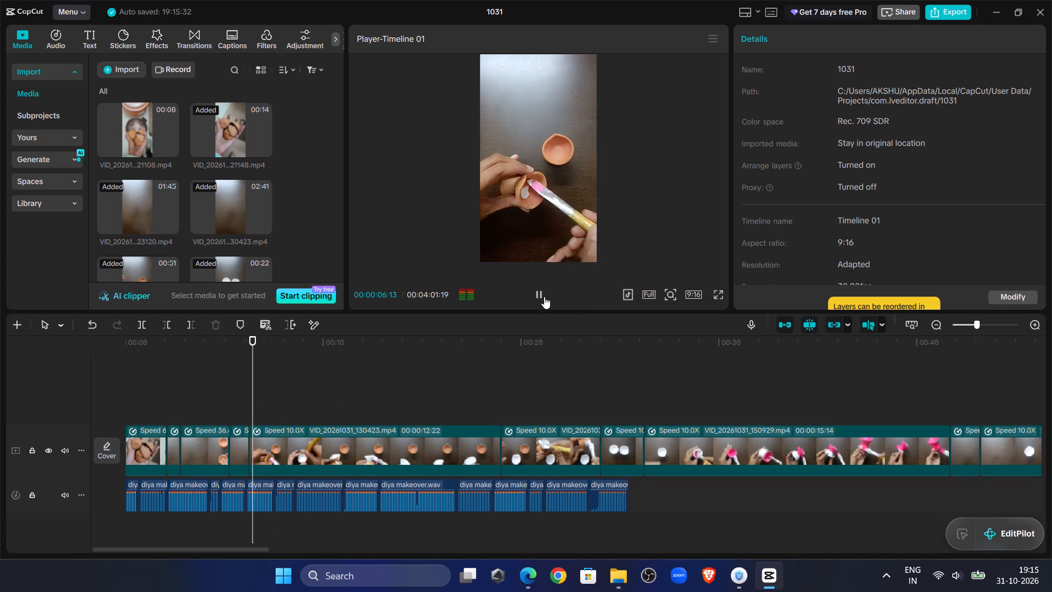
left_click(544, 297)
left_click(285, 458)
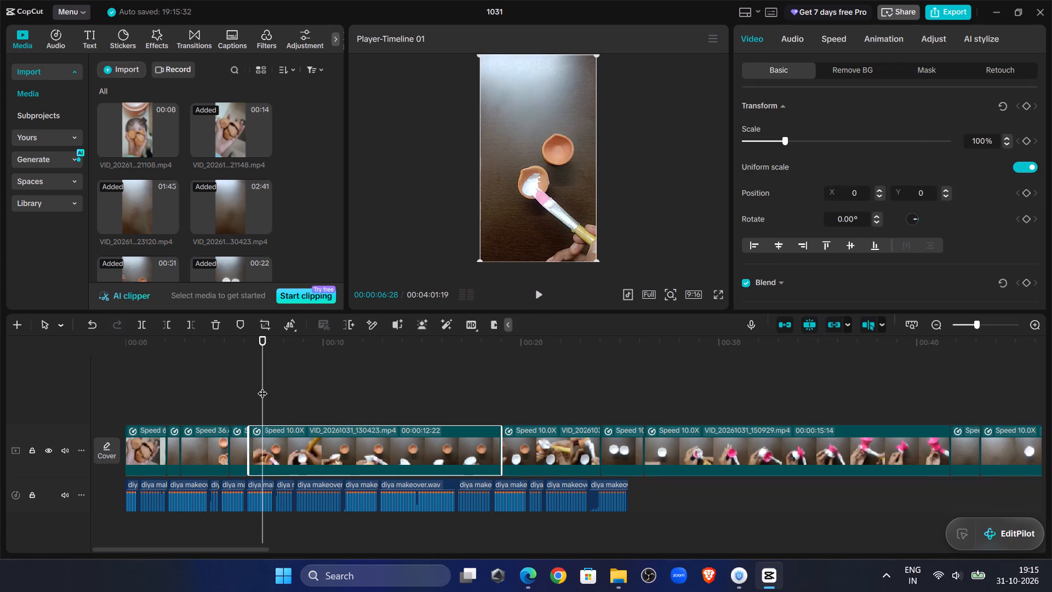
left_click(262, 386)
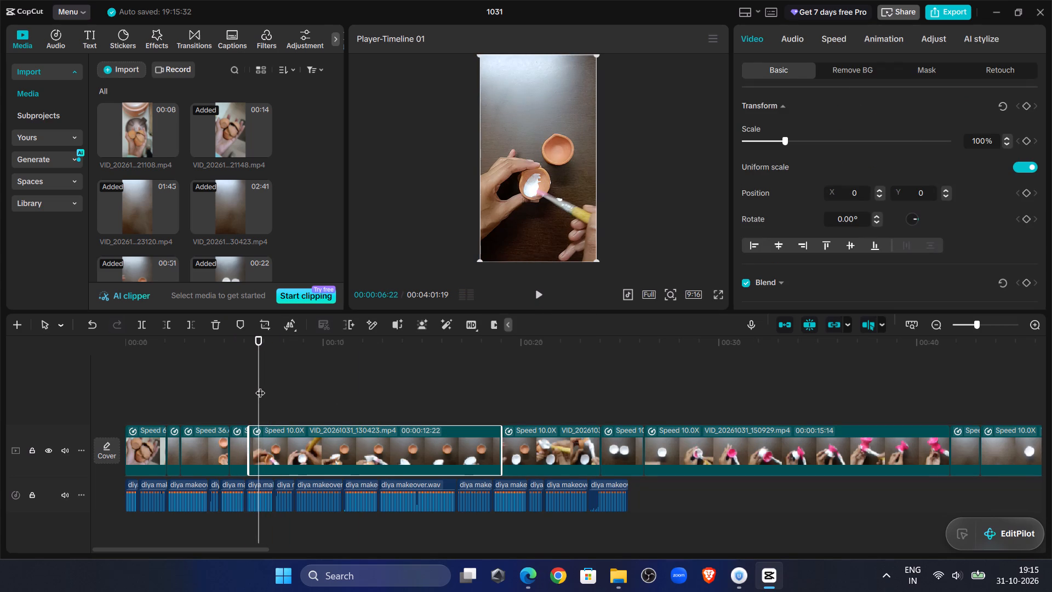
left_click(146, 322)
Trim away the start of the longer segment after the split up to 00:00:11:23, where the diya's outside is being painted.
left_click_drag(256, 348, 360, 361)
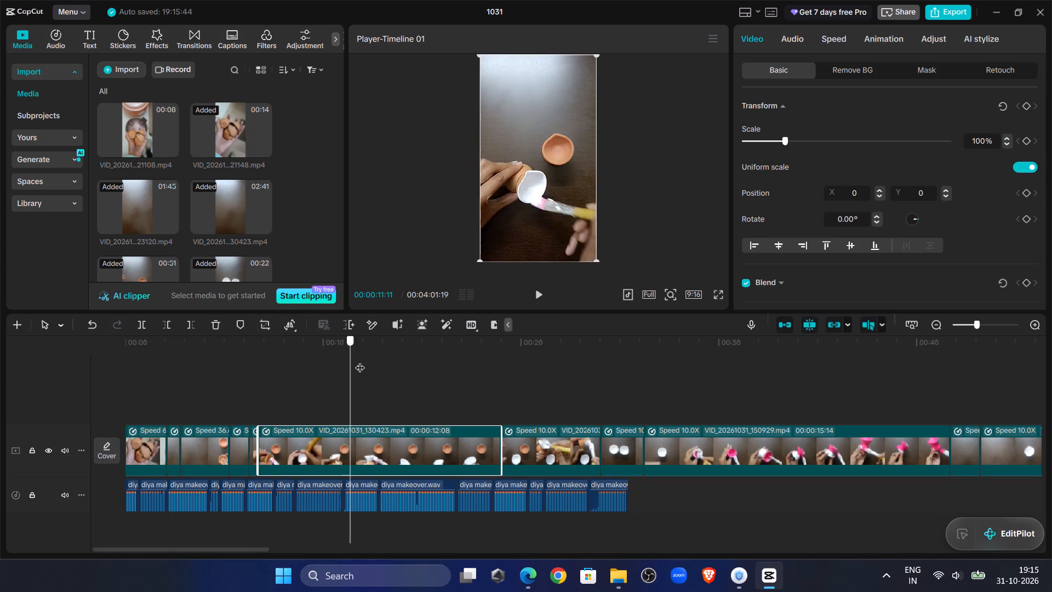
left_click_drag(360, 361, 358, 362)
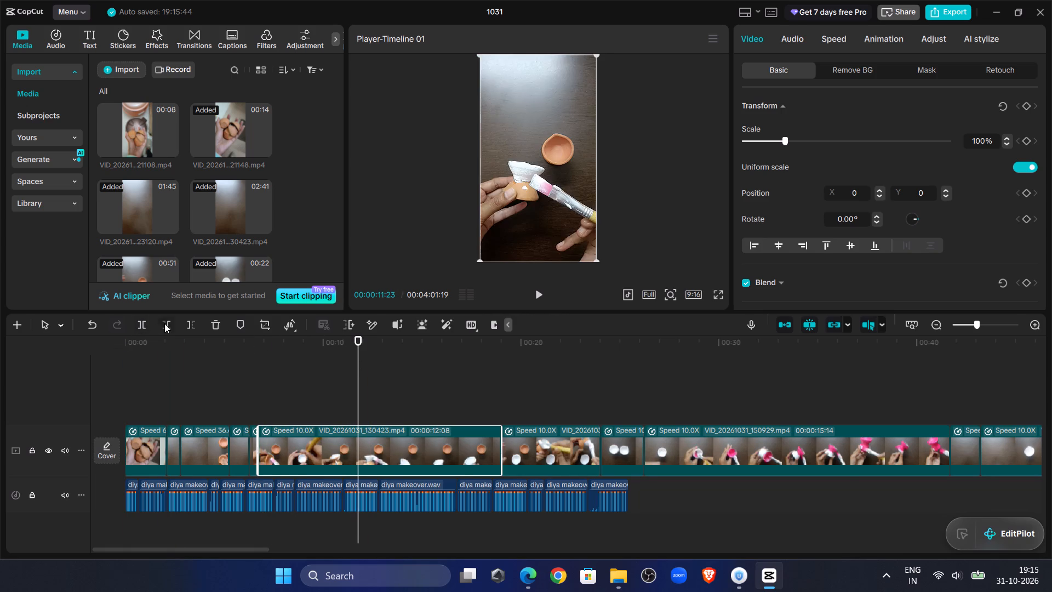
left_click(164, 323)
Check the painting cuts against the voiceover and split the remaining VID_20261031_130423.mp4 segment just after 00:00:07:08.
left_click(254, 391)
left_click(539, 301)
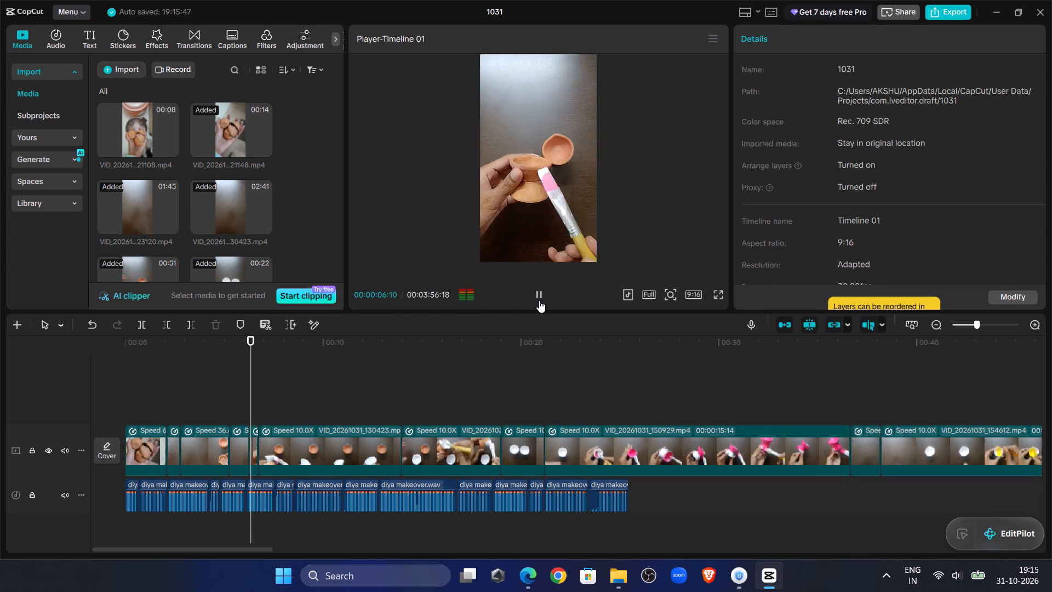
left_click(539, 300)
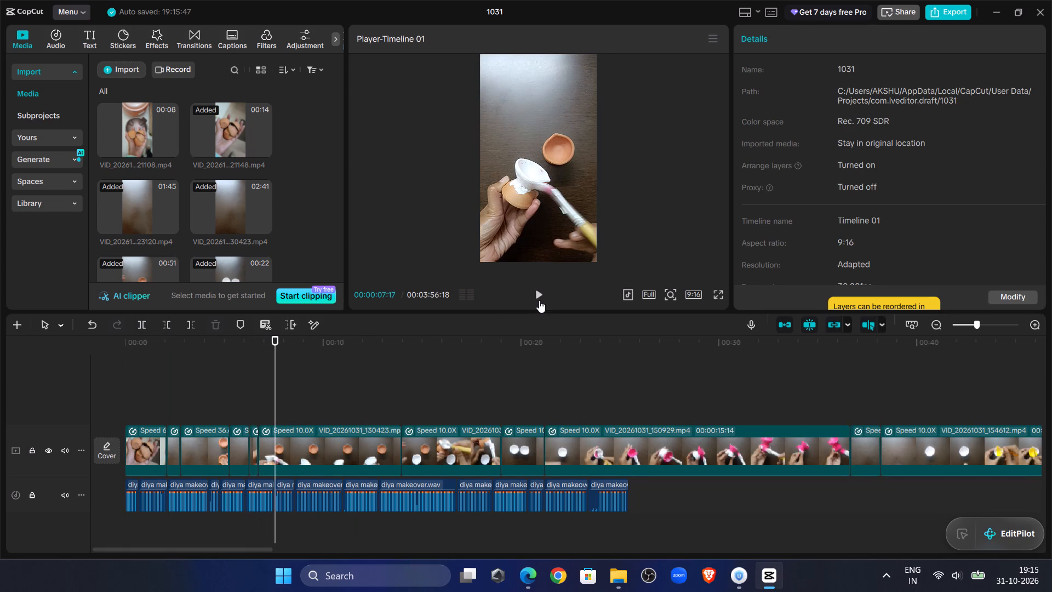
left_click(539, 300)
left_click(539, 300)
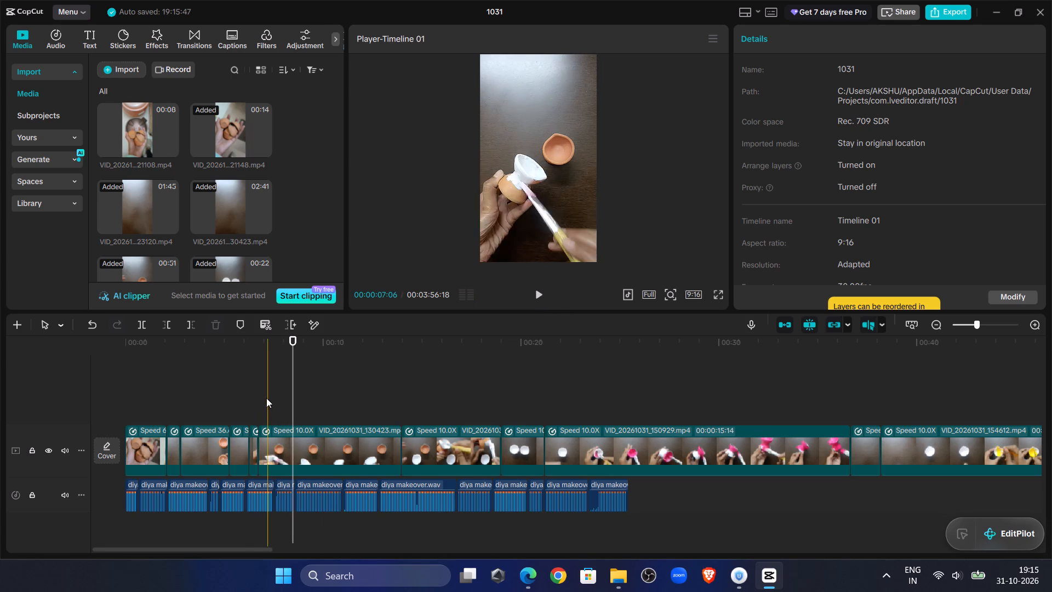
left_click(258, 392)
left_click(538, 294)
left_click(537, 293)
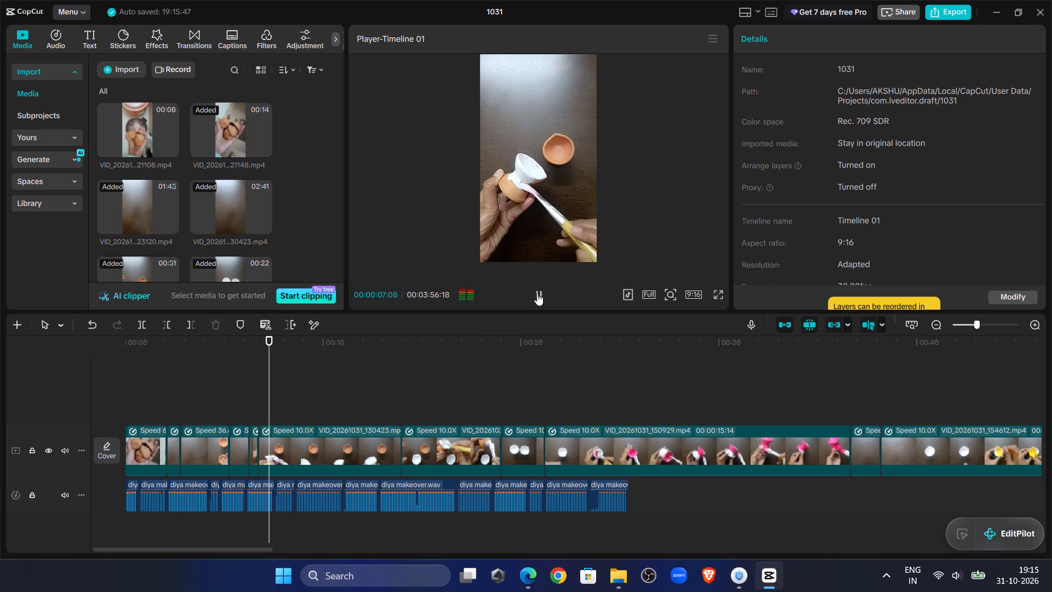
left_click(290, 461)
left_click(137, 328)
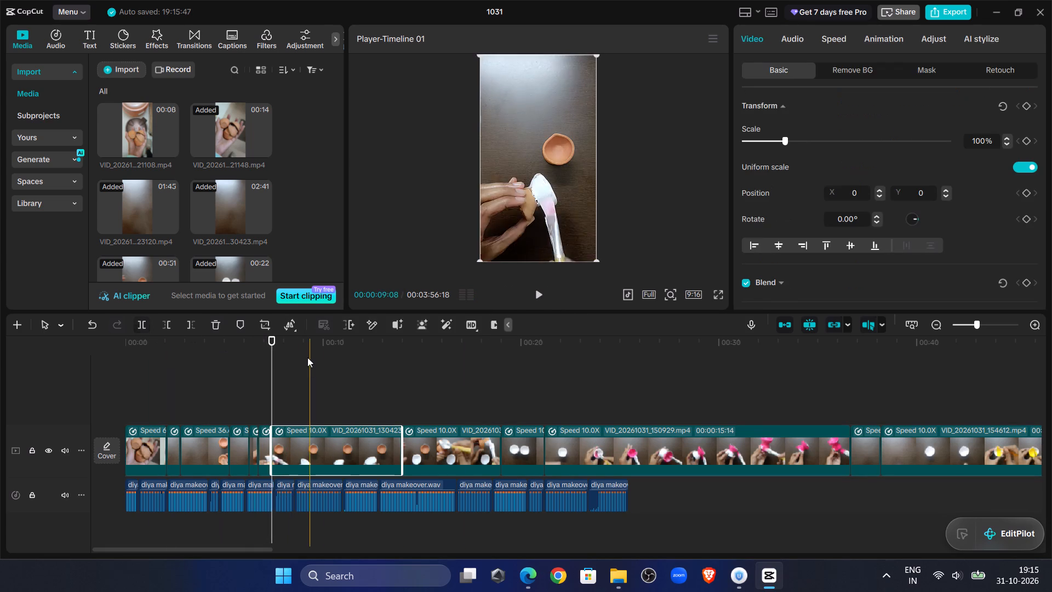
Trim away the start of the segment after the split up to 00:00:13:19, where the first diya is fully white.
left_click_drag(280, 345, 406, 361)
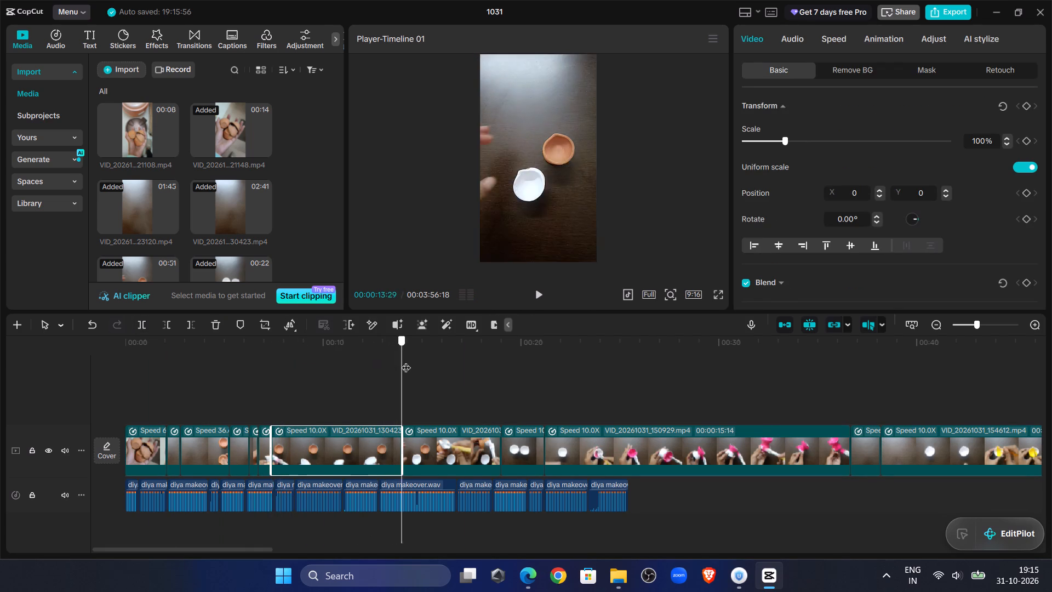
left_click_drag(406, 361, 368, 358)
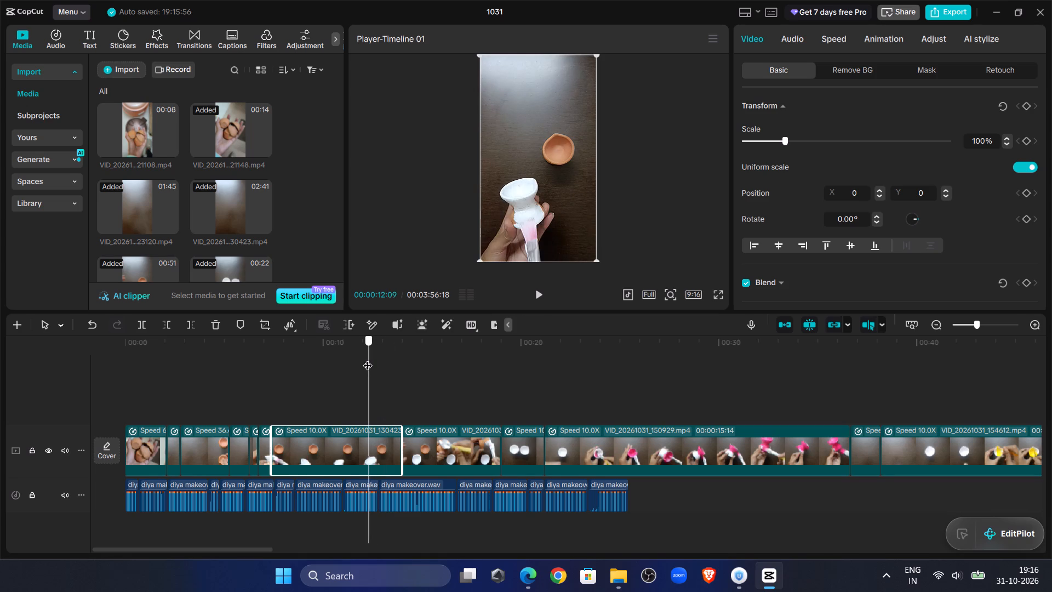
left_click_drag(368, 358, 387, 360)
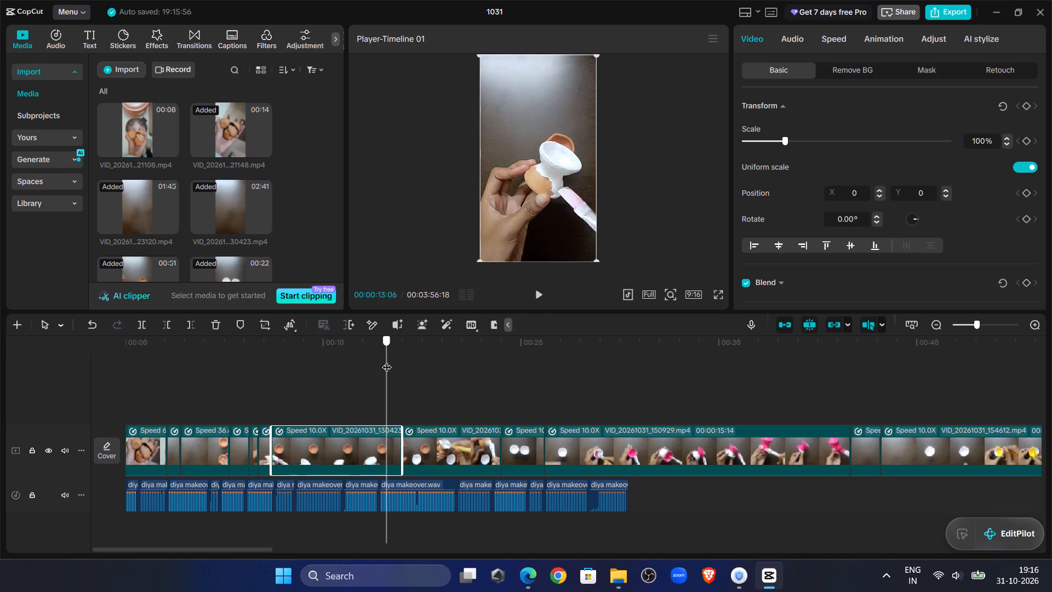
left_click_drag(387, 360, 395, 358)
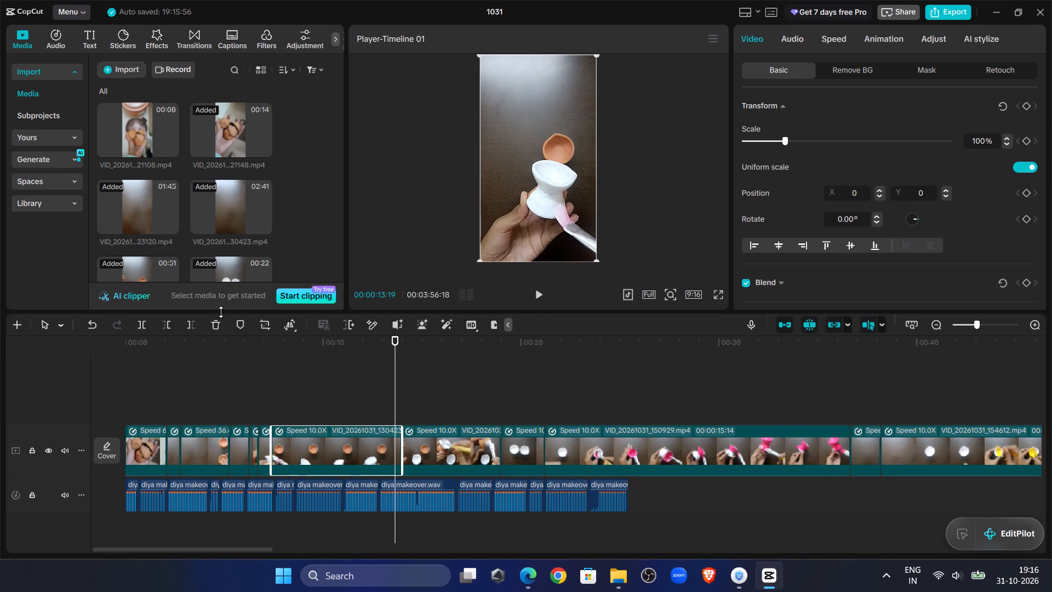
left_click(165, 322)
Review the painting cuts and split the following 10x clip at 00:00:08:06, as the hand holds up the second unpainted diya.
left_click(253, 373)
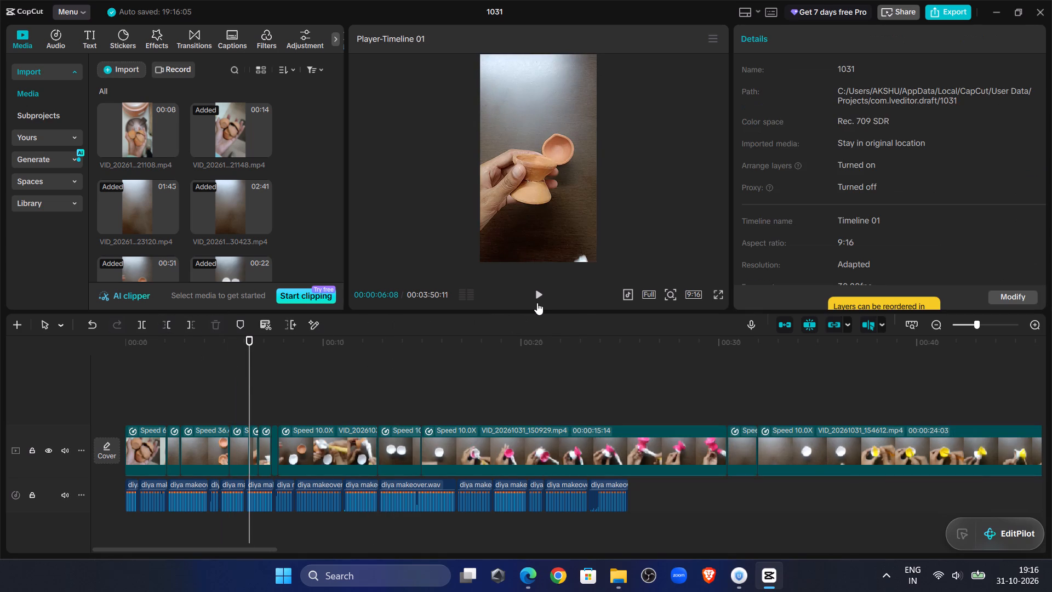
left_click(537, 303)
left_click(537, 303)
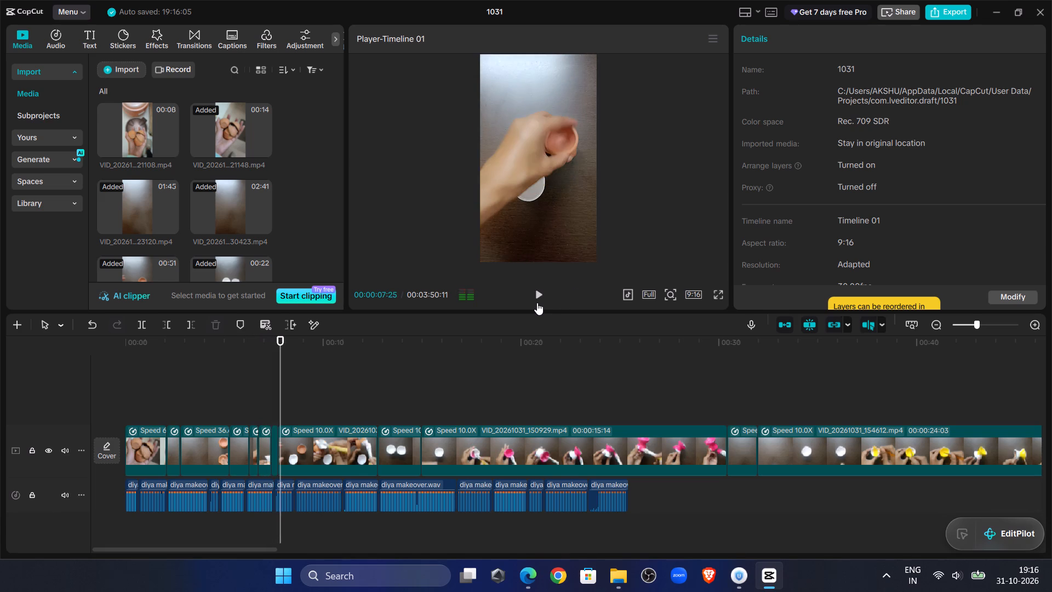
left_click(537, 303)
left_click(537, 303)
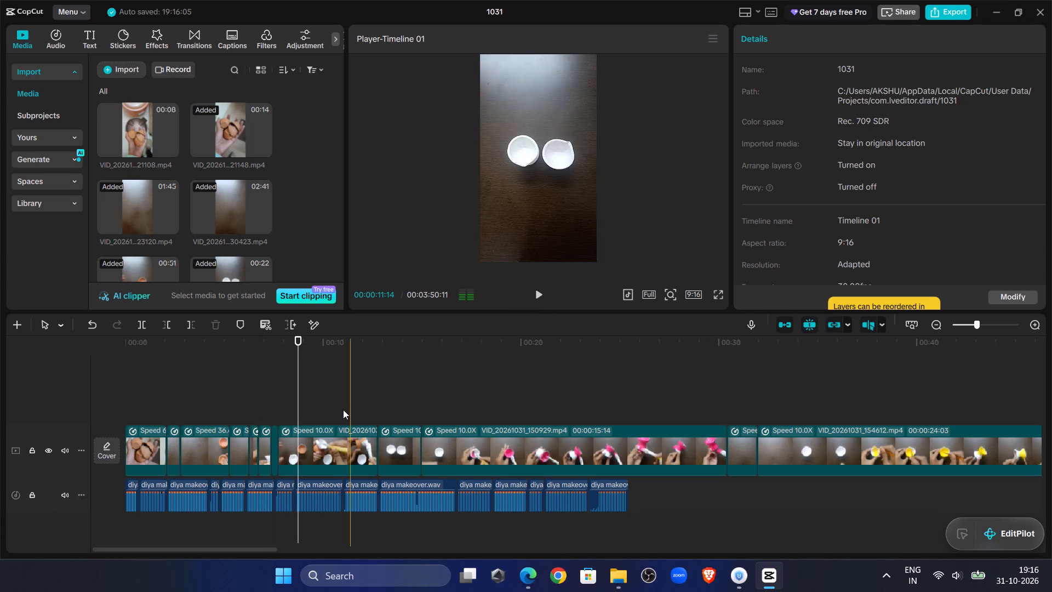
left_click(281, 390)
left_click(547, 293)
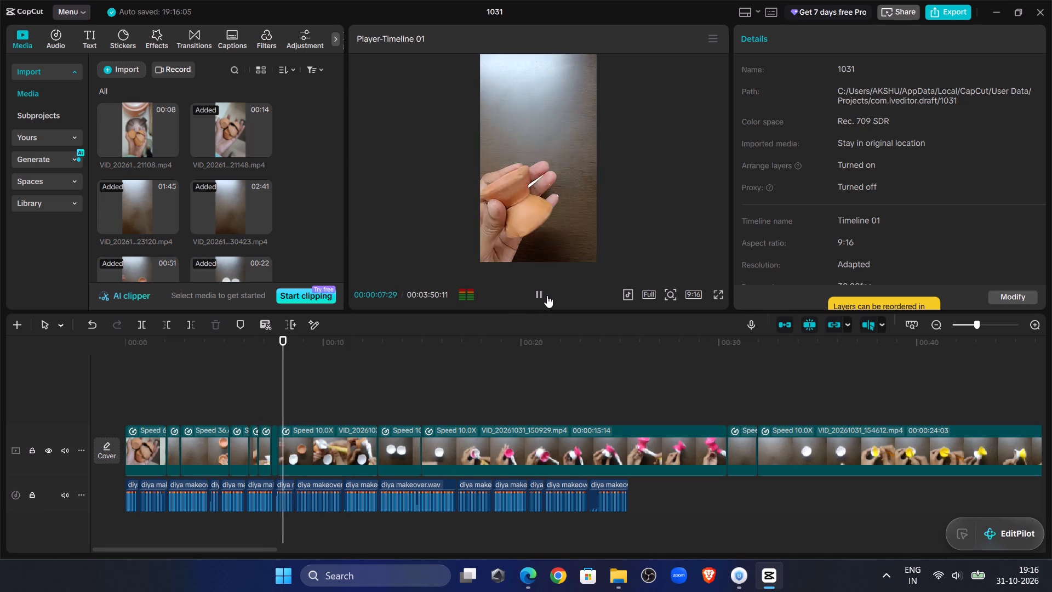
left_click(547, 295)
left_click(328, 451)
left_click(142, 331)
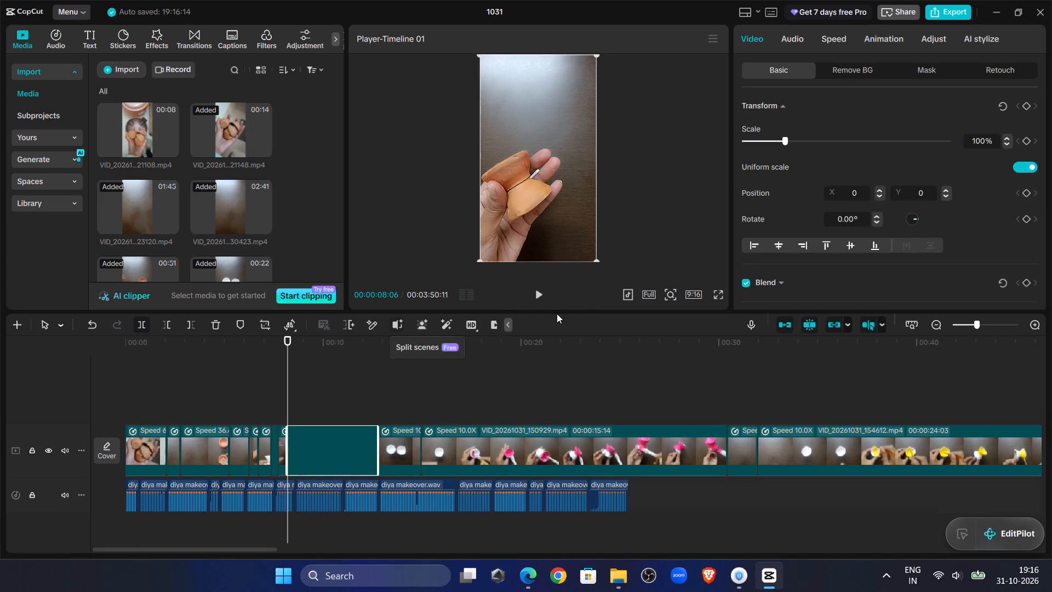
Trim away the start of the segment after the split up to 00:00:09:01, where the second diya's inside is being painted.
left_click(540, 292)
left_click(540, 292)
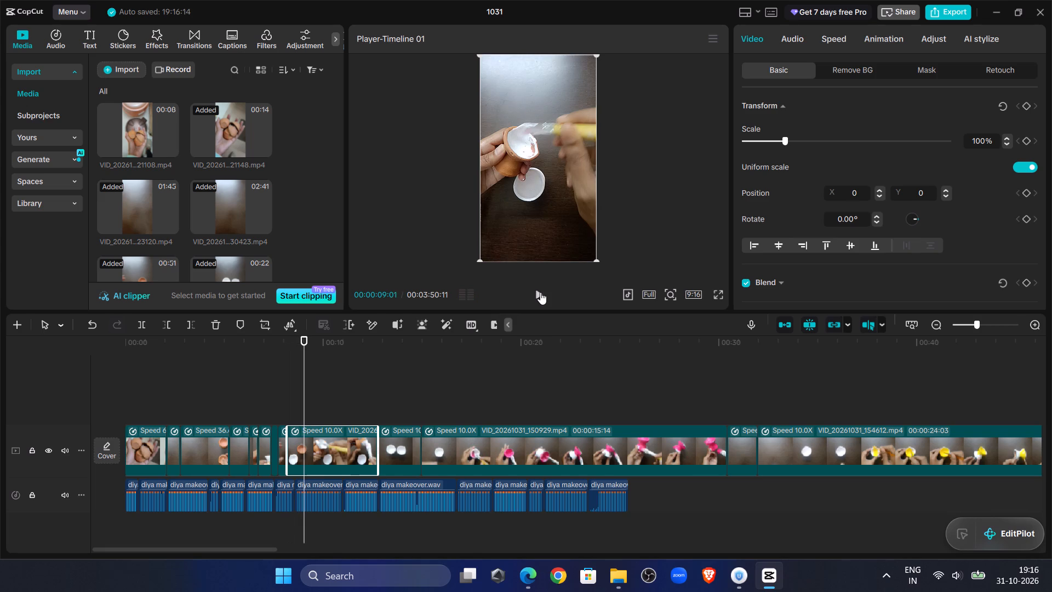
left_click(163, 331)
Review the second diya's cut against the voiceover and split its 10x painting clip at 00:00:09:07.
left_click(279, 378)
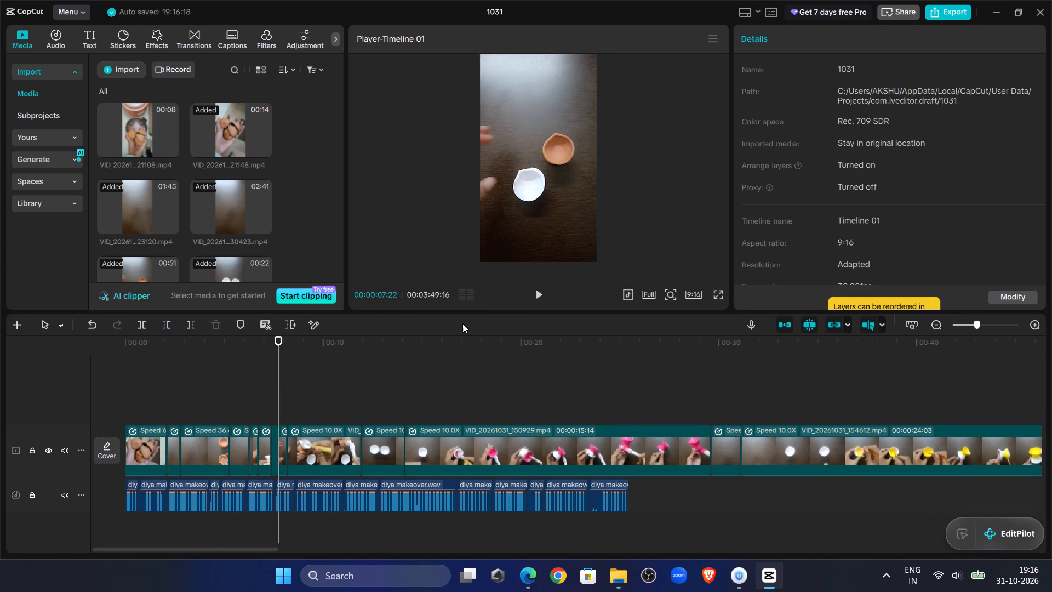
left_click(532, 298)
left_click(543, 298)
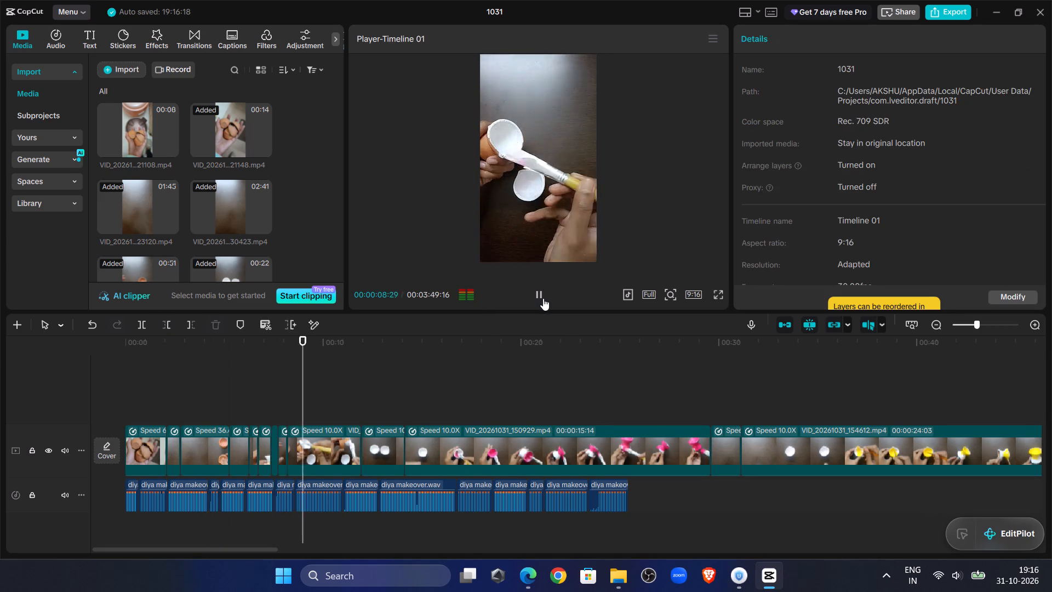
left_click(328, 439)
left_click(143, 323)
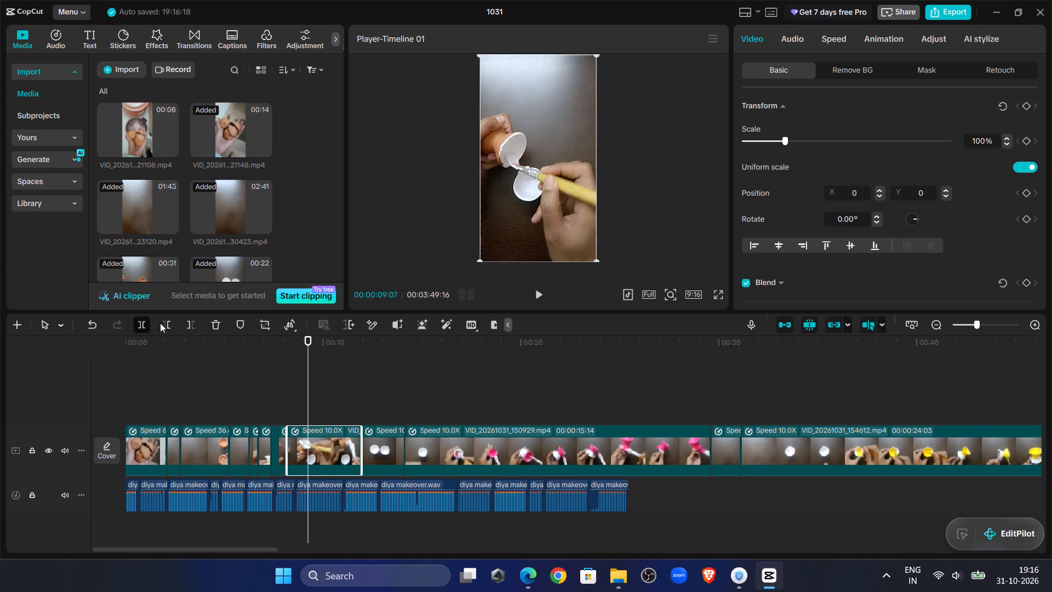
Check the footage after the split and delete the remaining second-diya painting segment, up to the clip showing two white diyas.
left_click_drag(309, 364, 388, 386)
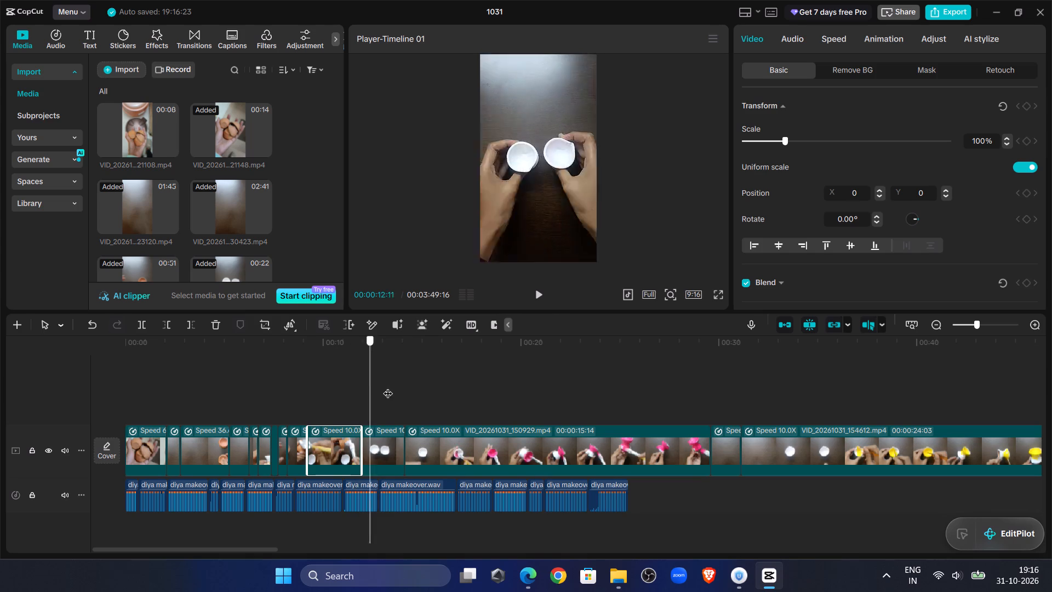
left_click_drag(388, 386, 385, 394)
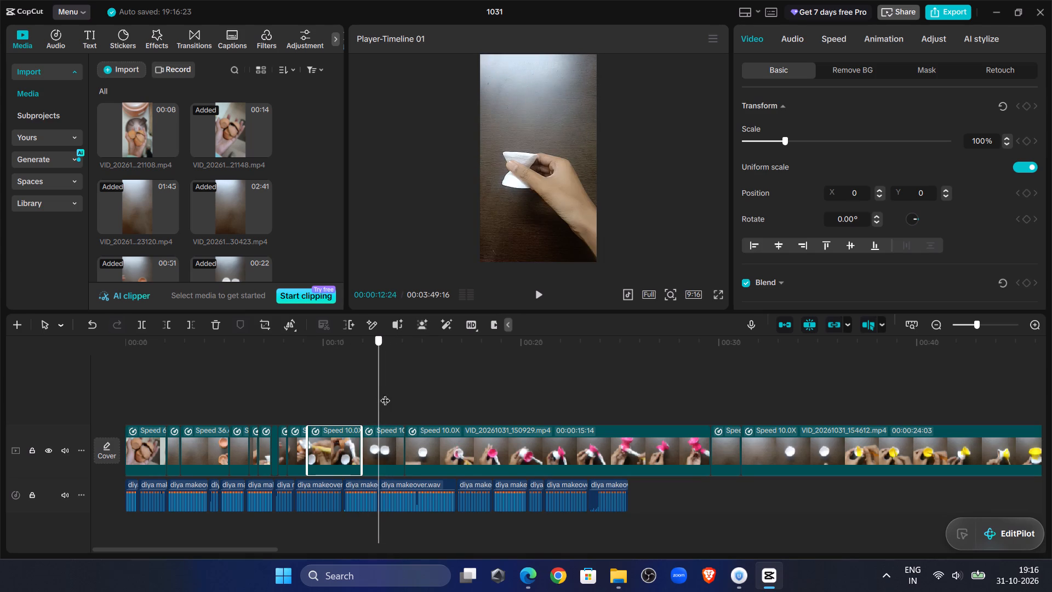
left_click_drag(385, 394, 353, 378)
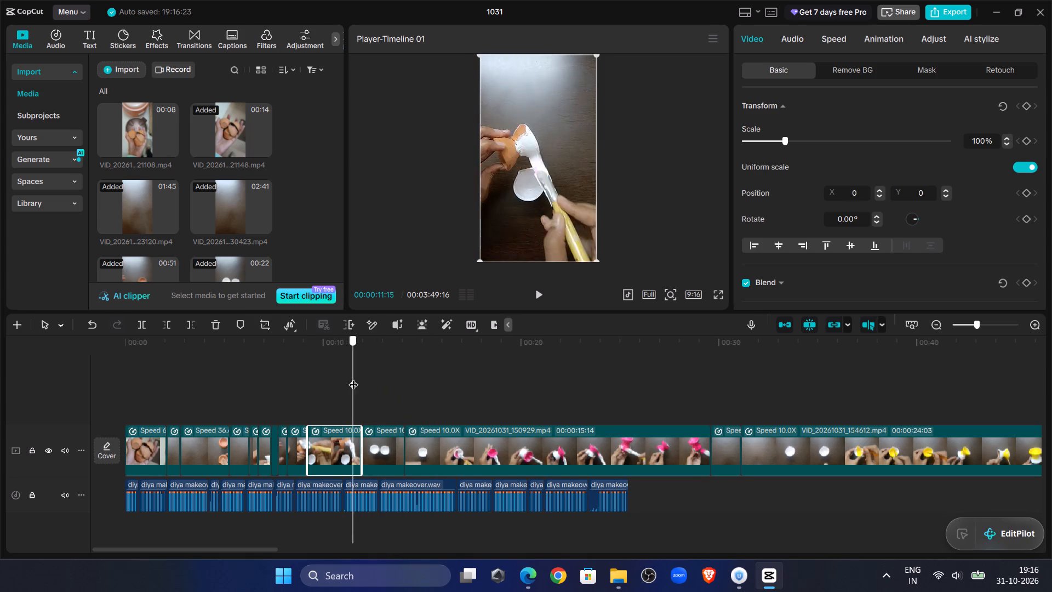
left_click_drag(353, 378, 365, 382)
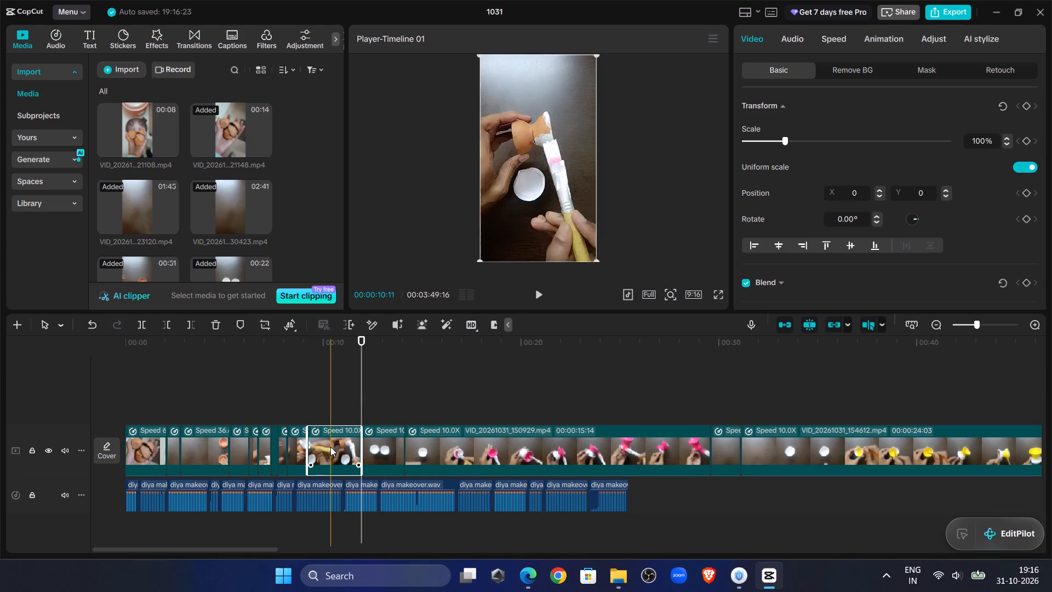
key("Delete")
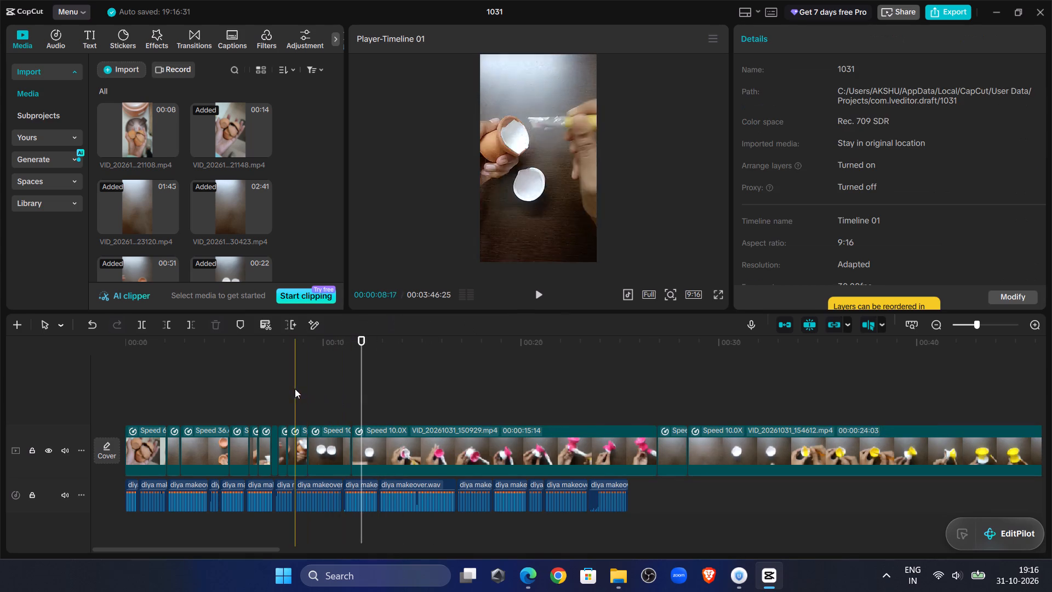
Review the cuts against the voiceover and trim away the end of the two-white-diyas clip after 00:00:09:24.
left_click(294, 389)
left_click(538, 295)
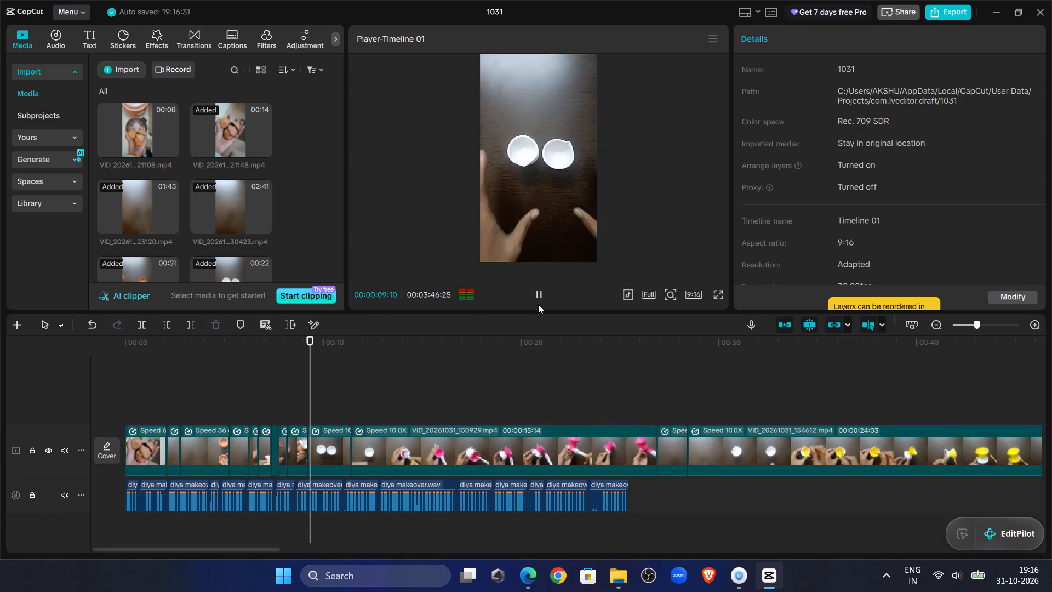
left_click(538, 304)
left_click(277, 378)
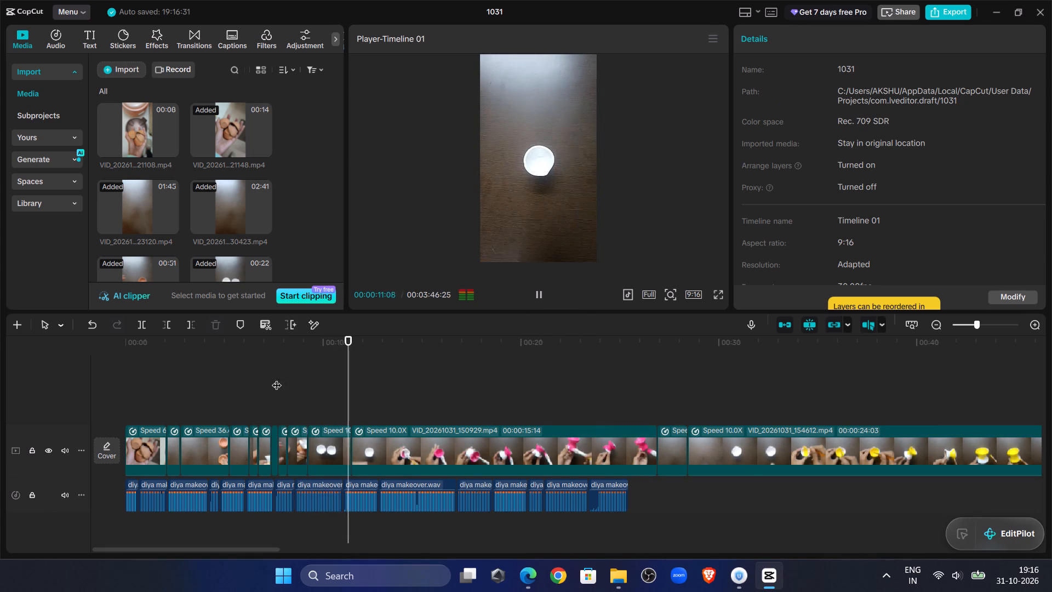
left_click(544, 292)
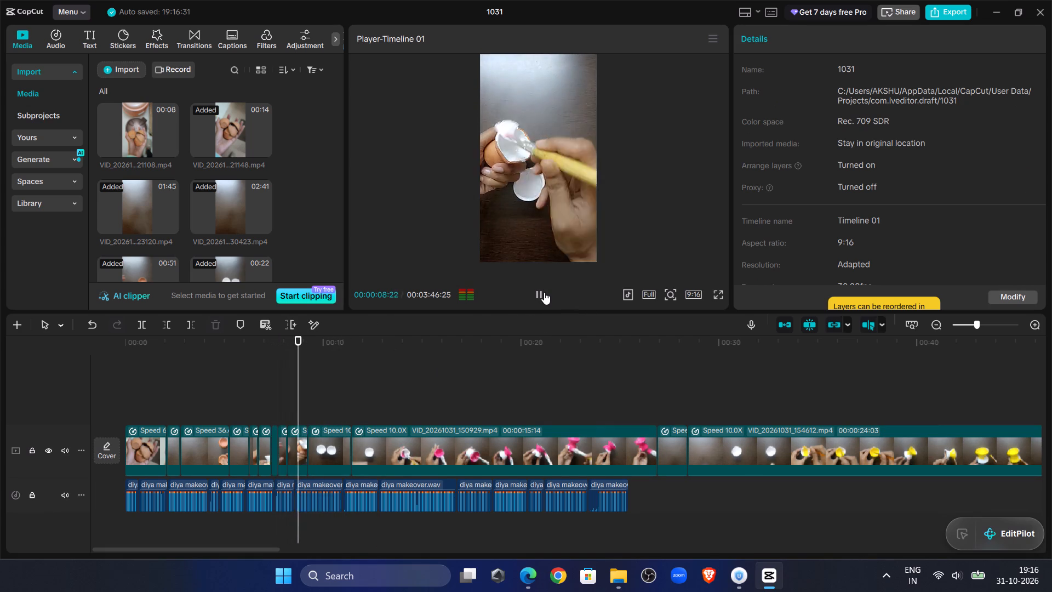
left_click(544, 292)
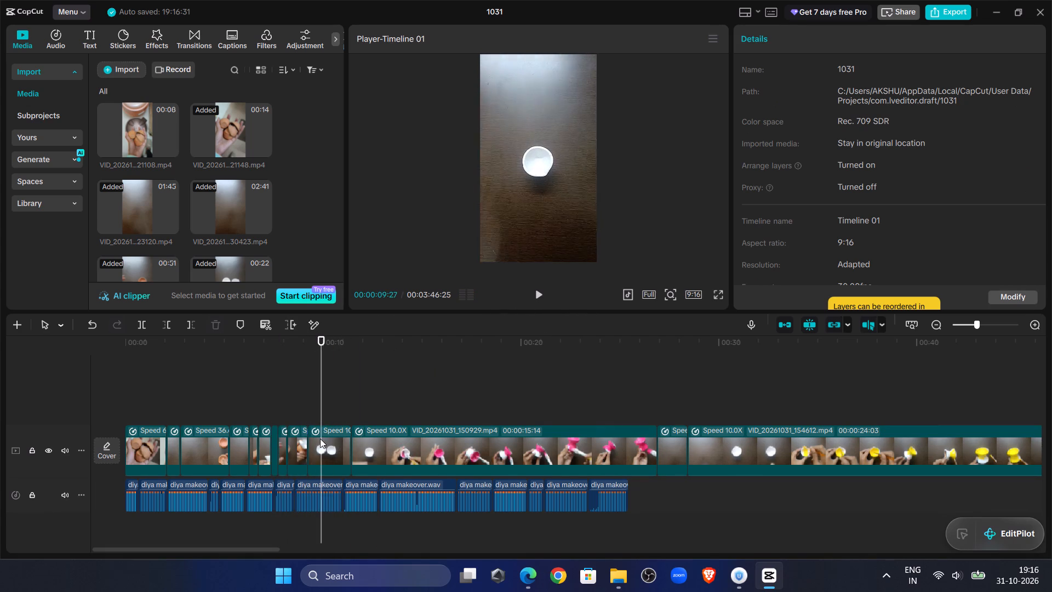
left_click(322, 377)
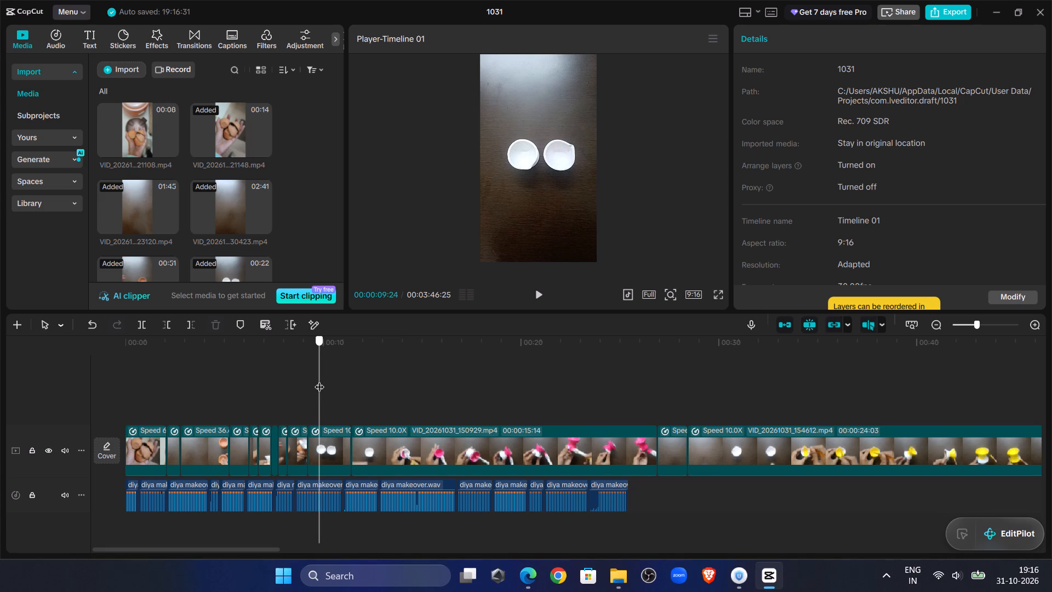
left_click(323, 448)
left_click(188, 328)
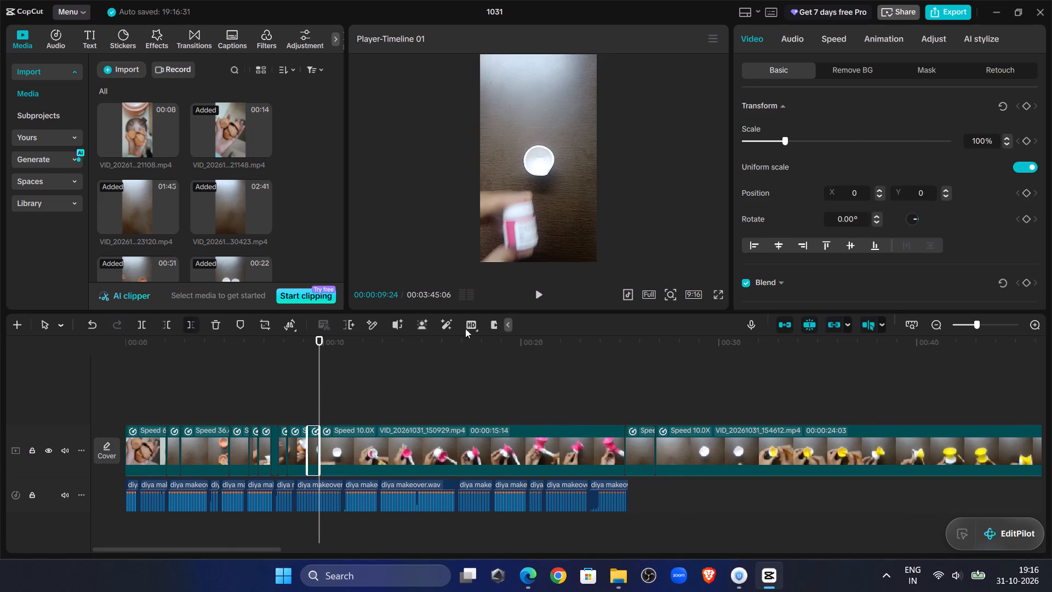
Play through the pink painting footage and trim away the start of VID_20261031_150929.mp4 up to 00:00:14:12.
left_click(541, 292)
left_click(541, 292)
left_click(545, 296)
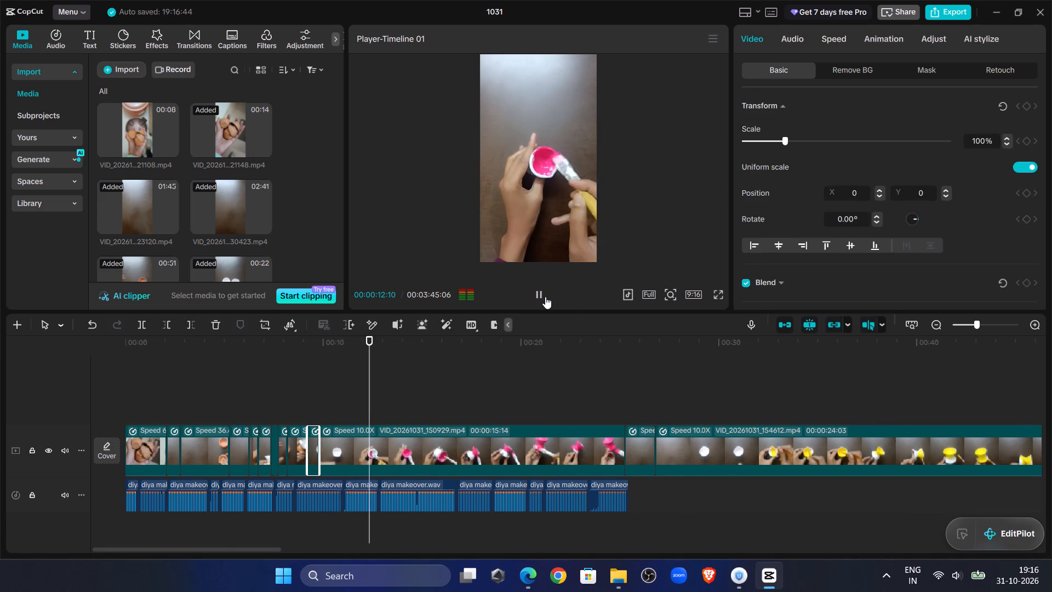
left_click(545, 297)
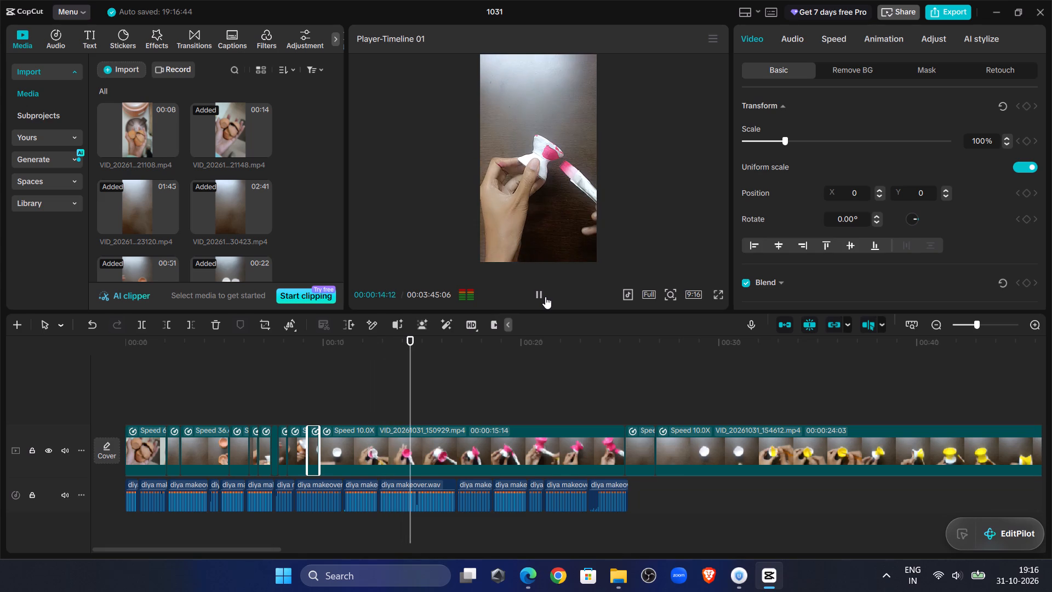
left_click(426, 449)
left_click(162, 323)
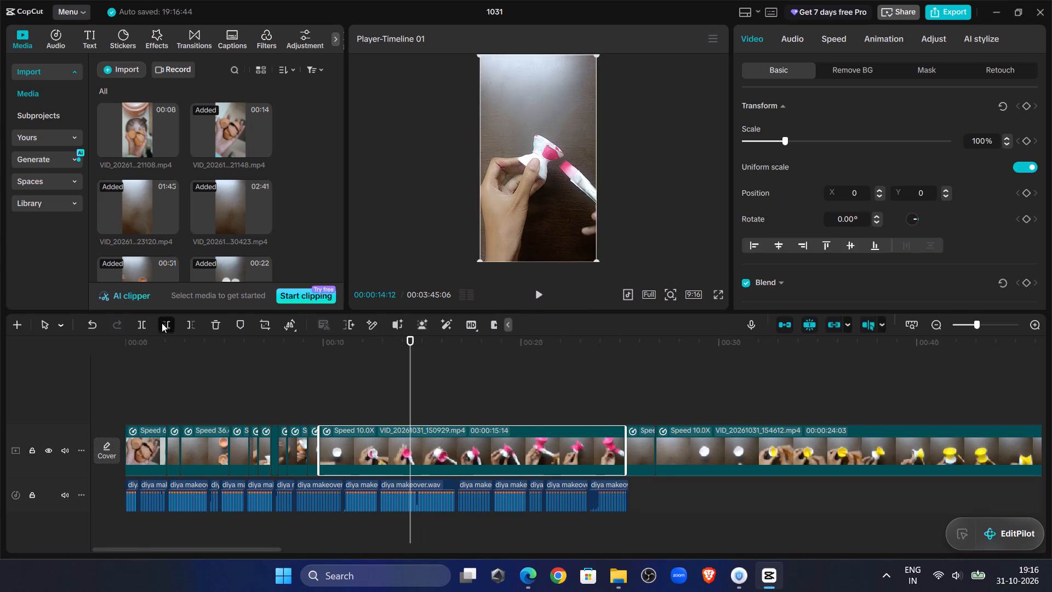
Review the new cut with the voiceover and split VID_20261031_150929.mp4 at 00:00:10:28, while the rim is painted pink.
left_click(297, 378)
left_click(539, 291)
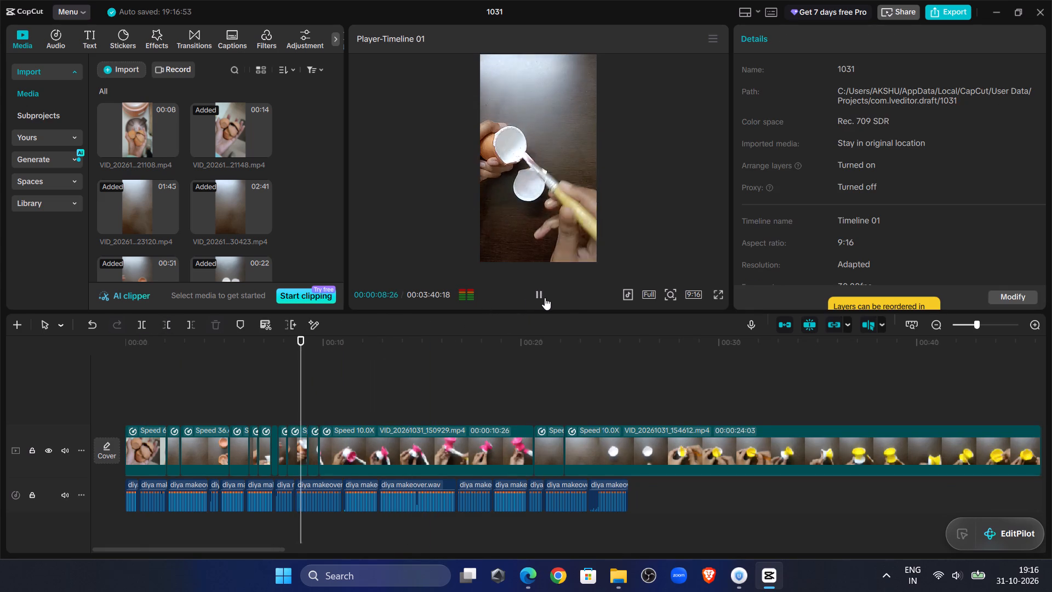
left_click(548, 302)
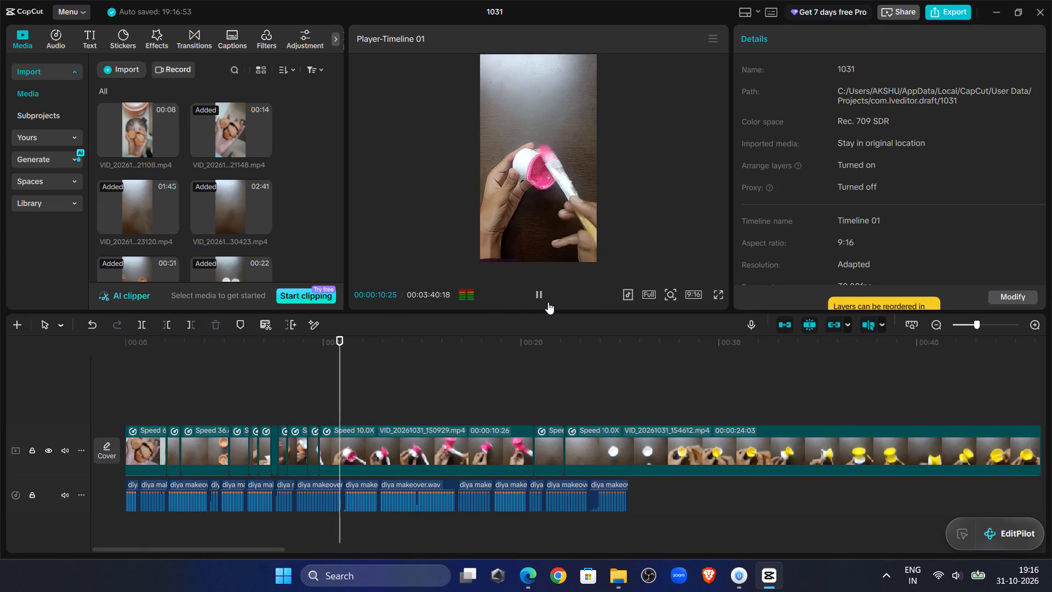
left_click(389, 453)
left_click(139, 322)
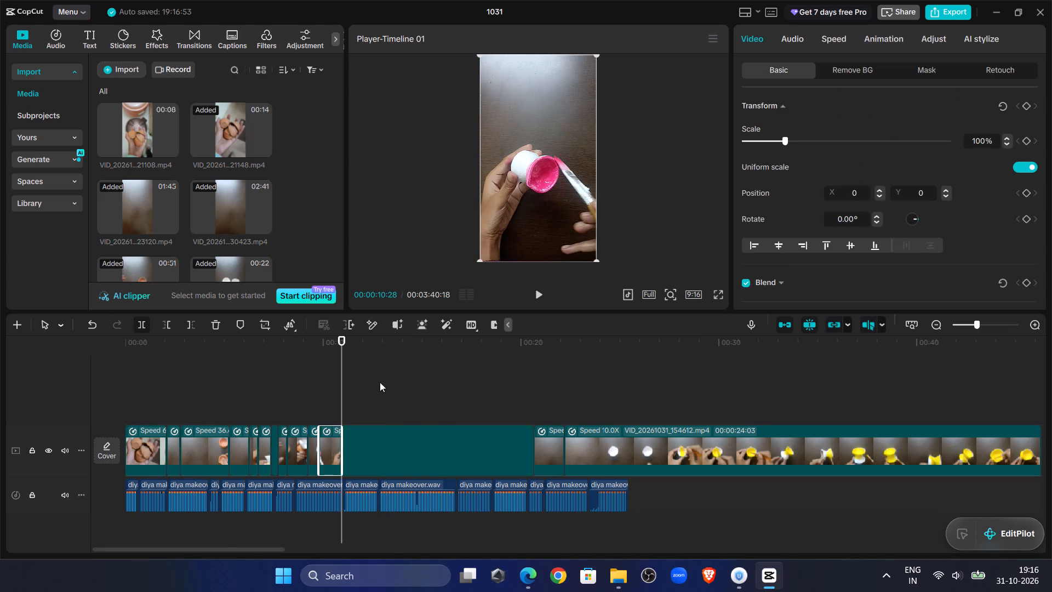
Check the end of the pink footage and delete the short white-diya clip between VID_20261031_150929.mp4 and VID_20261031_154612.mp4.
left_click_drag(344, 347, 526, 396)
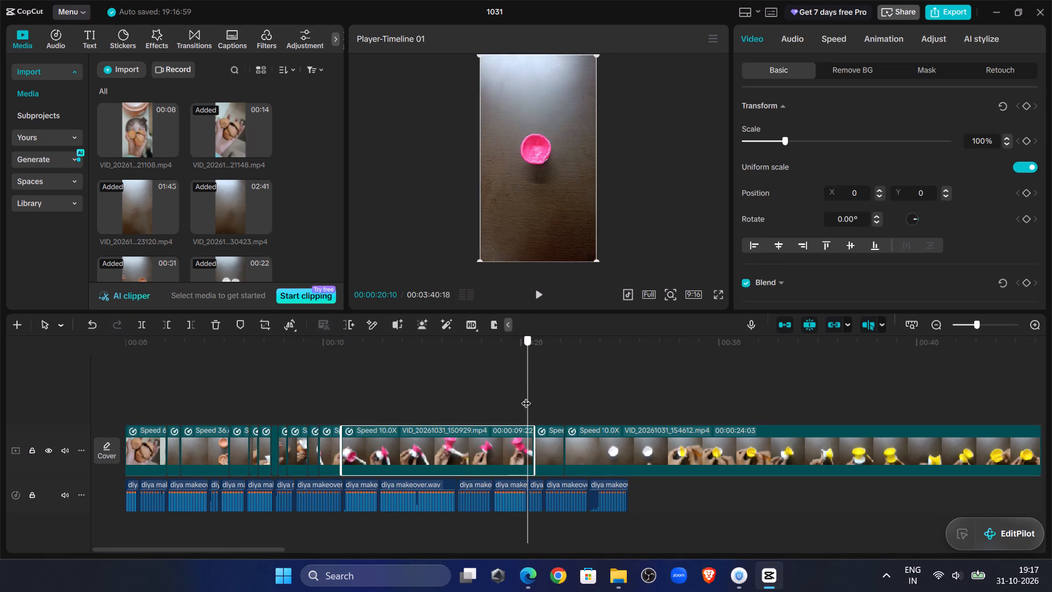
left_click_drag(526, 396, 553, 409)
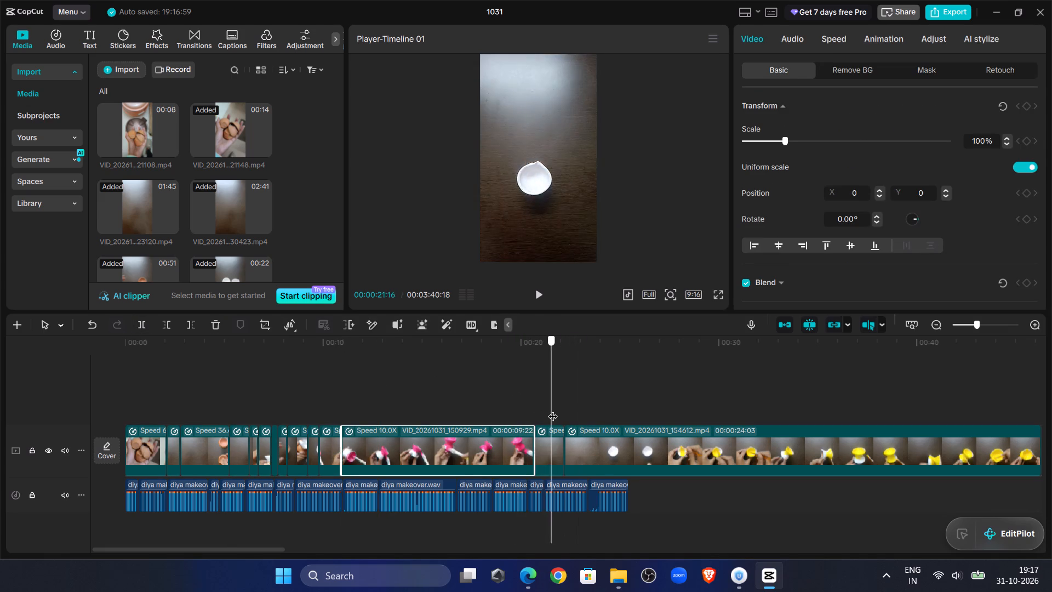
left_click_drag(553, 409, 556, 412)
left_click(551, 439)
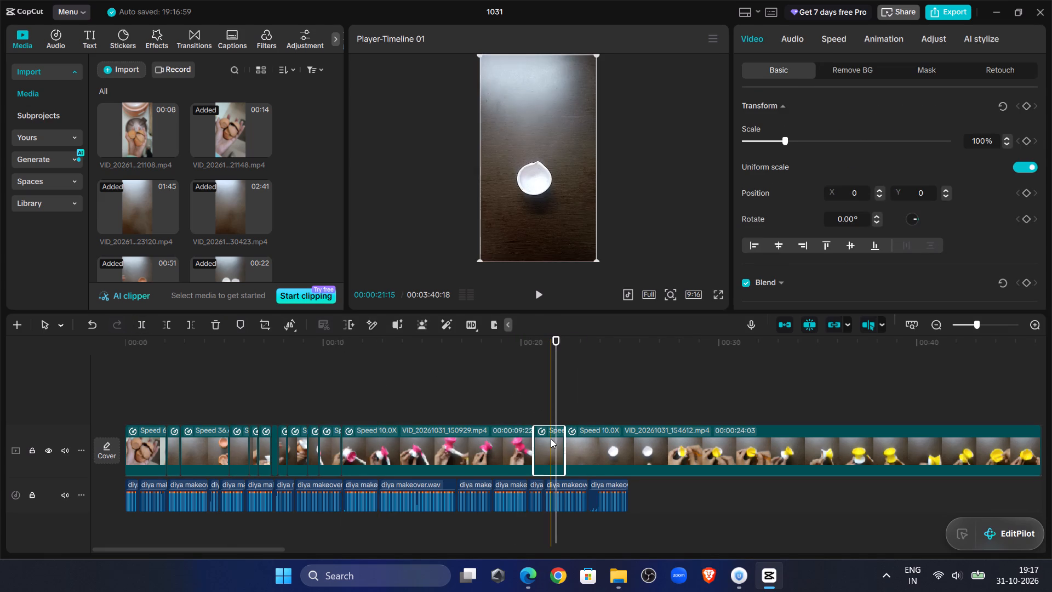
key("Delete")
Review the pink painting against the voiceover and split the remaining VID_20261031_150929.mp4 segment at 00:00:11:12.
left_click(343, 383)
left_click_drag(541, 290, 546, 290)
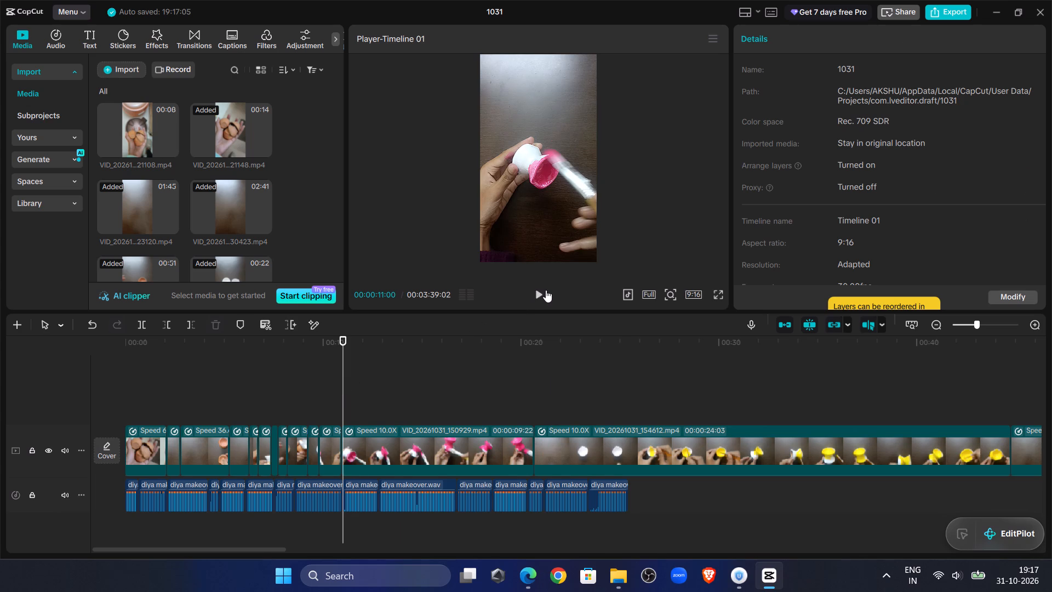
left_click_drag(546, 290, 547, 290)
left_click(547, 290)
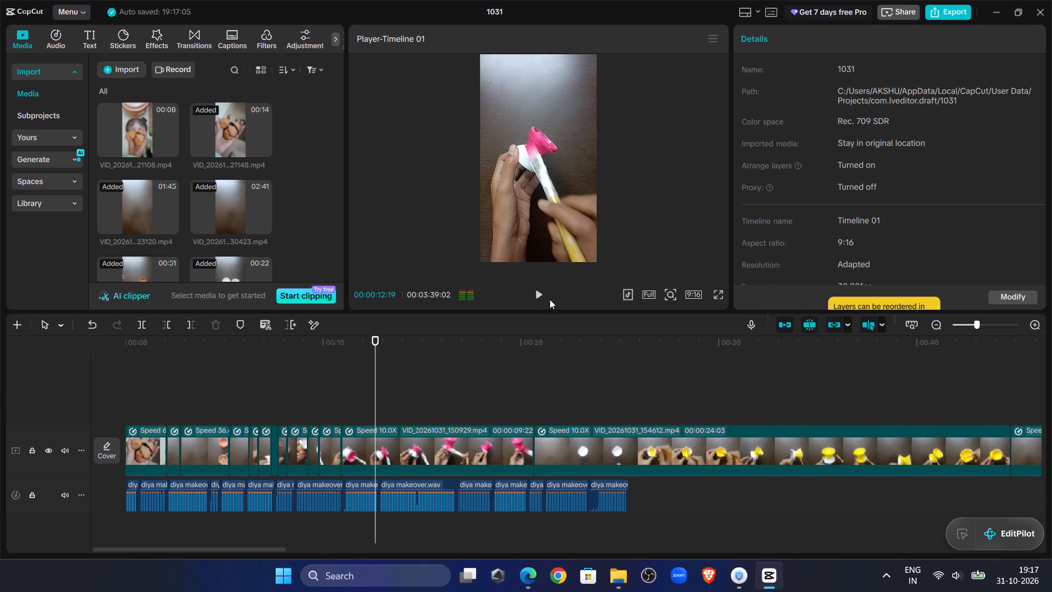
left_click(342, 400)
left_click(536, 293)
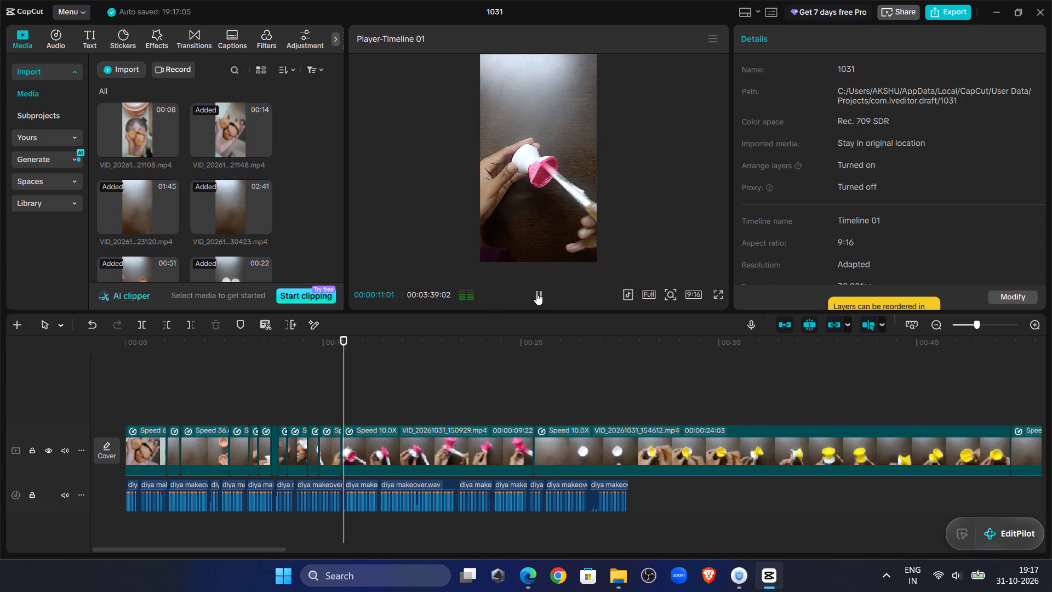
left_click(536, 293)
left_click(353, 394)
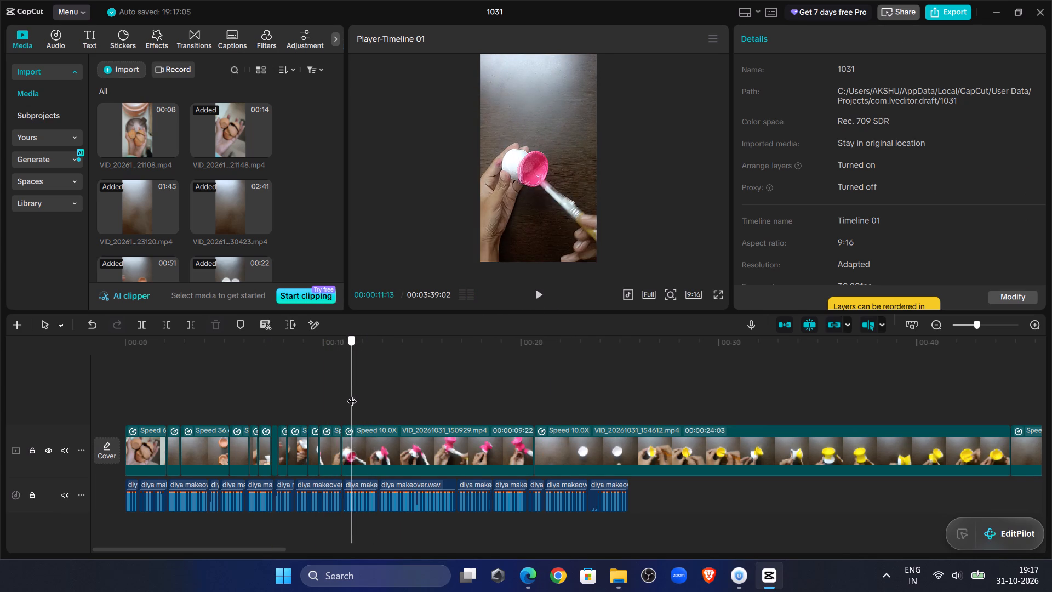
left_click(376, 456)
left_click(144, 321)
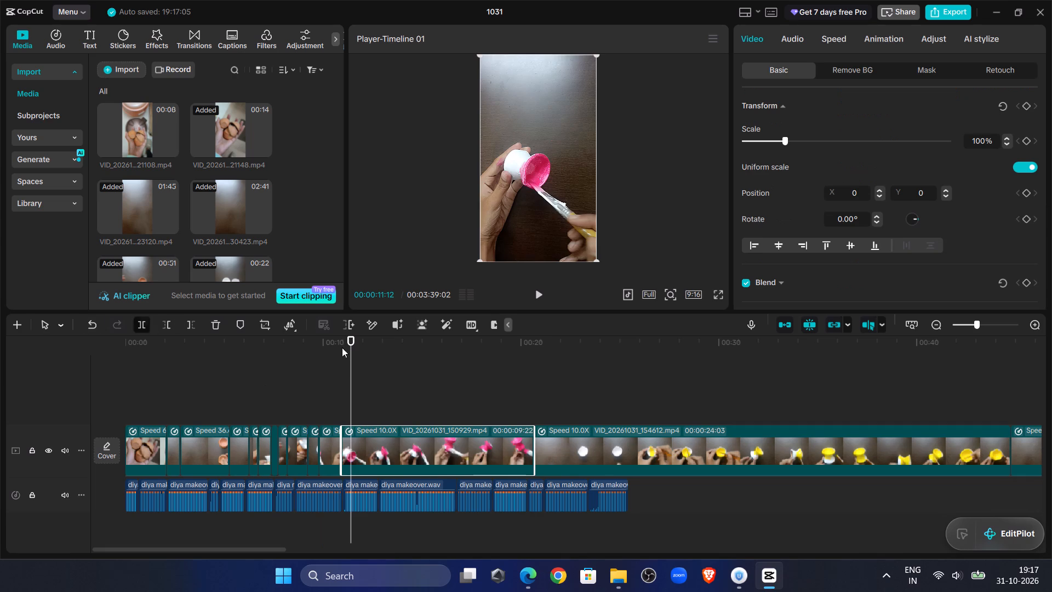
Trim away the start of the last VID_20261031_150929.mp4 segment up to about 00:00:19, near the end of the pink painting.
left_click(504, 391)
left_click(484, 454)
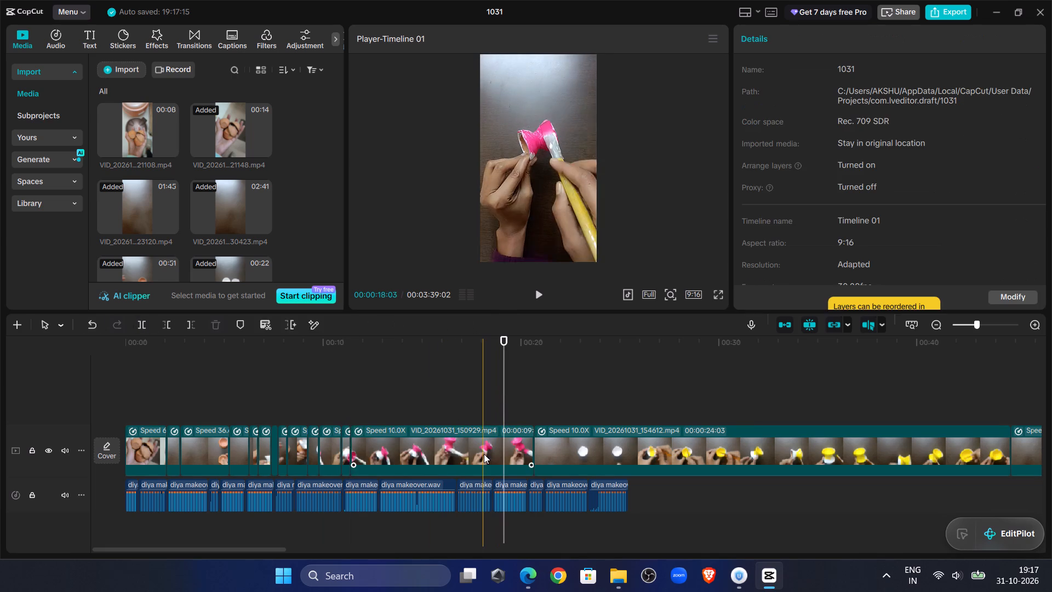
left_click(168, 327)
Review the shortened pink painting sequence and trim away the end of its last segment after 00:00:11:27.
left_click(333, 377)
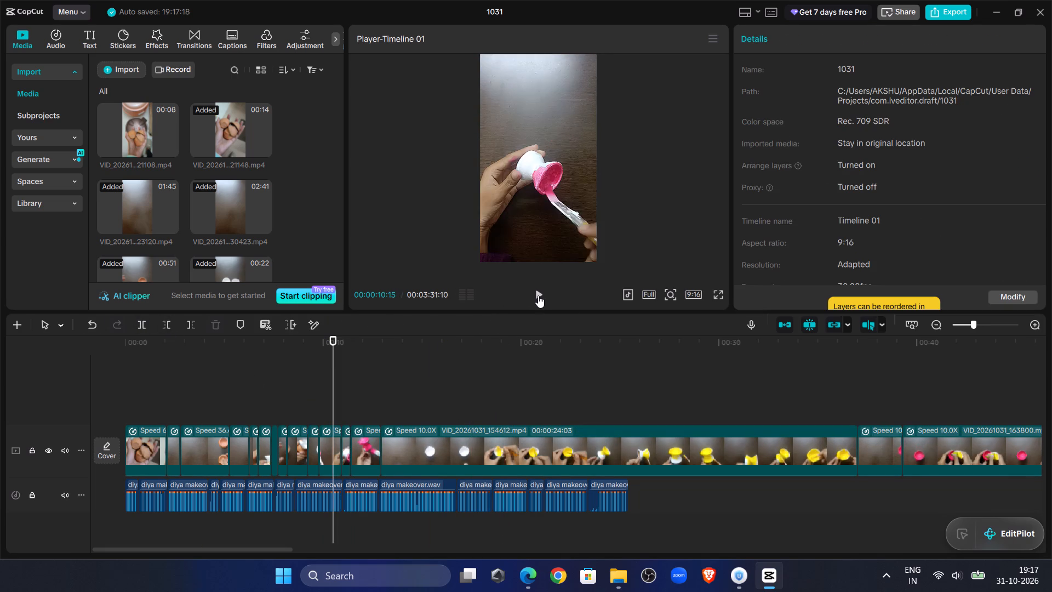
left_click(542, 294)
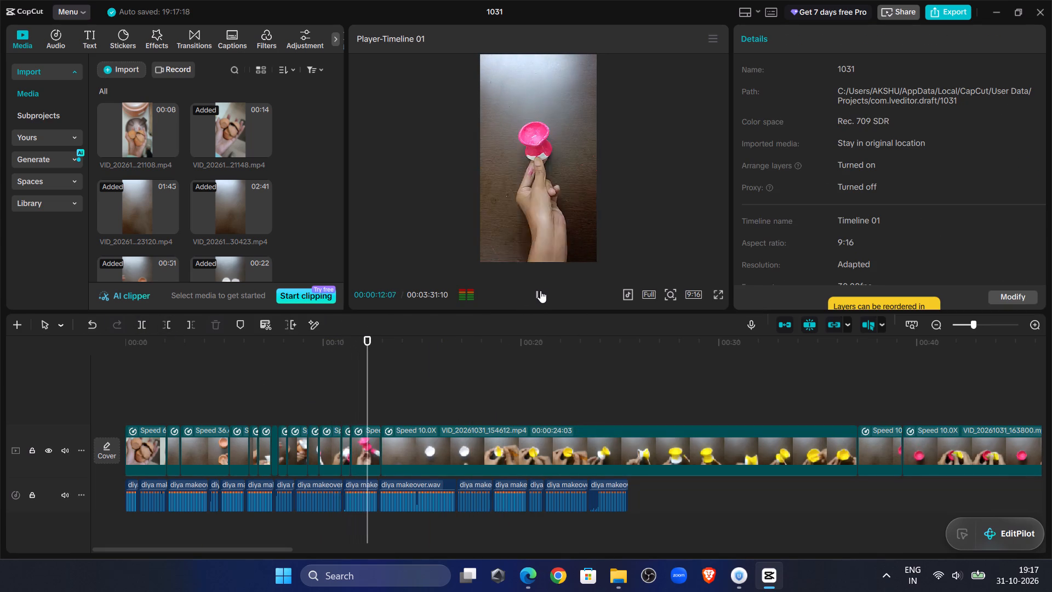
left_click(540, 291)
left_click_drag(374, 362, 373, 362)
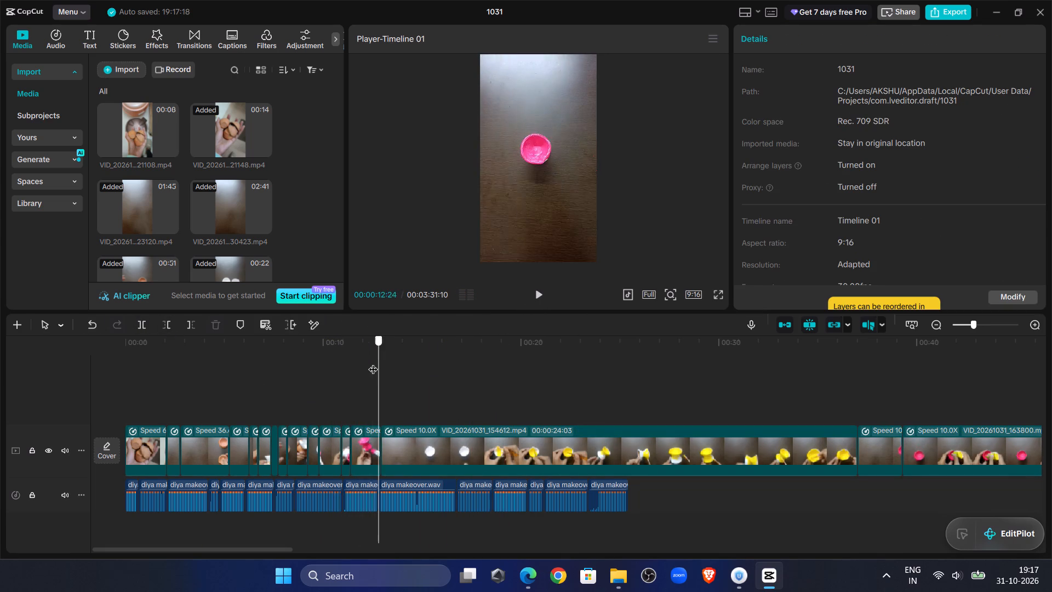
left_click_drag(373, 362, 361, 364)
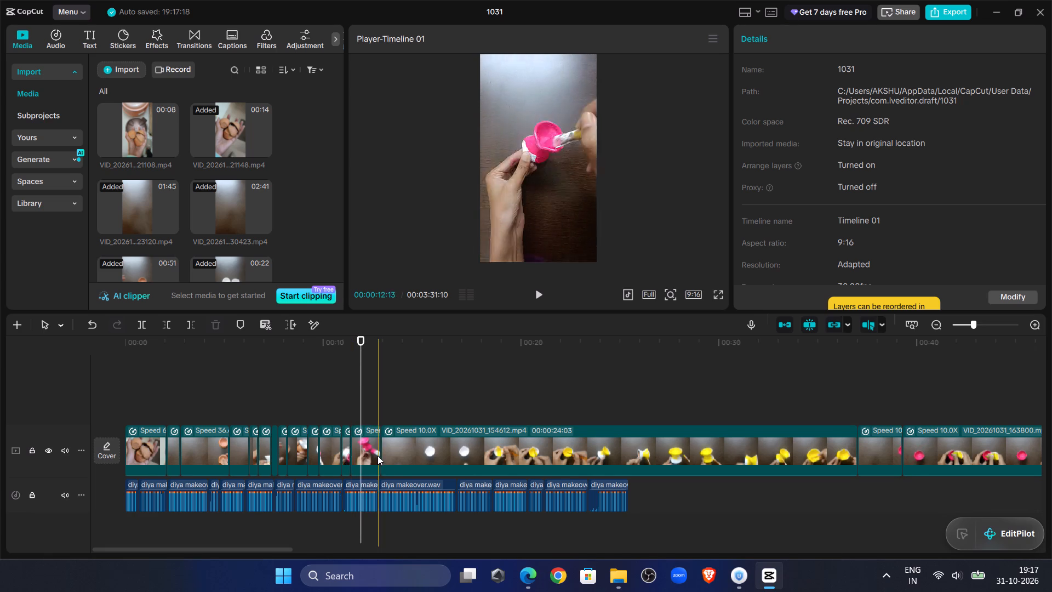
left_click(378, 456)
left_click(193, 322)
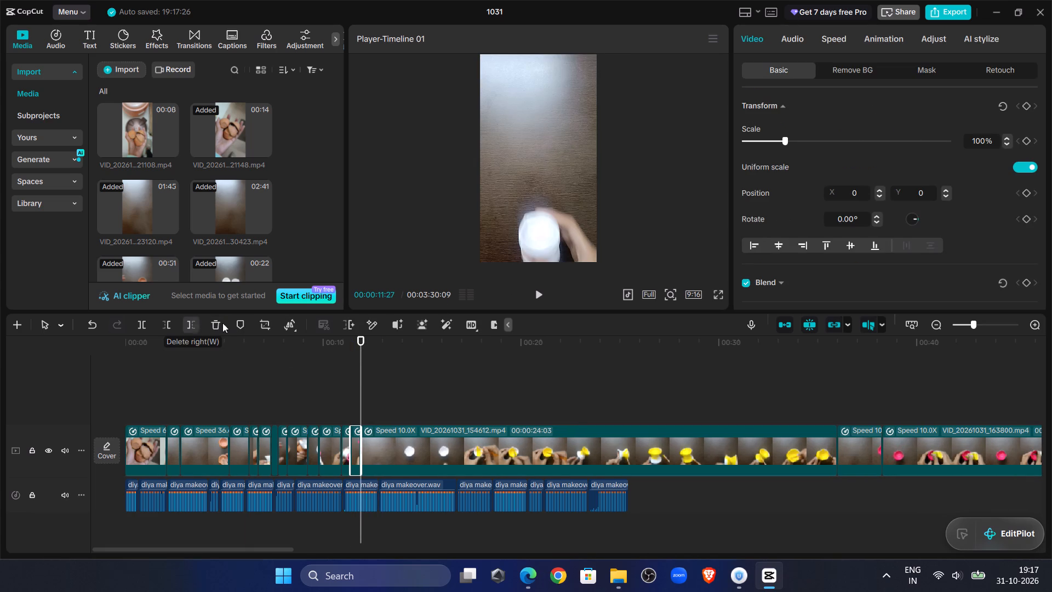
Trim away the start of VID_20261031_154612.mp4 up to about 00:00:15, shortly before the yellow painting begins.
left_click(536, 291)
left_click(538, 289)
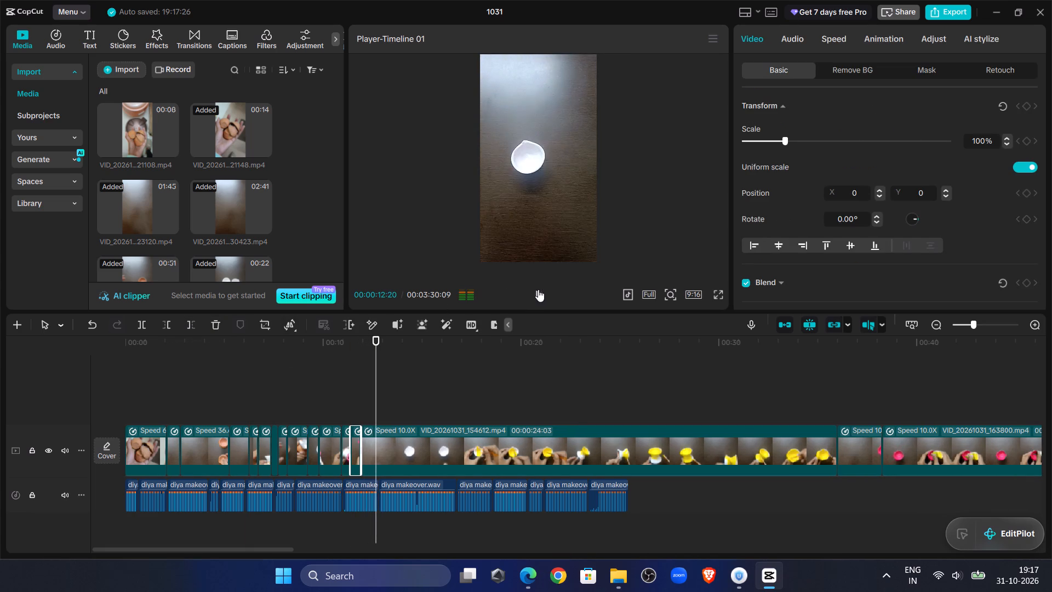
left_click_drag(375, 360, 456, 372)
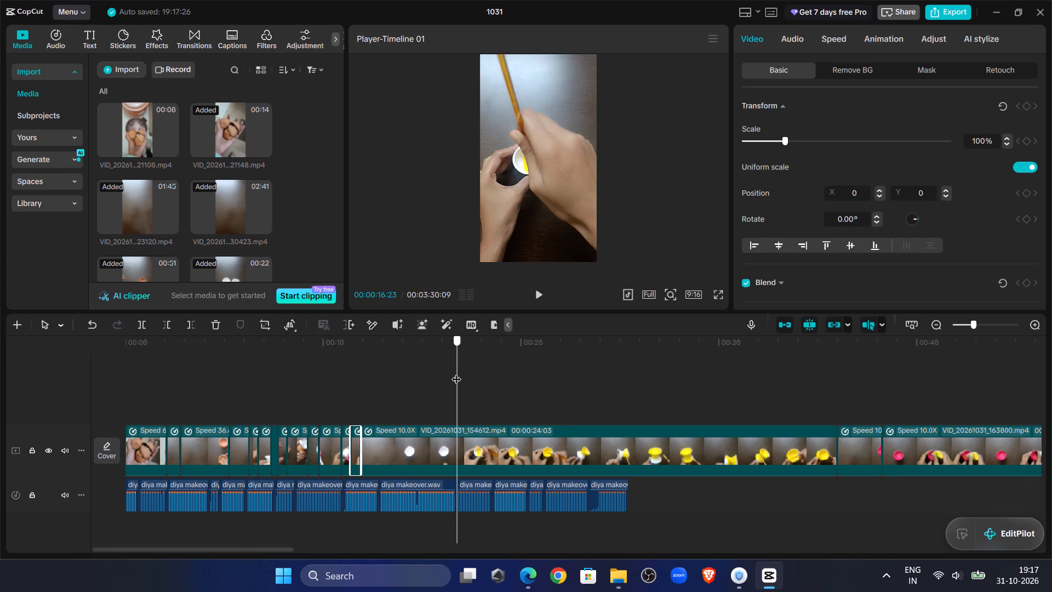
left_click_drag(456, 372, 445, 372)
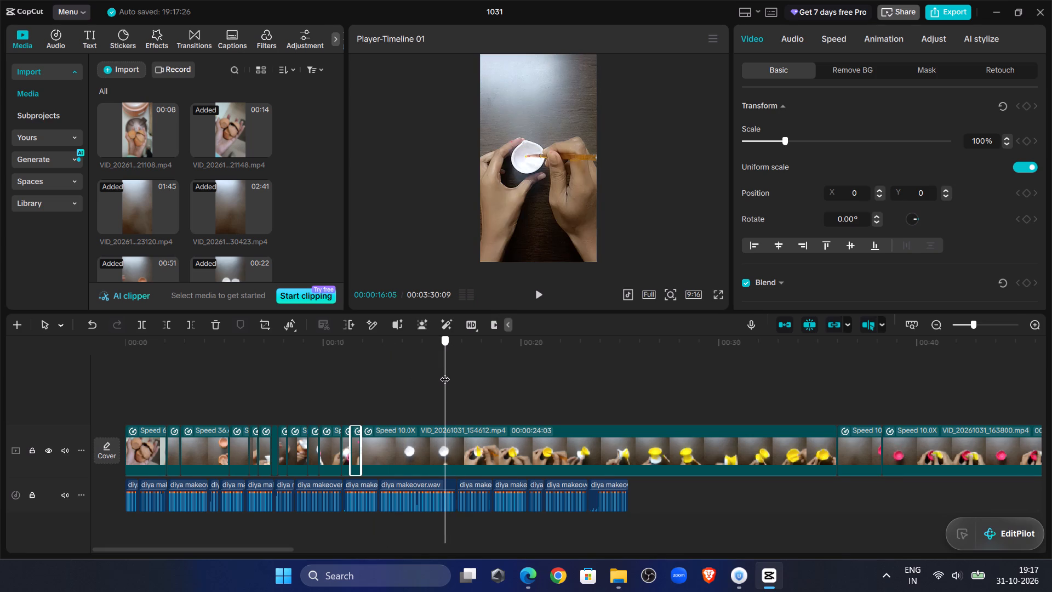
left_click_drag(445, 372, 432, 372)
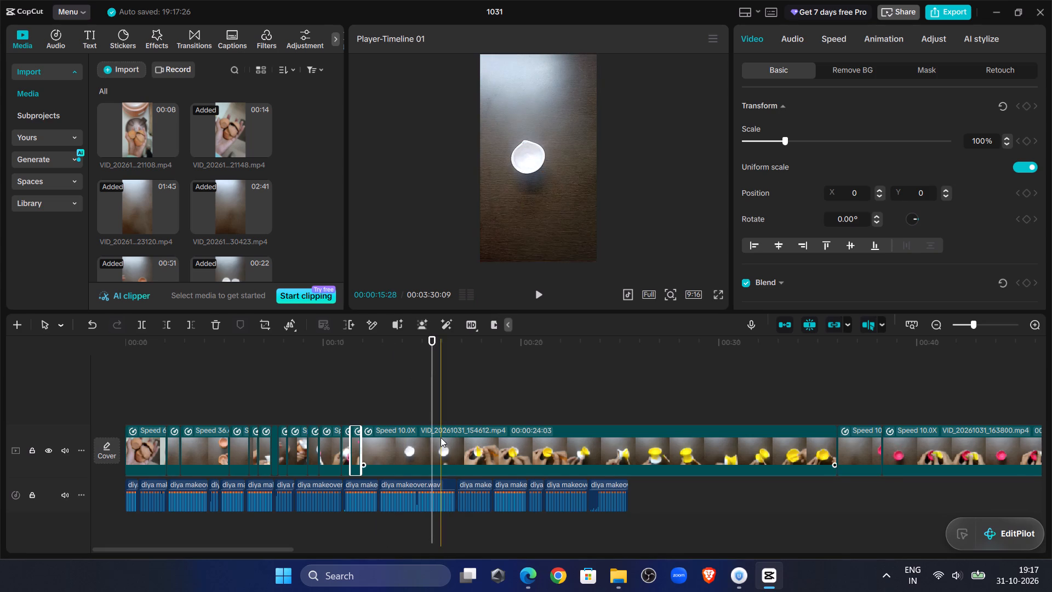
left_click(441, 437)
left_click(170, 325)
Review the change from pink to white diya and trim the start of VID_20261031_154612.mp4 again up to 00:00:12:13.
left_click(352, 387)
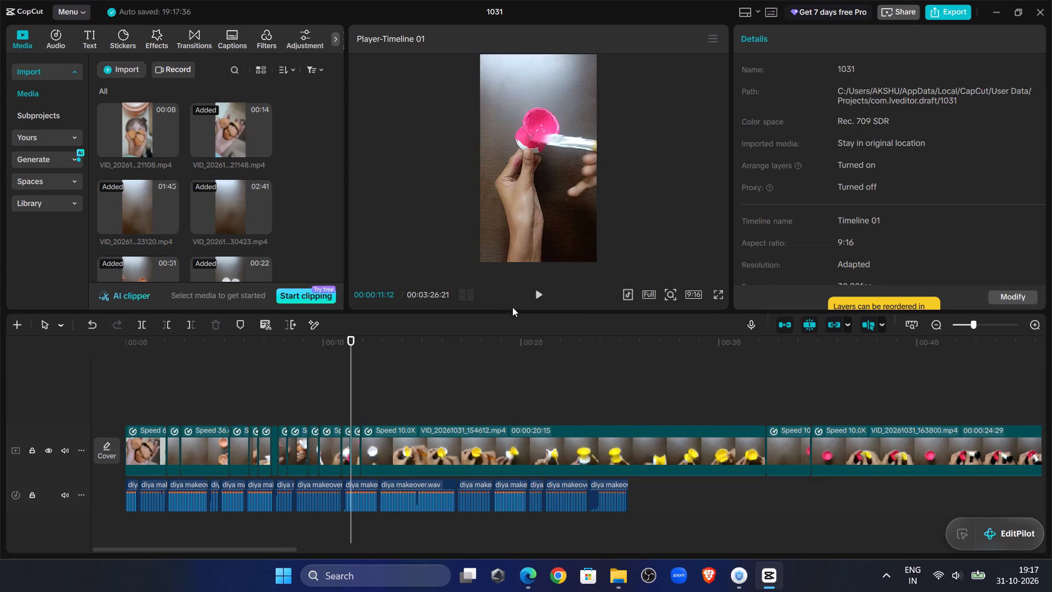
left_click(545, 286)
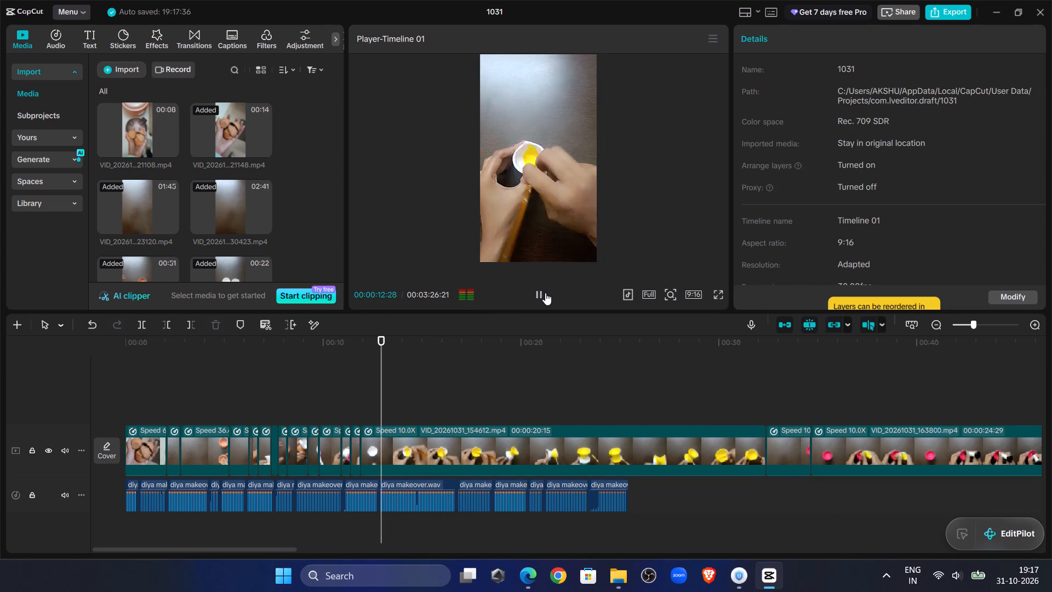
left_click(545, 293)
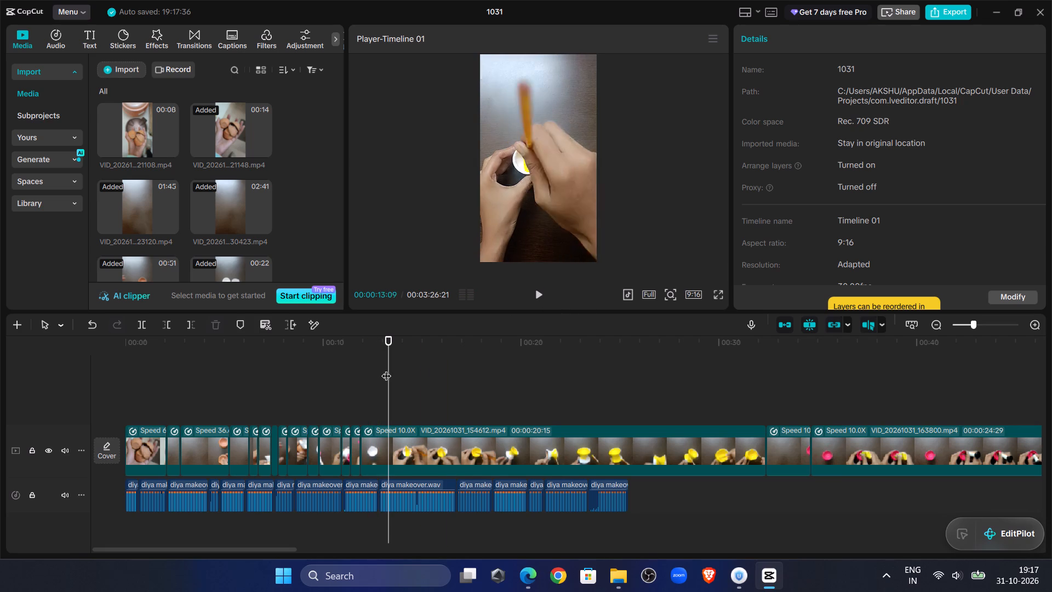
left_click_drag(386, 369, 371, 372)
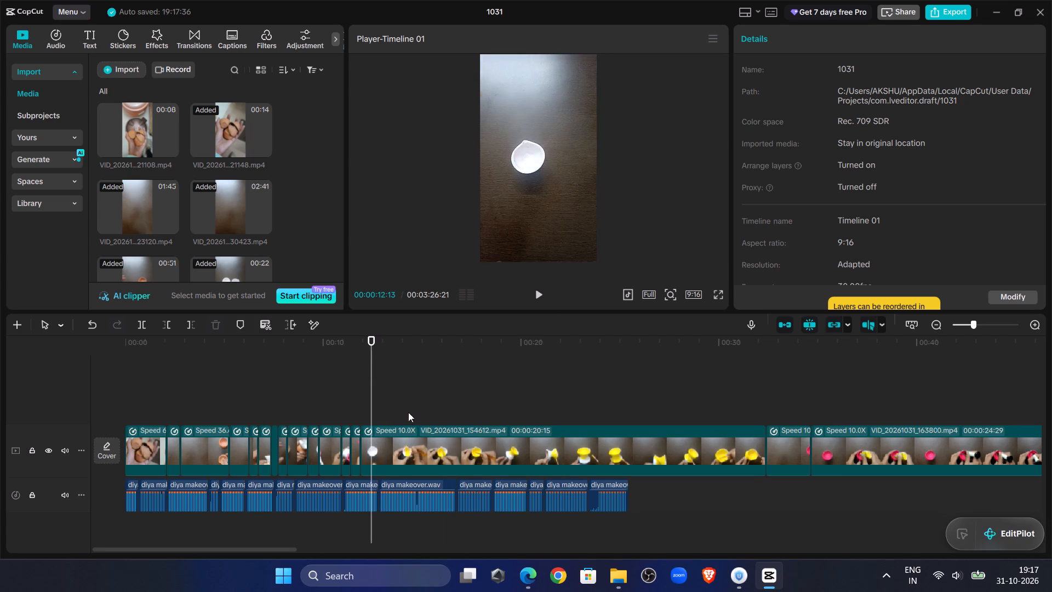
left_click(395, 444)
left_click(160, 328)
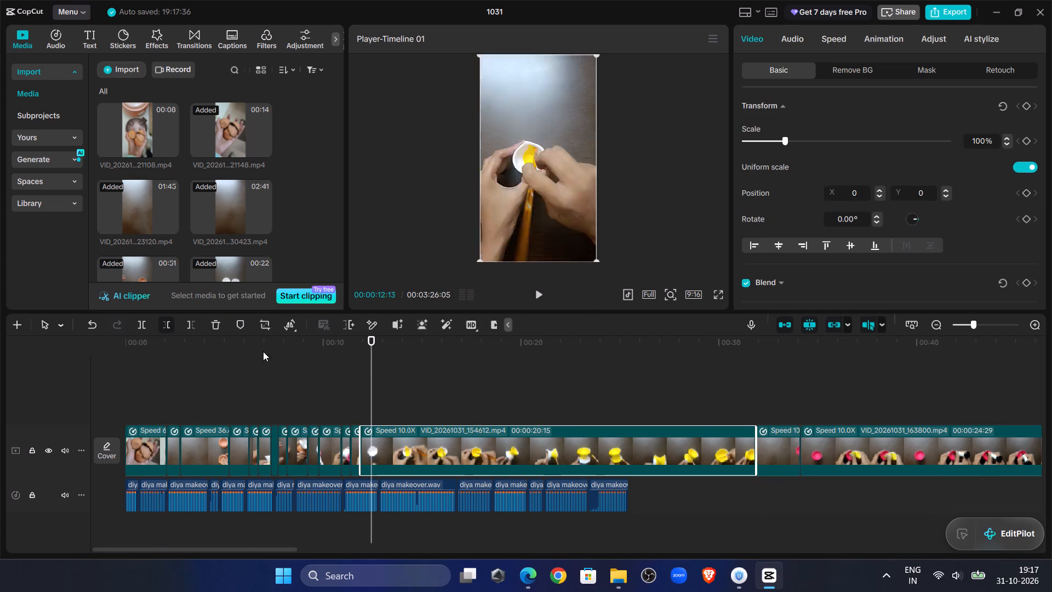
Review the start of the yellow painting against the voiceover and split VID_20261031_154612.mp4 at 00:00:13:02.
left_click(332, 380)
left_click(537, 296)
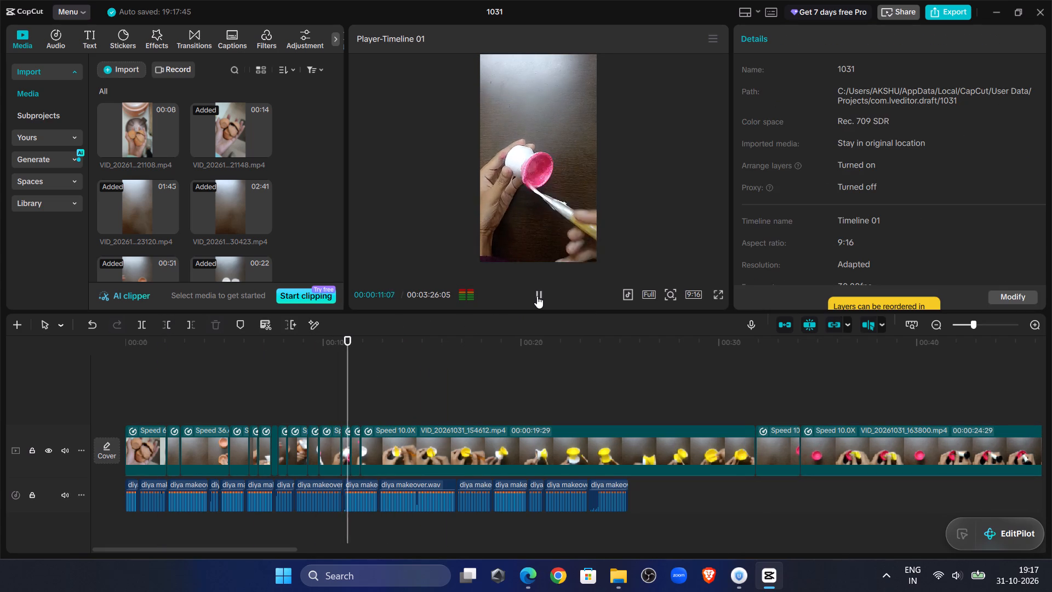
left_click(537, 296)
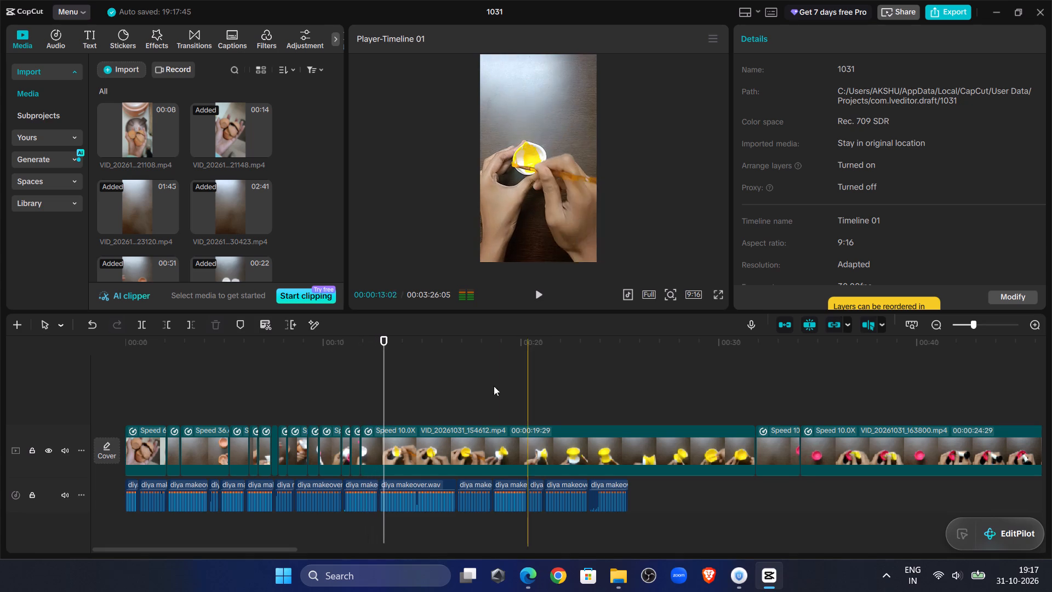
left_click(443, 446)
left_click(142, 320)
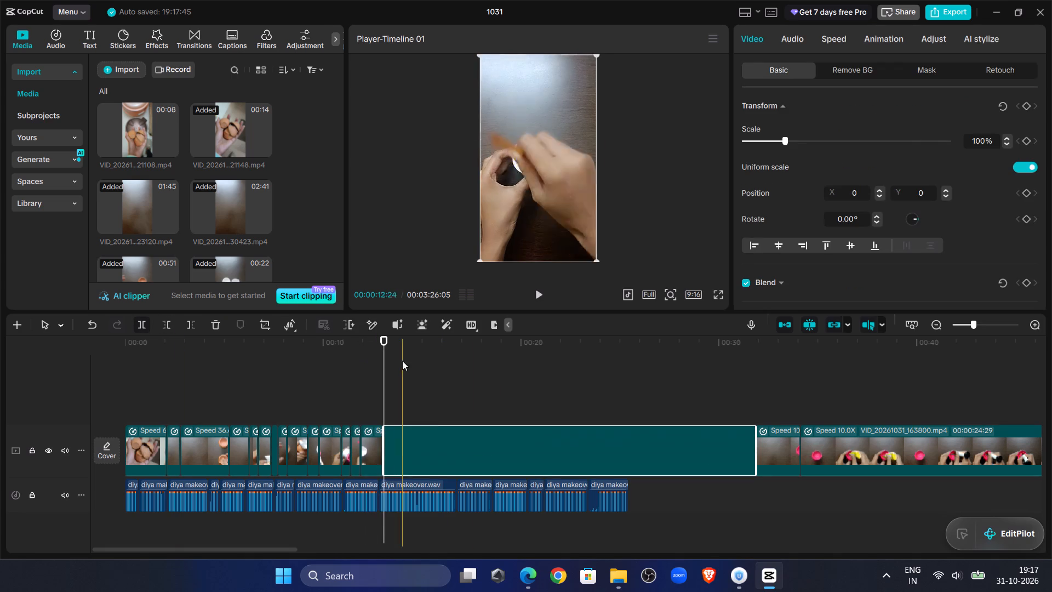
Trim away the start of the second VID_20261031_154612.mp4 segment up to about 00:00:30, near the end of the yellow painting.
left_click_drag(389, 350, 682, 392)
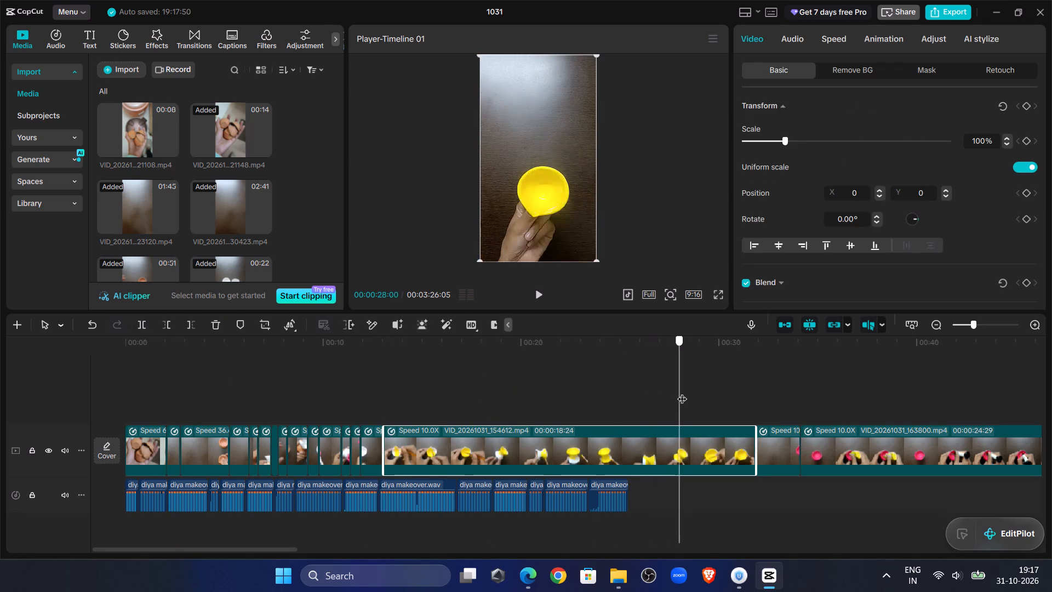
left_click_drag(682, 392, 718, 406)
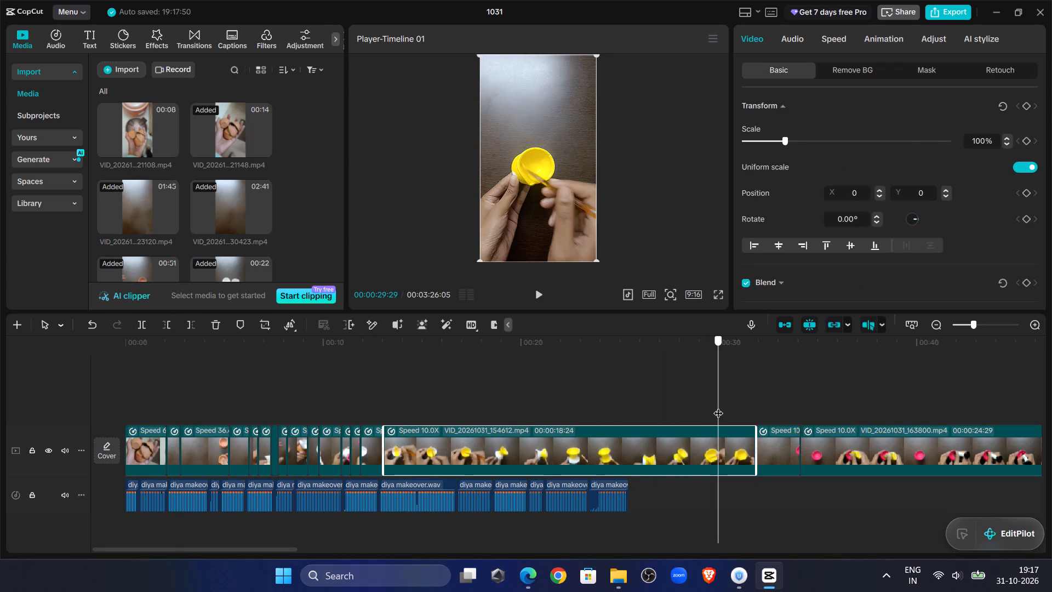
left_click_drag(718, 406, 720, 406)
left_click(165, 321)
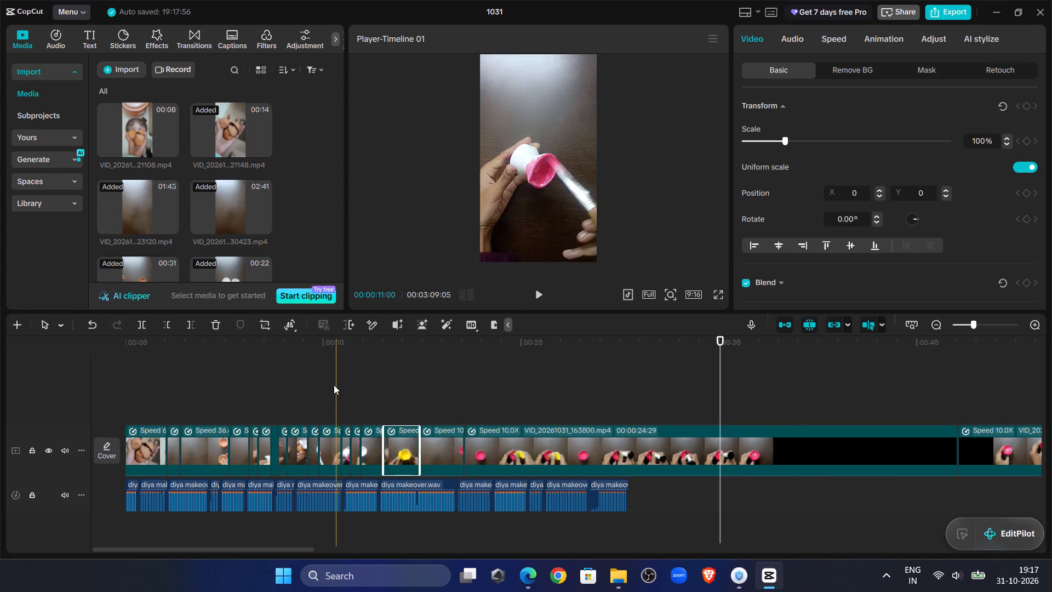
Review the shortened yellow painting and trim away the end of its last segment after about 00:00:14.
left_click(359, 375)
left_click(540, 294)
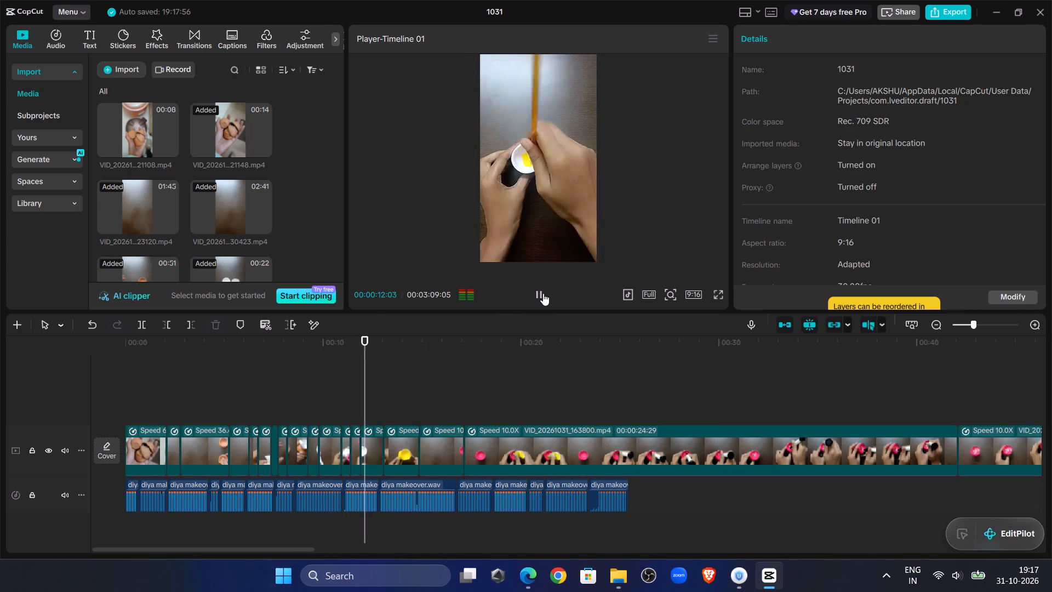
left_click(540, 297)
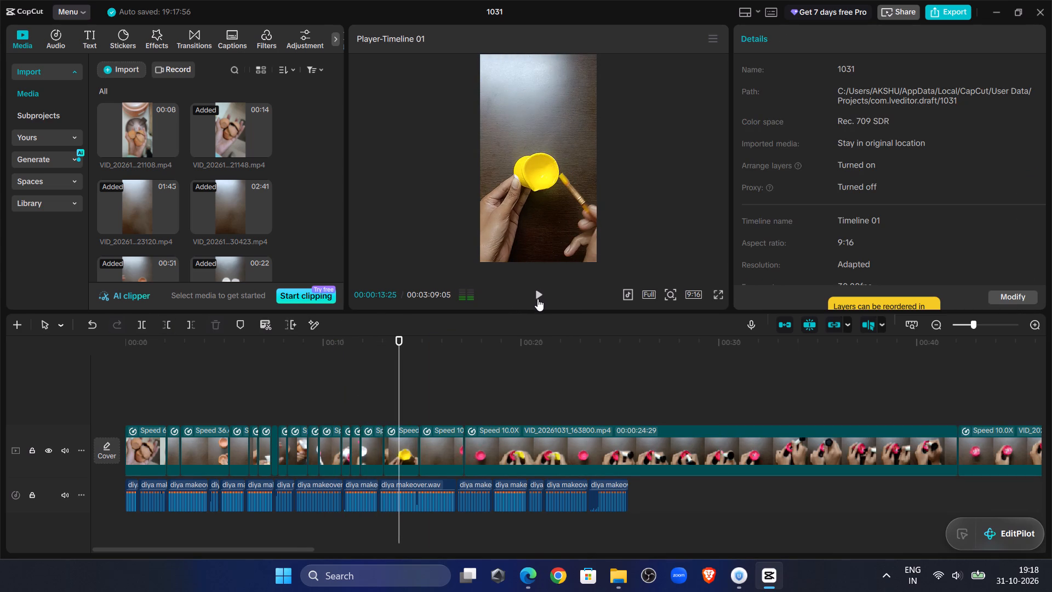
double_click(536, 300)
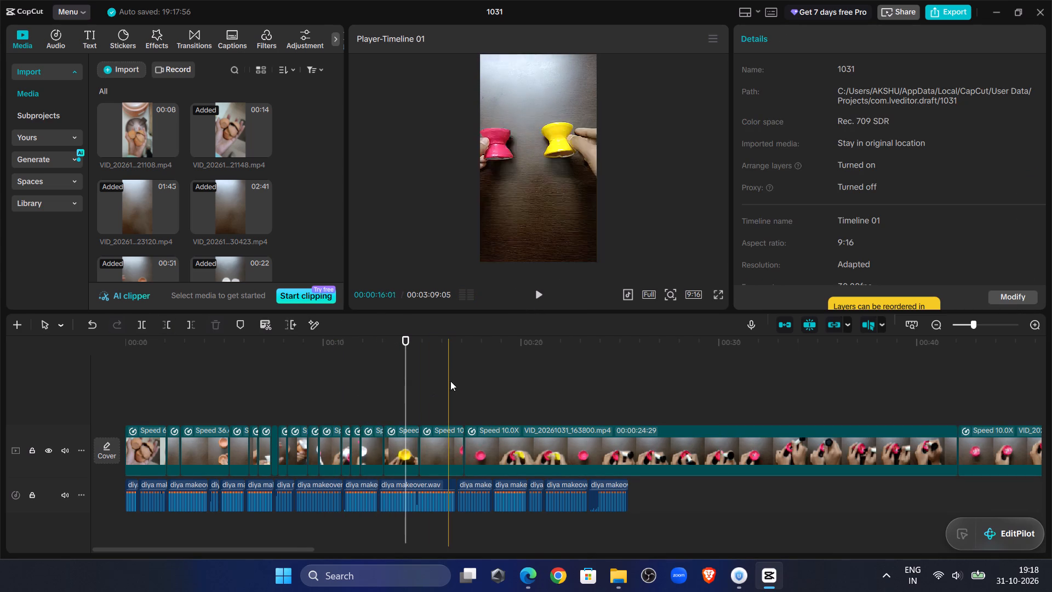
left_click(402, 451)
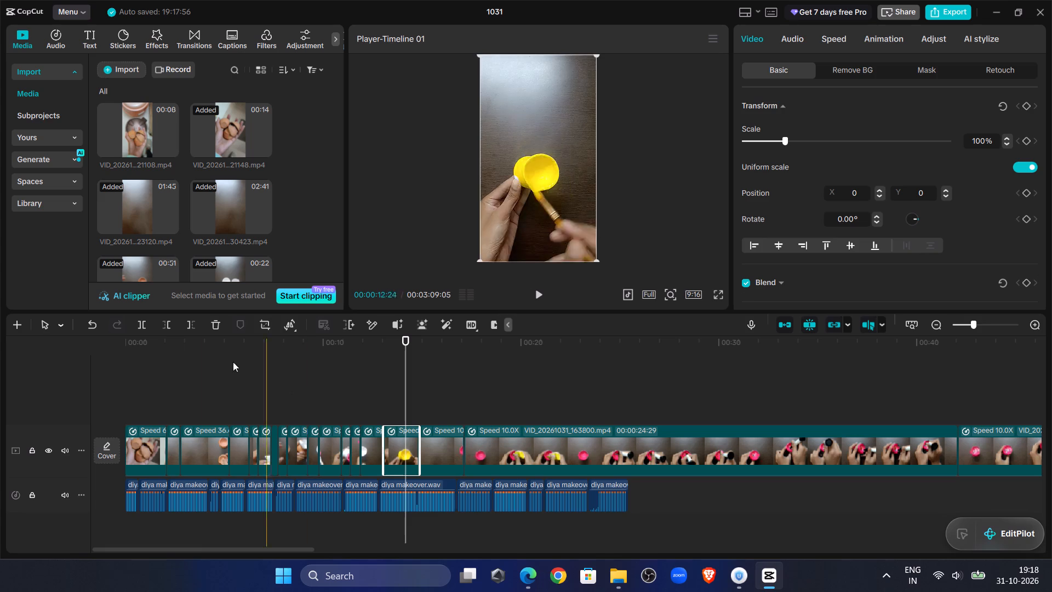
left_click(192, 322)
Review the end of the yellow painting and trim the empty-table start of the following pink-and-yellow diya clip up to about 00:00:14:16.
left_click(381, 362)
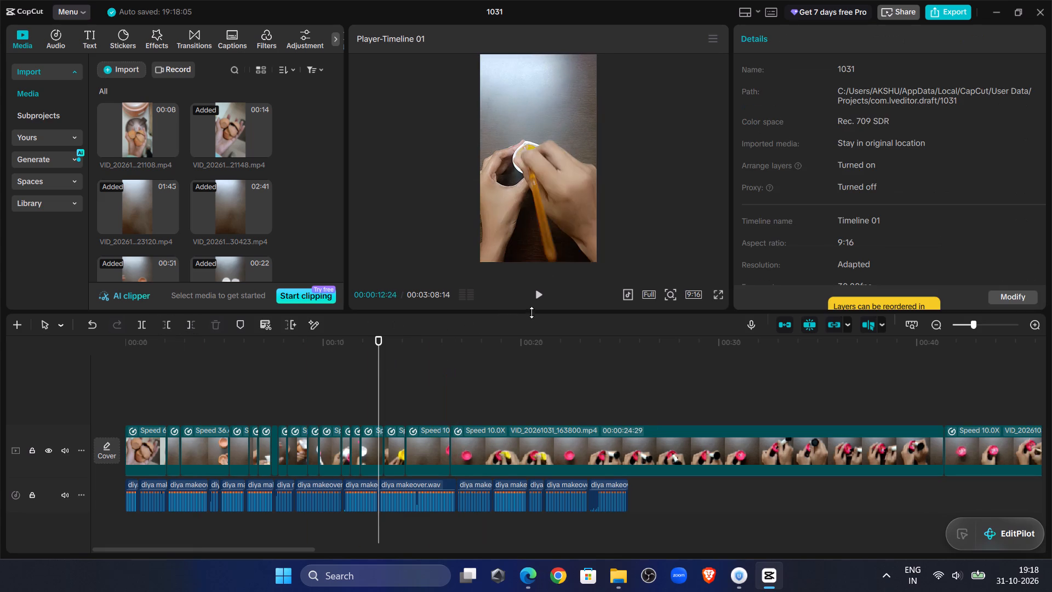
left_click(533, 300)
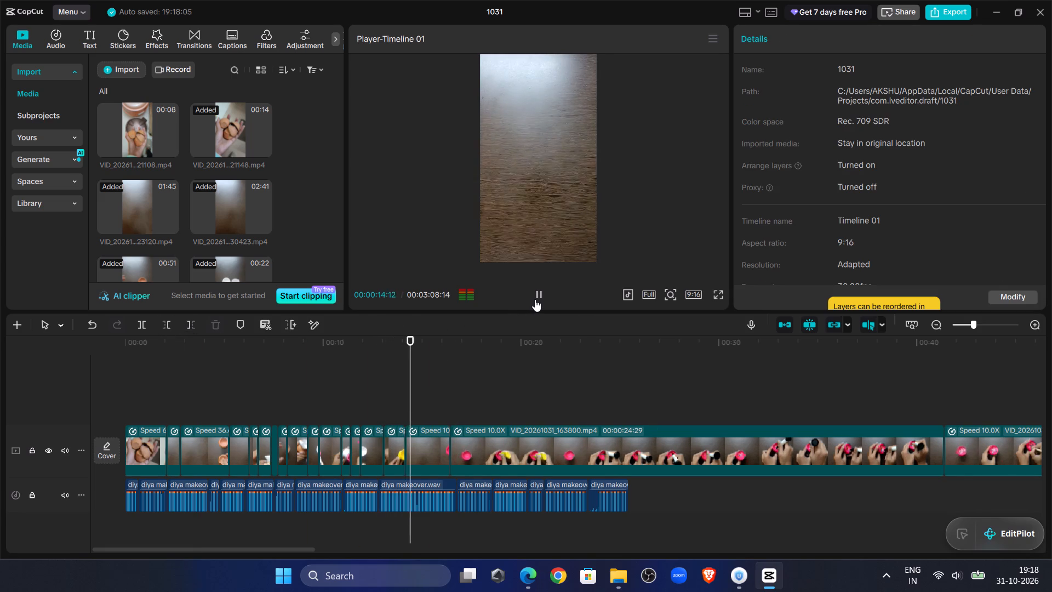
left_click(535, 299)
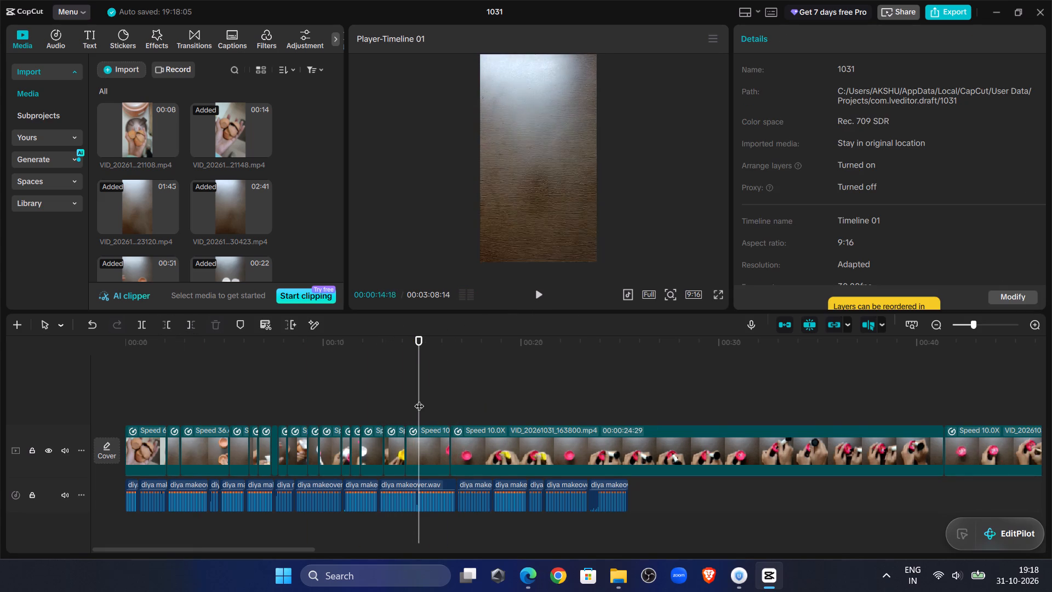
left_click_drag(419, 399, 391, 395)
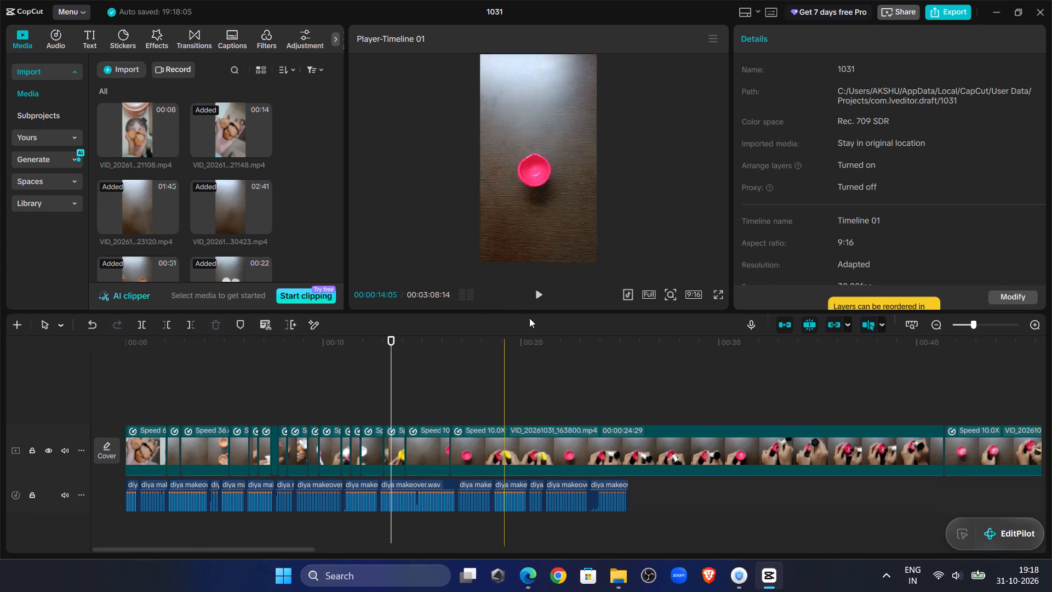
left_click(536, 308)
left_click(541, 300)
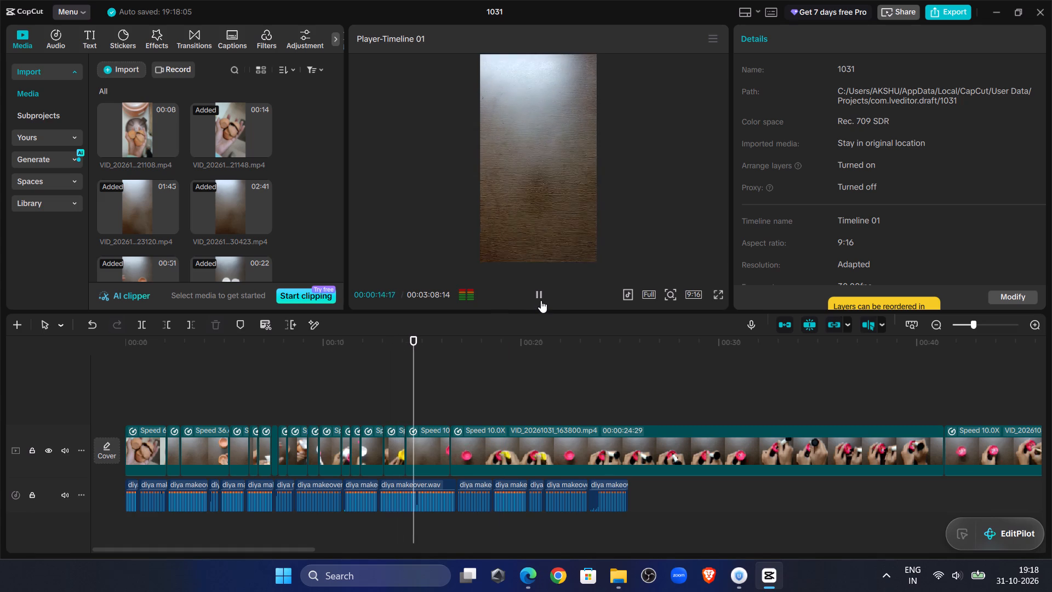
left_click(541, 300)
left_click_drag(419, 367, 413, 368)
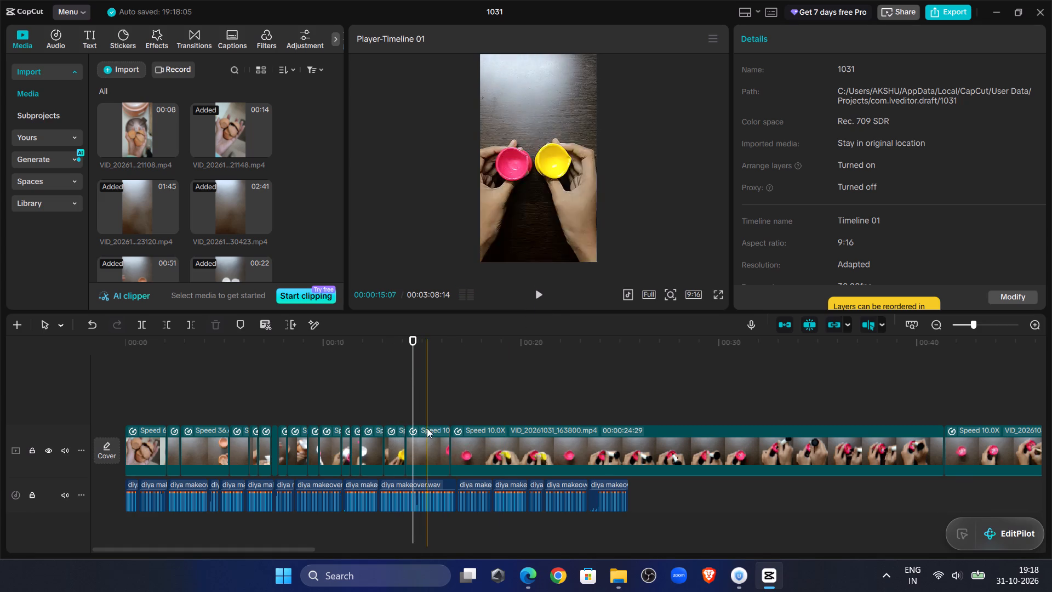
left_click(427, 437)
left_click(165, 327)
Review the pink-and-yellow diya clip against the voiceover and trim away its end after about 00:00:15.
left_click(379, 371)
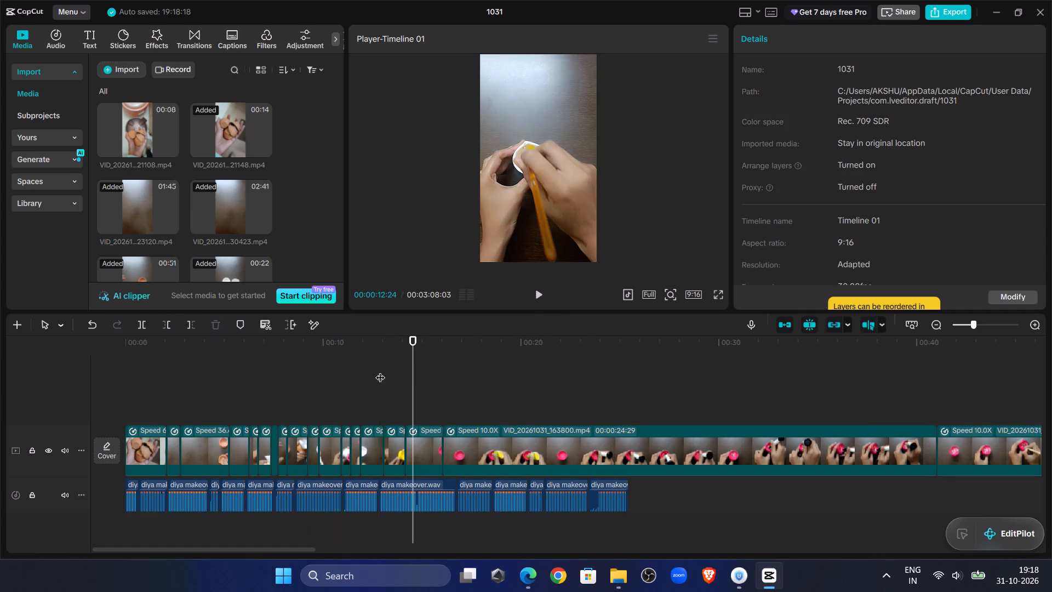
left_click(538, 288)
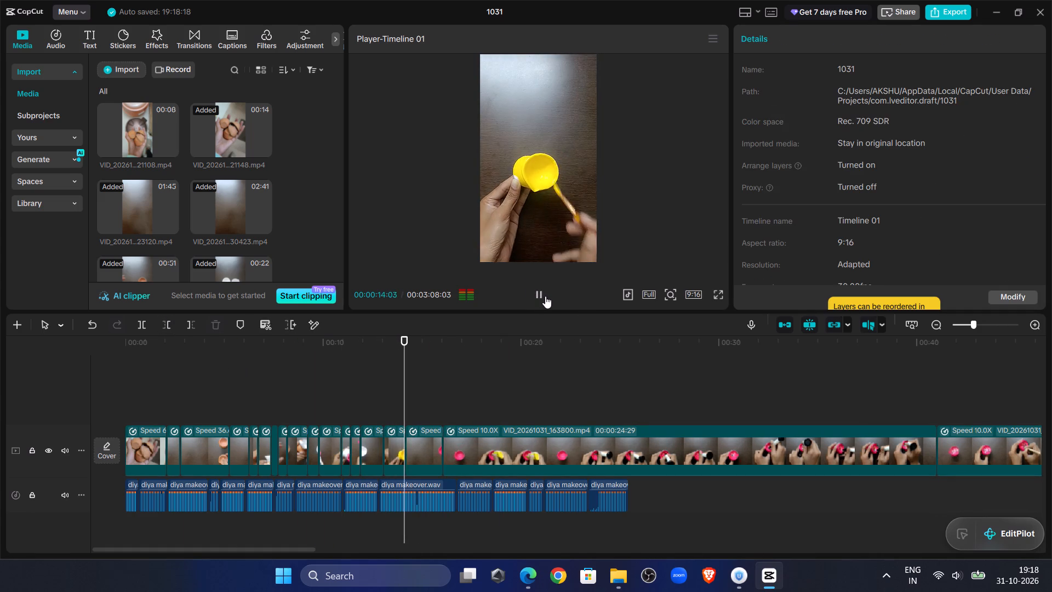
left_click(545, 296)
double_click(545, 296)
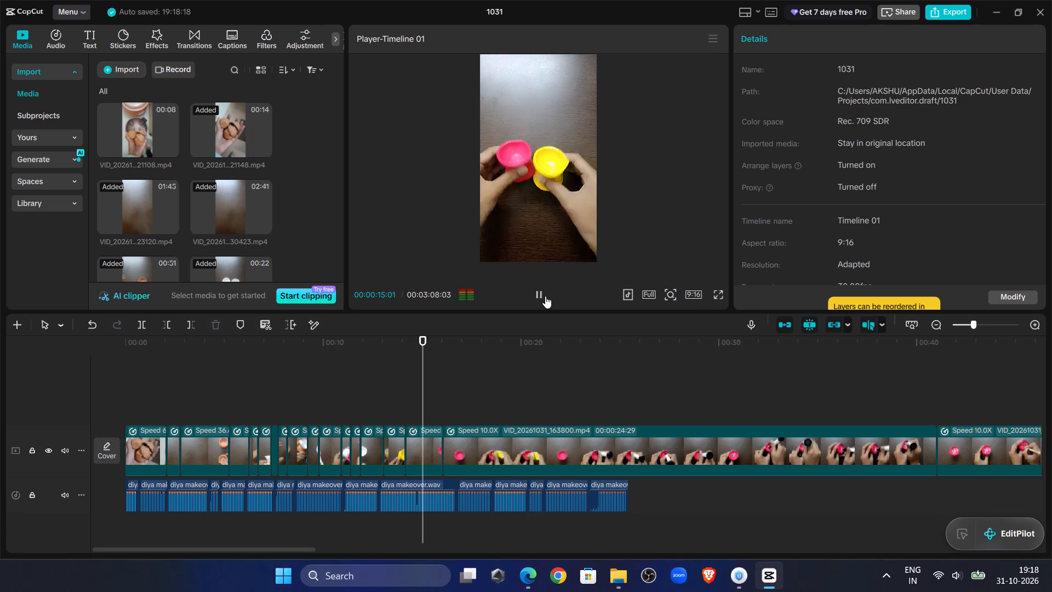
left_click(430, 454)
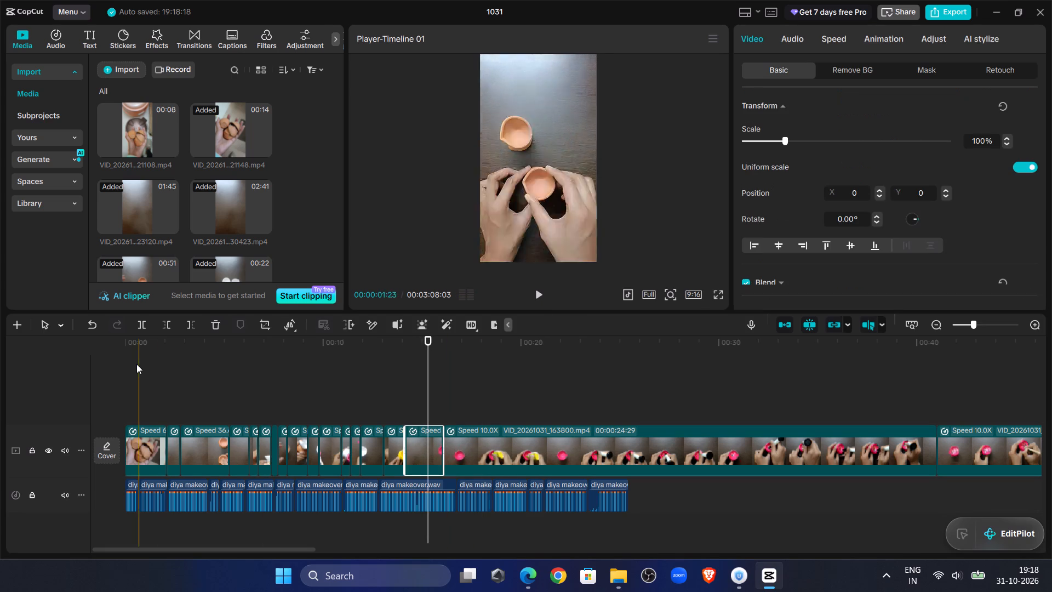
left_click(188, 325)
Play into VID_20261031_163800.mp4 and trim away its start up to 00:00:16:14.
left_click(546, 291)
left_click(550, 292)
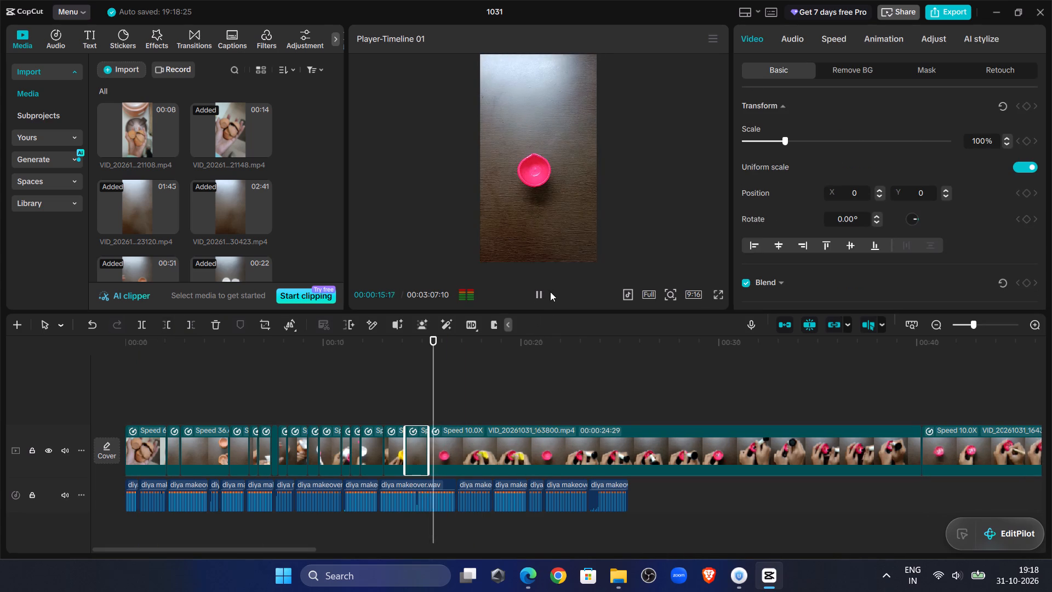
left_click(455, 354)
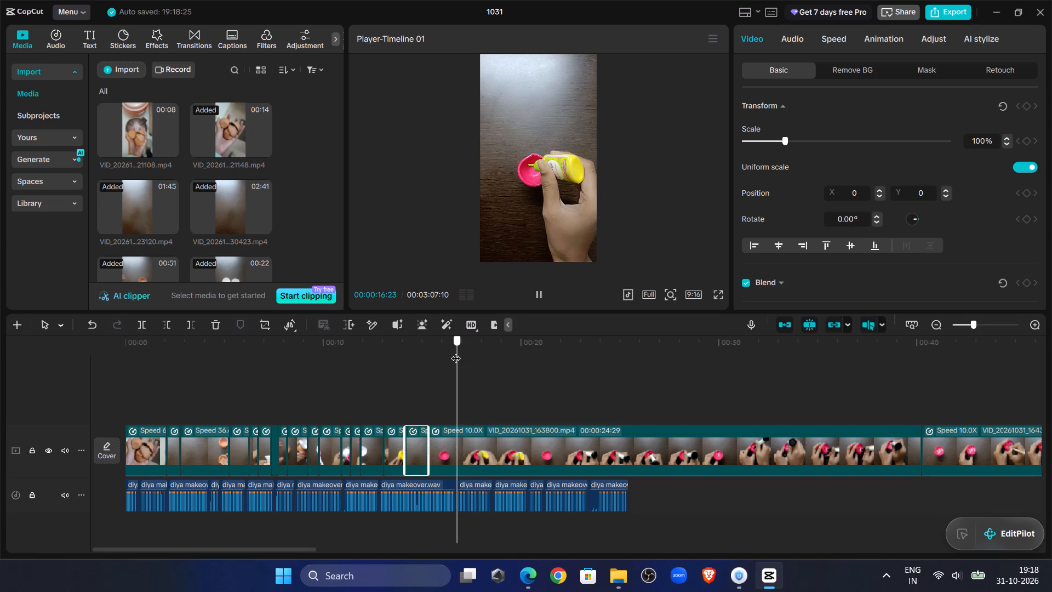
left_click(483, 436)
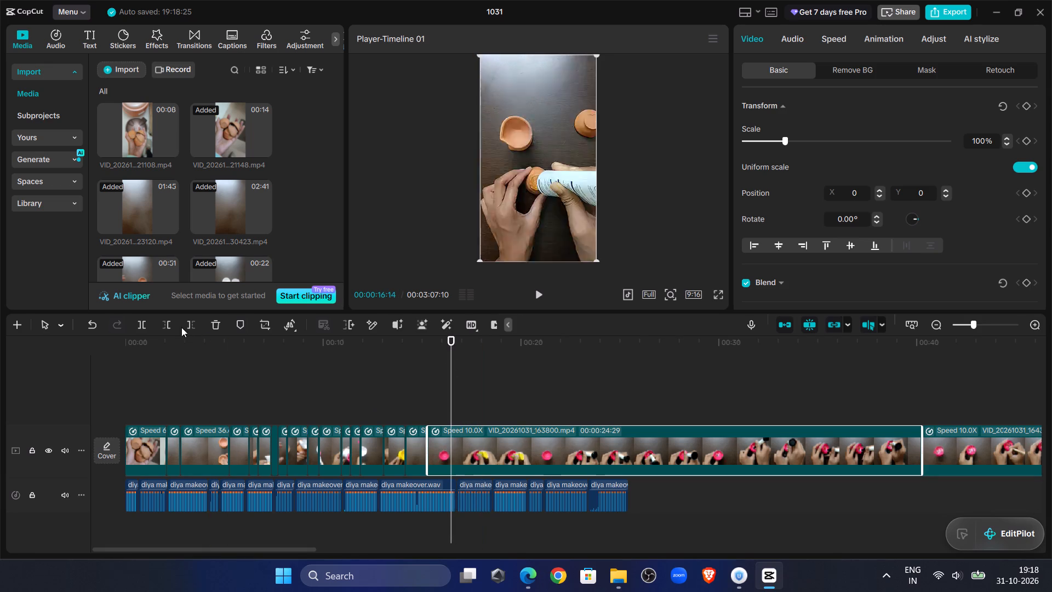
left_click(164, 323)
Play the trimmed VID_20261031_163800.mp4 and raise its speed to 35.5x.
left_click(417, 360)
left_click(528, 300)
left_click(540, 294)
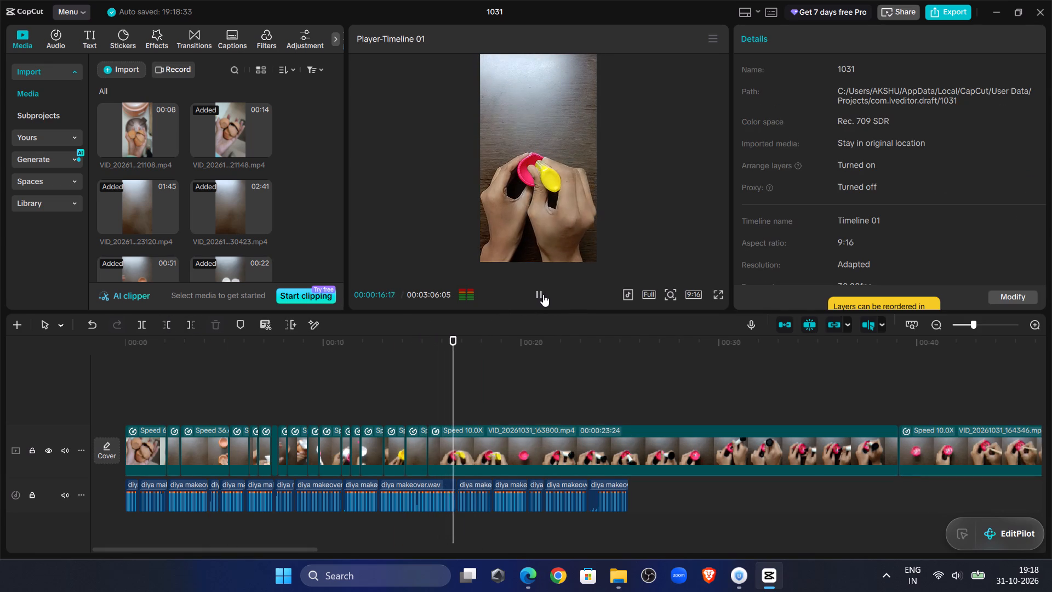
left_click(543, 295)
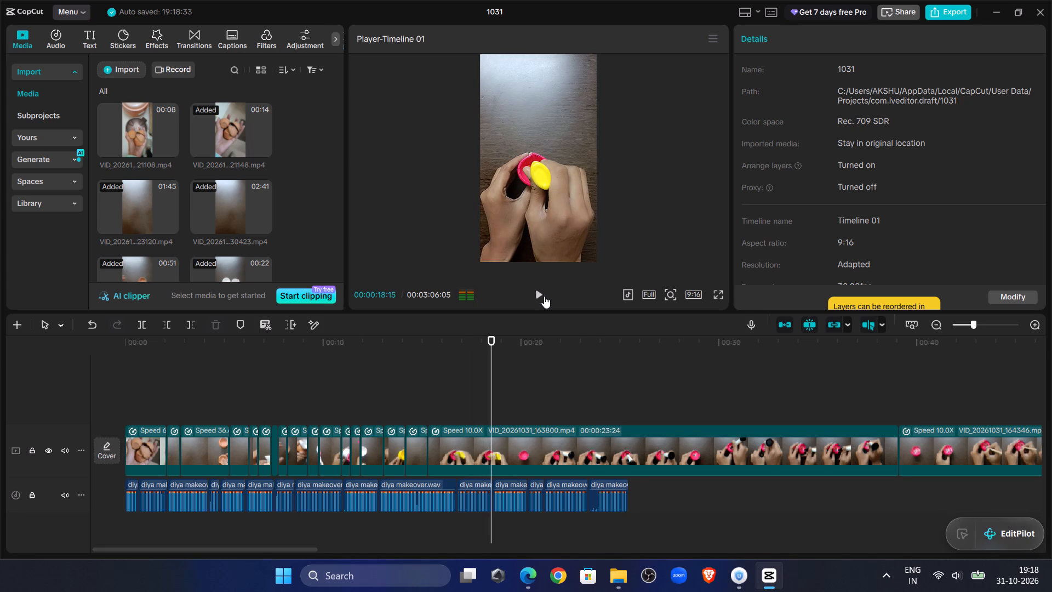
left_click(543, 441)
left_click(834, 50)
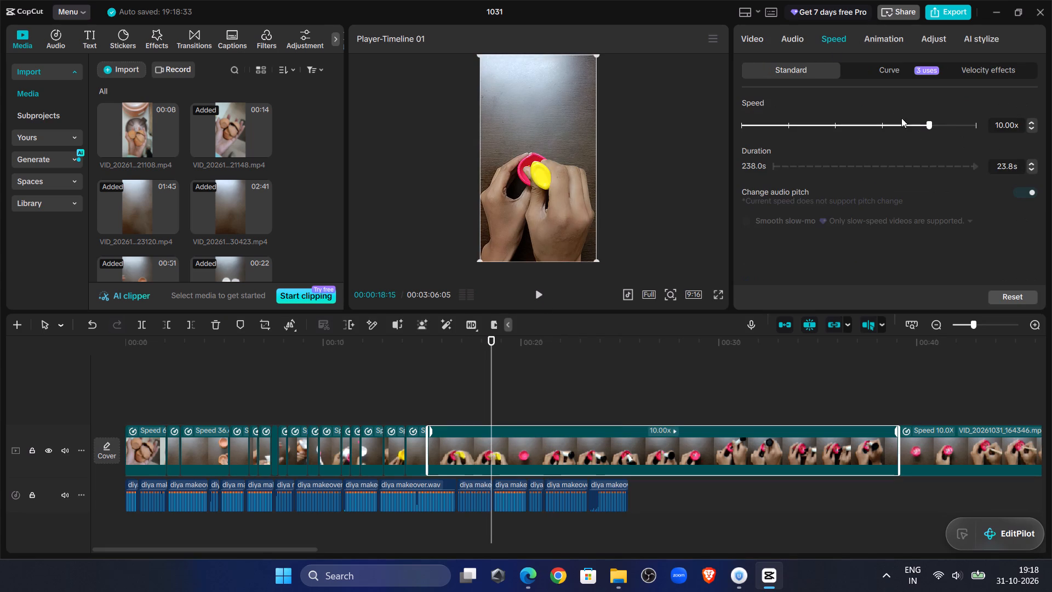
left_click(942, 126)
Review the sped-up white-flower painting in VID_20261031_163800.mp4 against the voiceover and trim away its end after about 00:00:21.
left_click(428, 378)
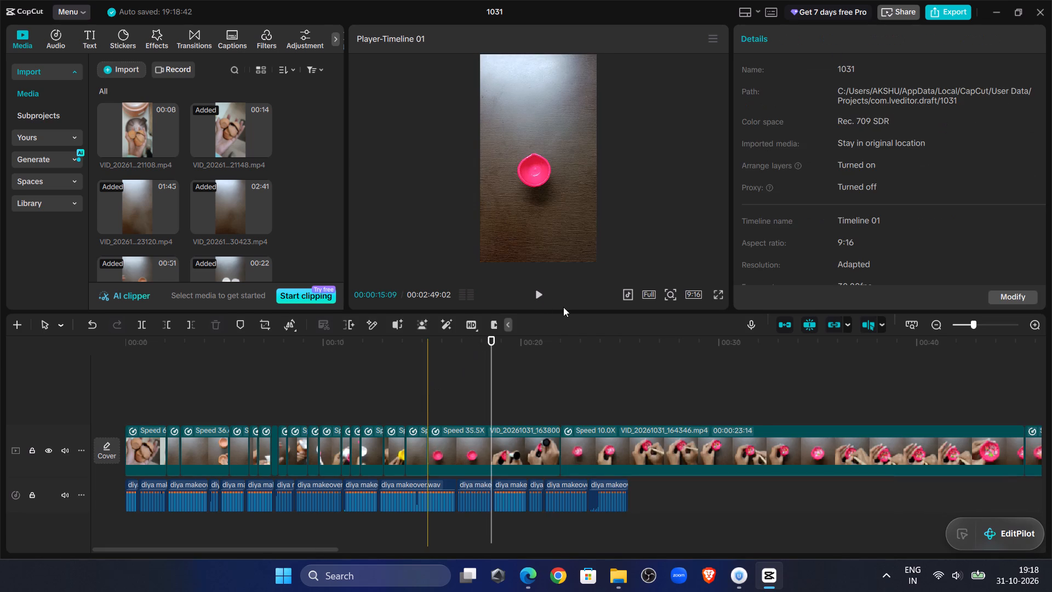
left_click(541, 296)
left_click(541, 296)
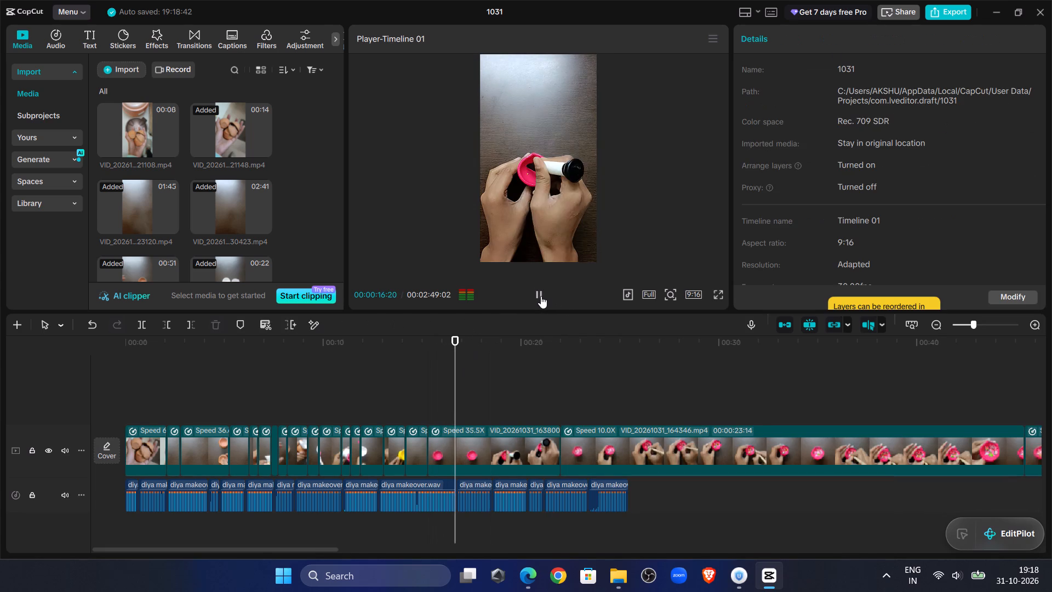
left_click(541, 296)
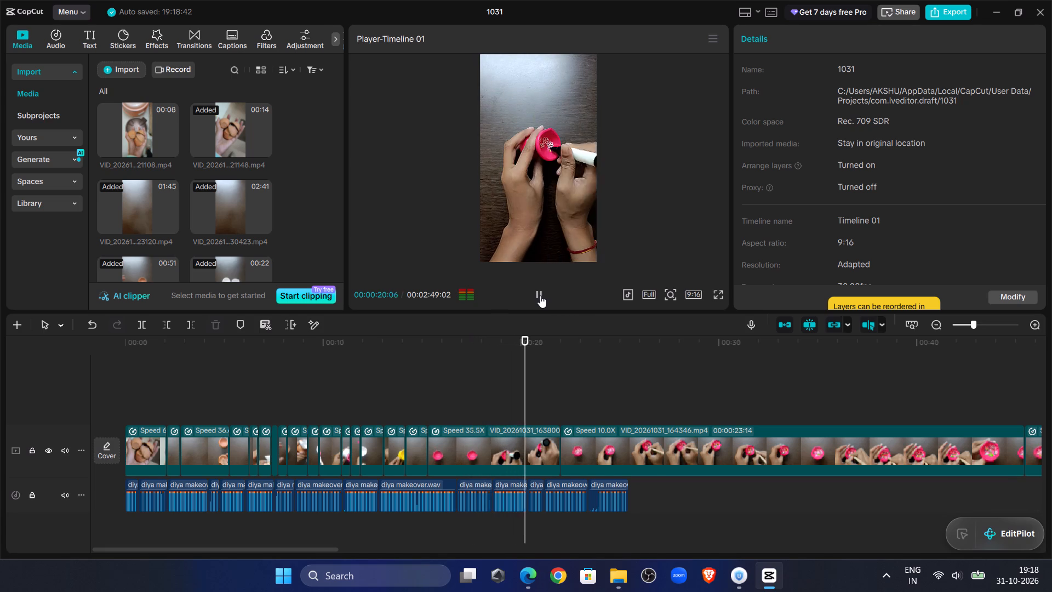
left_click(540, 295)
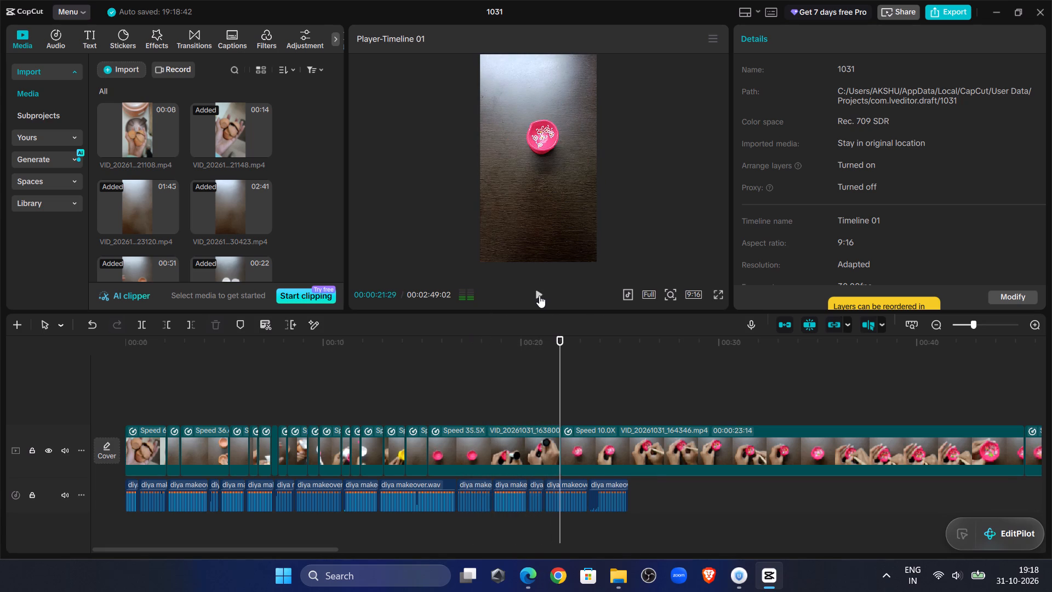
left_click(527, 372)
left_click(540, 299)
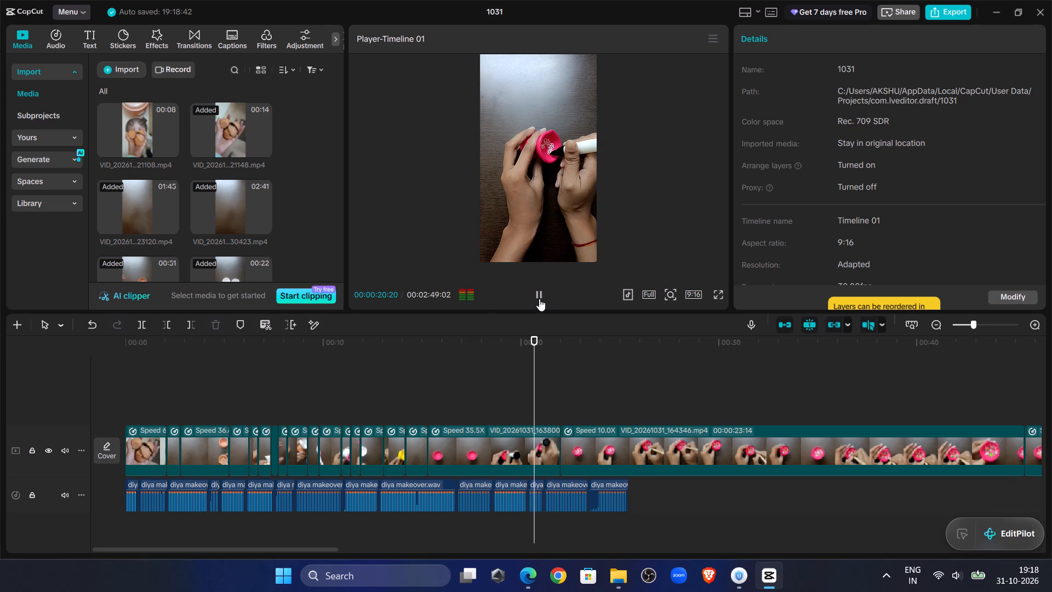
left_click(539, 299)
double_click(539, 299)
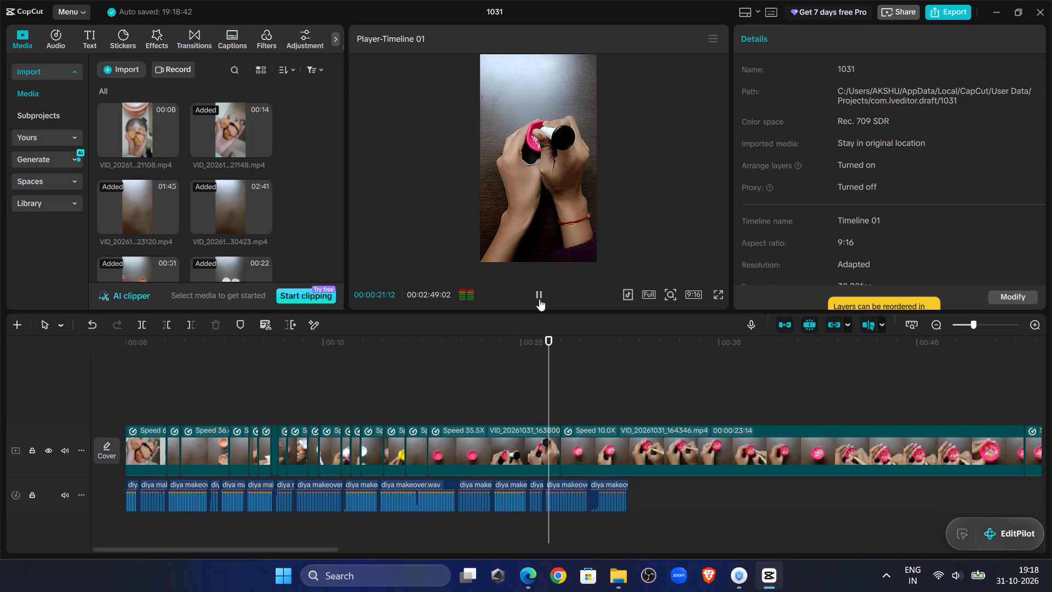
double_click(539, 299)
left_click(512, 440)
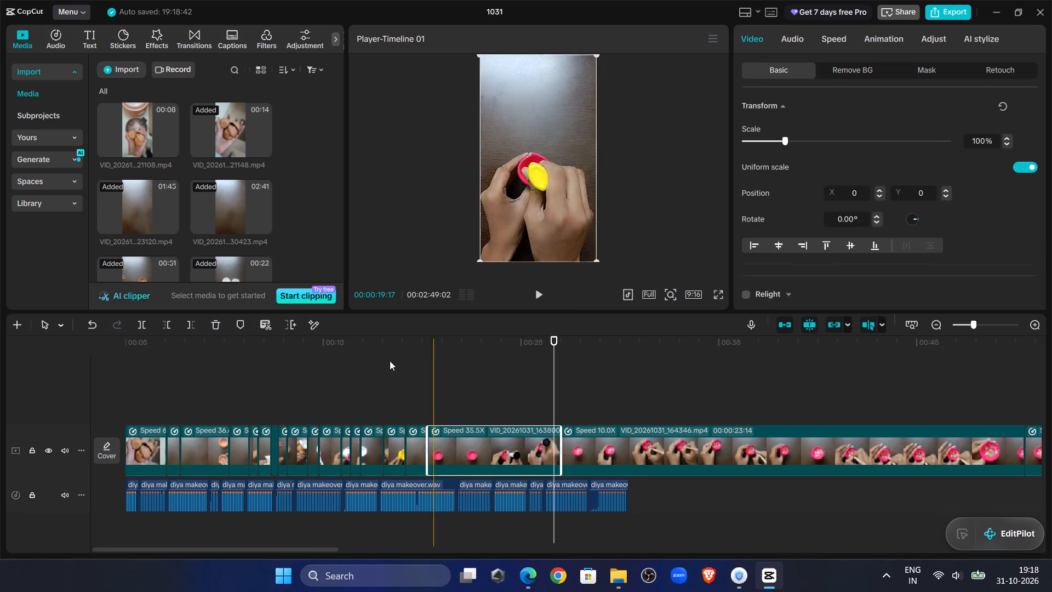
left_click(186, 325)
Review the cut into VID_20261031_164346.mp4 and trim away its start up to 00:00:25:02.
left_click(524, 368)
left_click(528, 296)
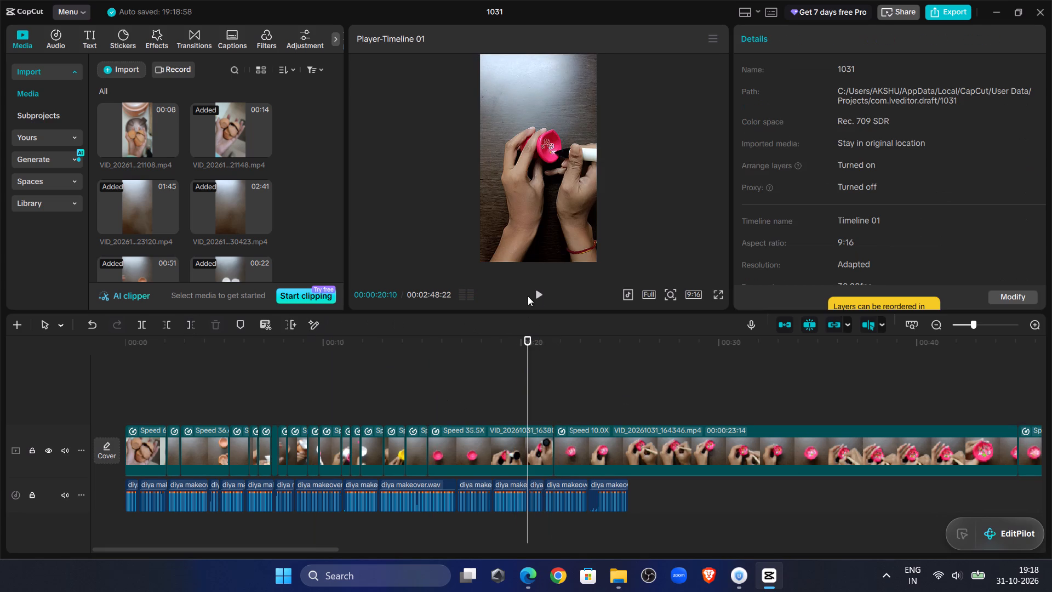
left_click(537, 294)
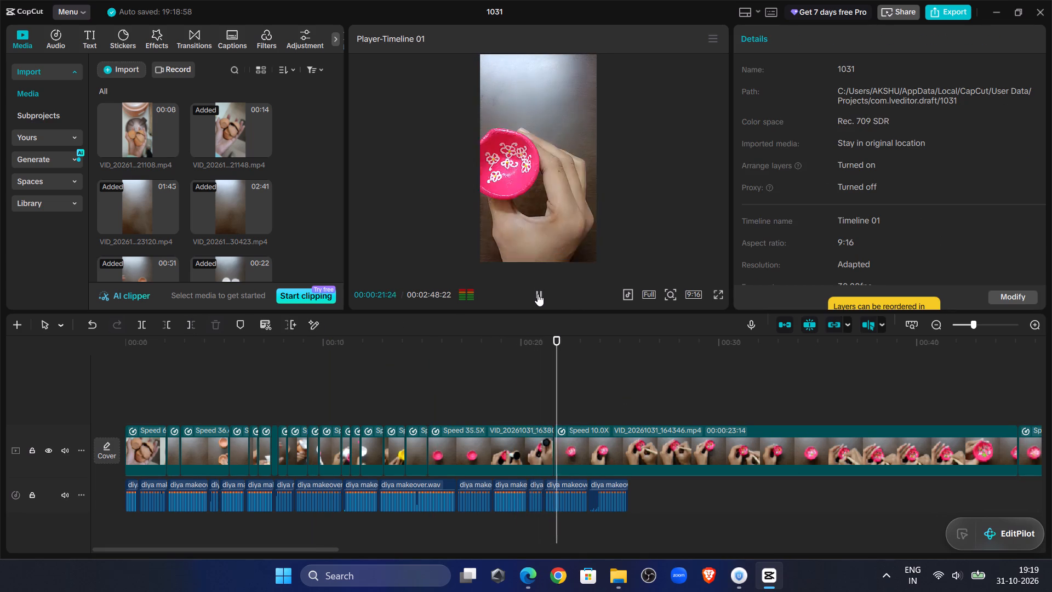
left_click(538, 294)
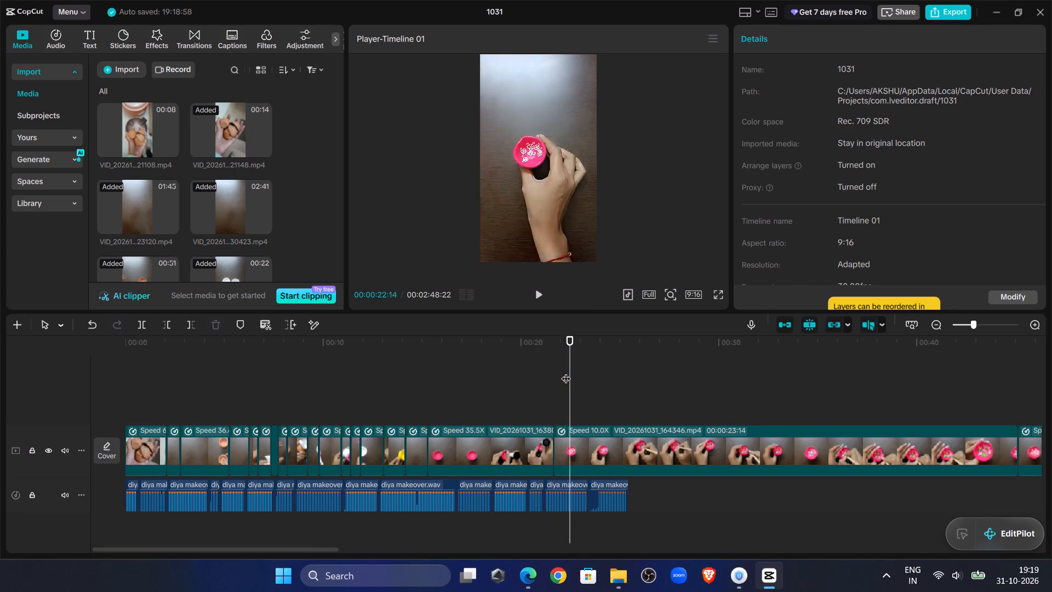
left_click_drag(566, 372, 611, 372)
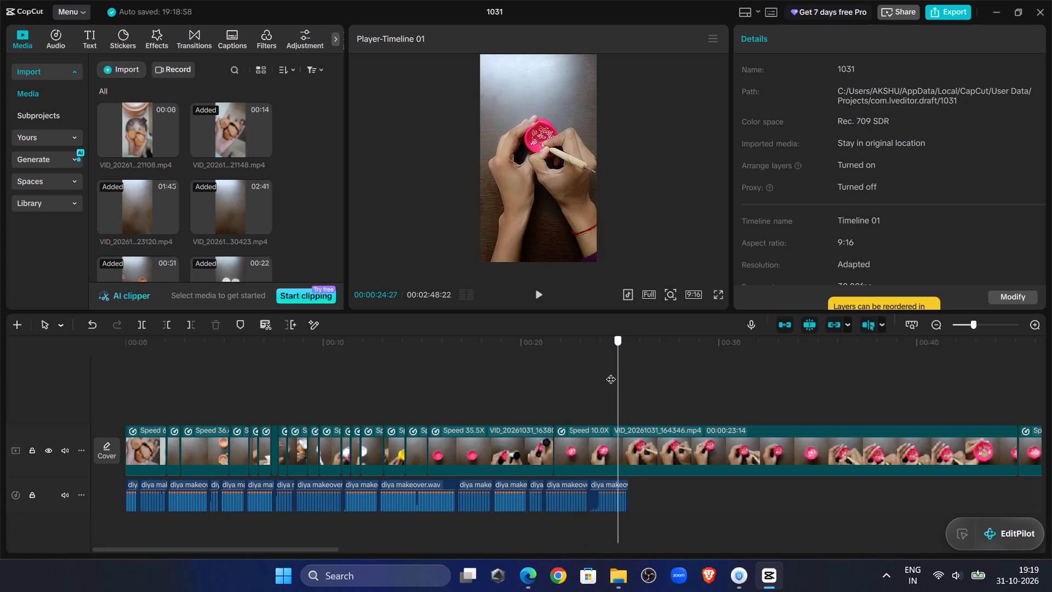
left_click_drag(611, 372, 621, 372)
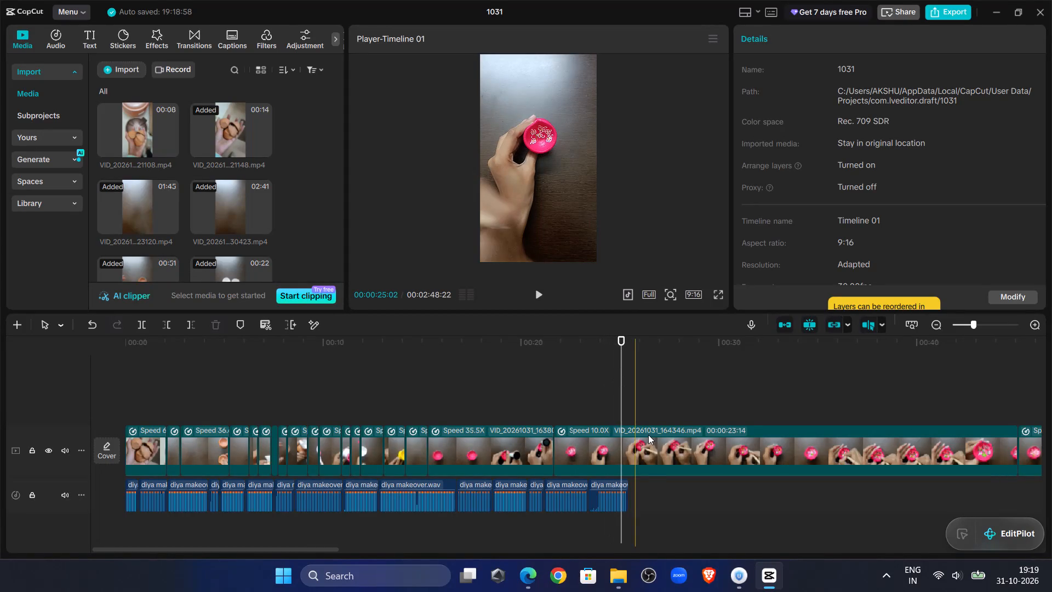
left_click(649, 448)
left_click(168, 318)
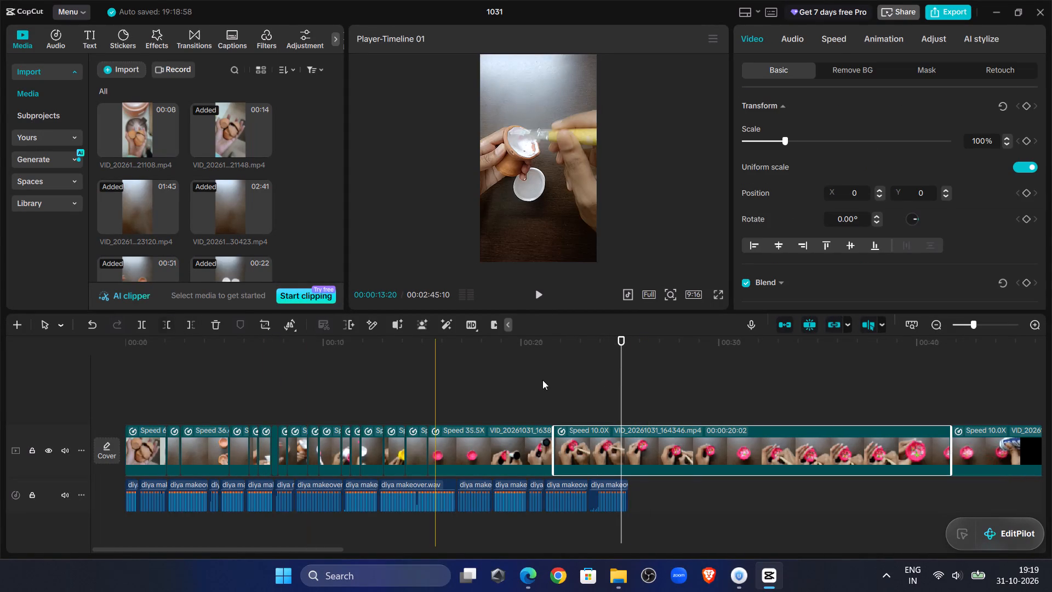
Play the cut into the trimmed VID_20261031_164346.mp4 and raise that clip's speed to 53.4x.
left_click(542, 380)
left_click(537, 305)
left_click(543, 298)
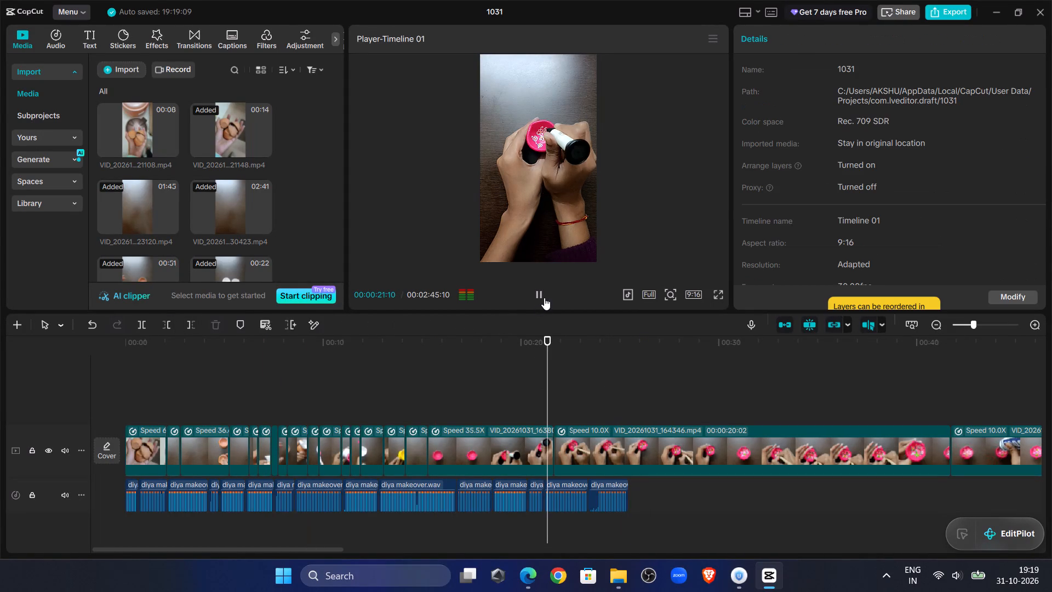
left_click(544, 298)
left_click(575, 458)
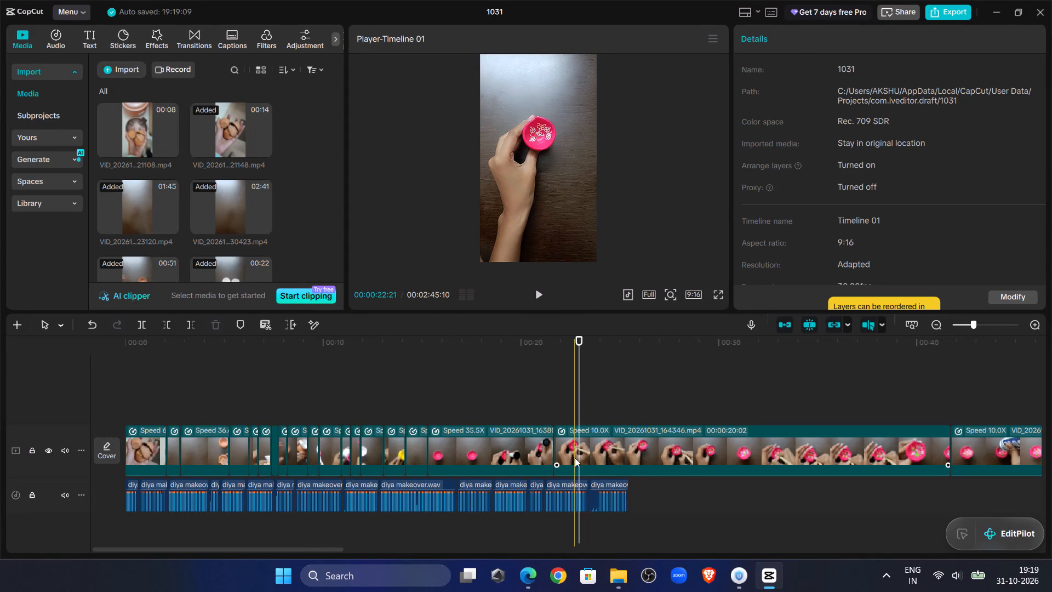
left_click(835, 37)
left_click(952, 130)
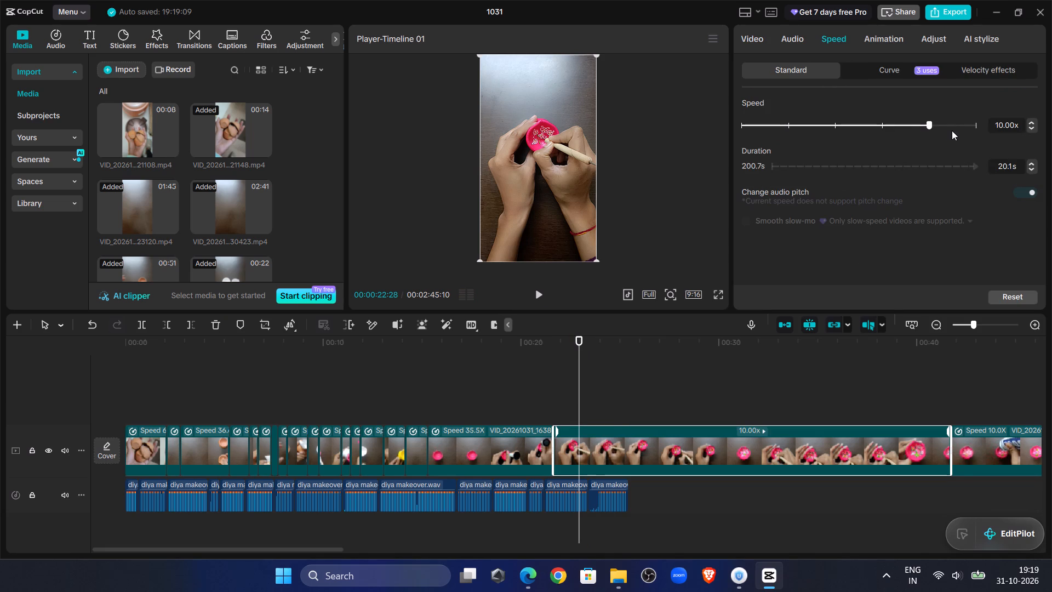
Review the sped-up VID_20261031_164346.mp4 against the voiceover and split it at 00:00:22:17.
left_click(552, 398)
left_click(541, 286)
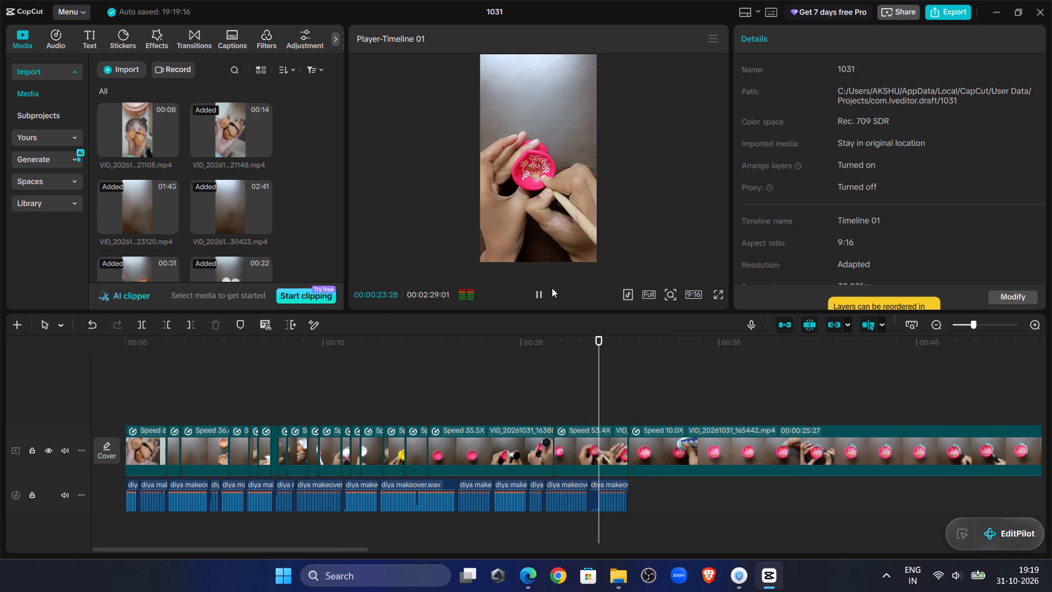
left_click(552, 288)
left_click(552, 288)
left_click(533, 294)
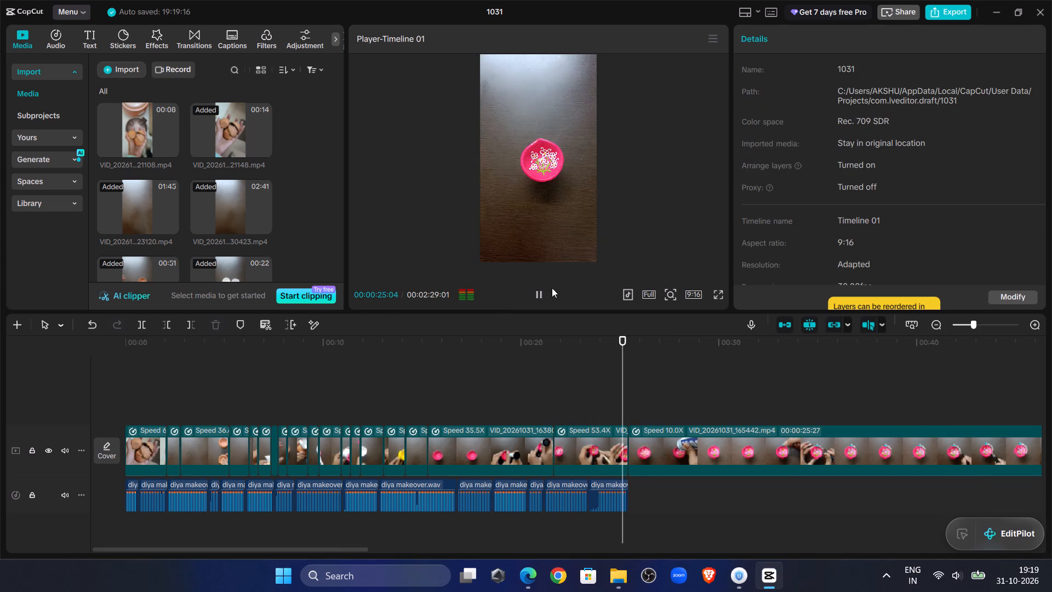
left_click(551, 397)
left_click(536, 288)
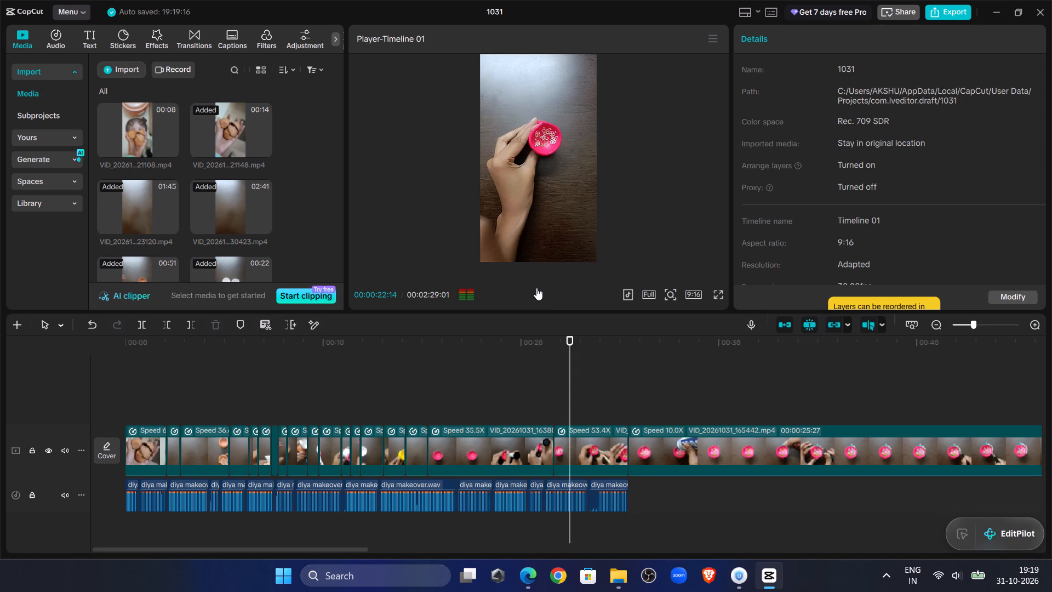
left_click(536, 288)
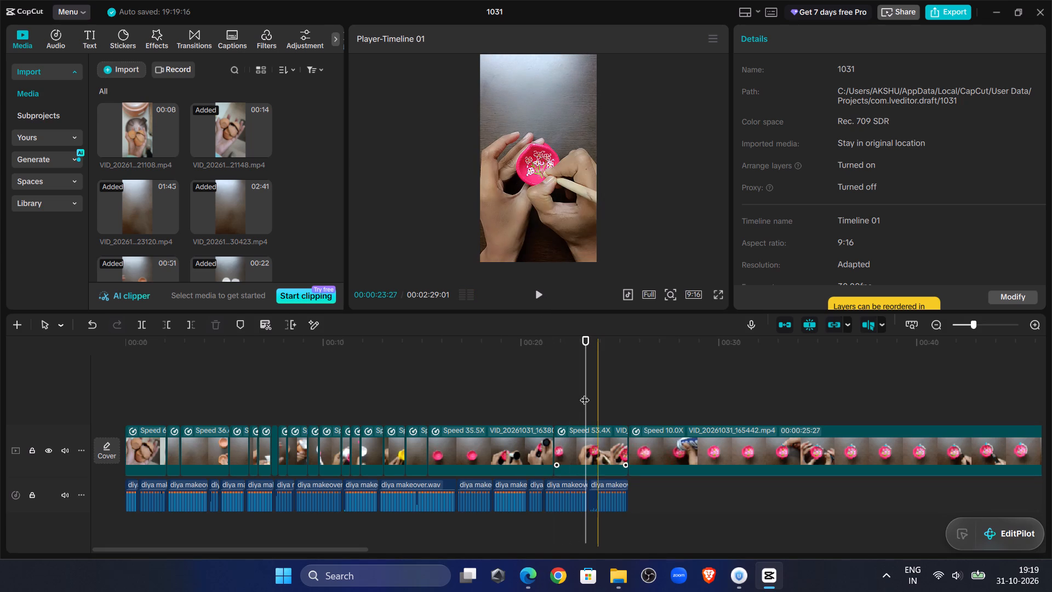
left_click_drag(584, 385, 586, 388)
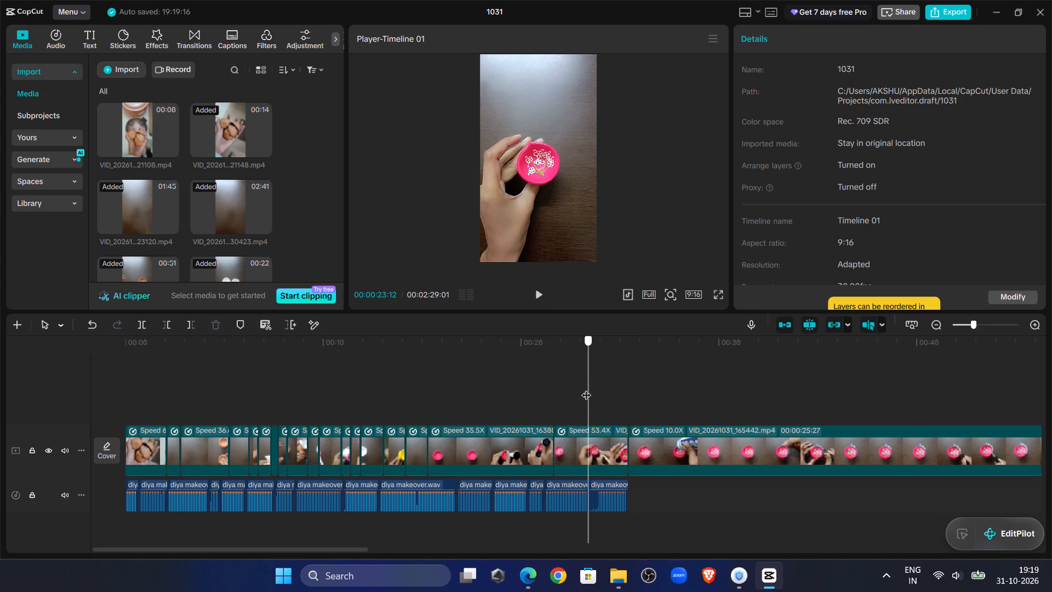
left_click_drag(586, 388, 601, 395)
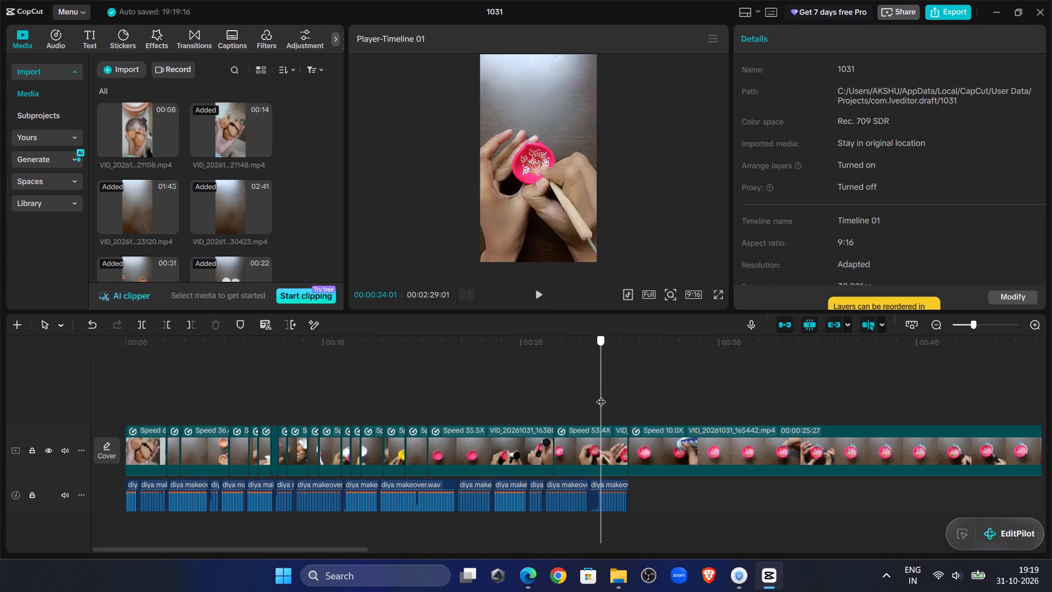
left_click_drag(601, 395, 578, 396)
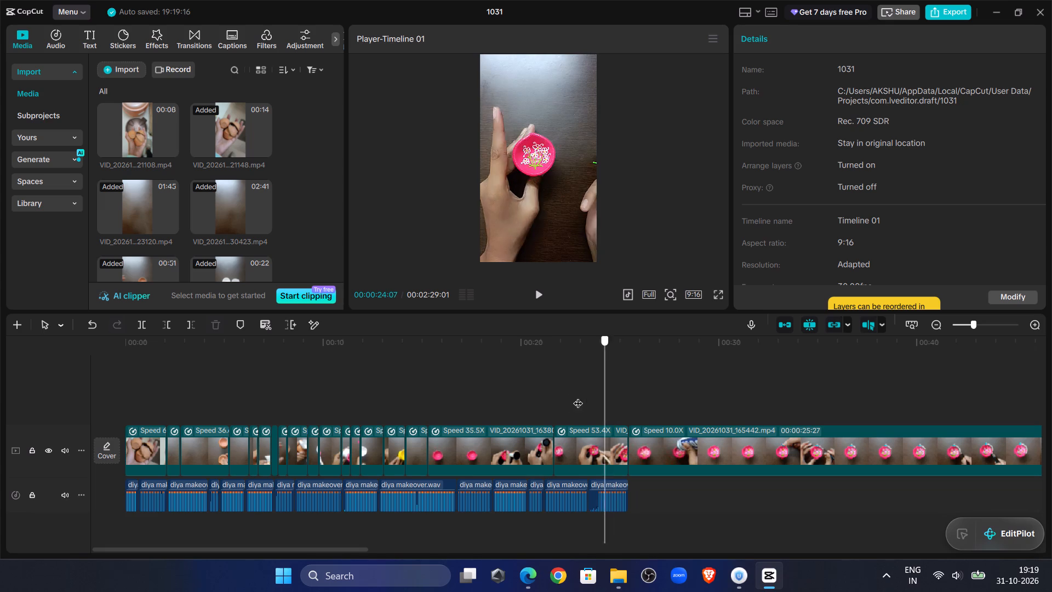
left_click_drag(578, 396, 555, 388)
left_click(542, 296)
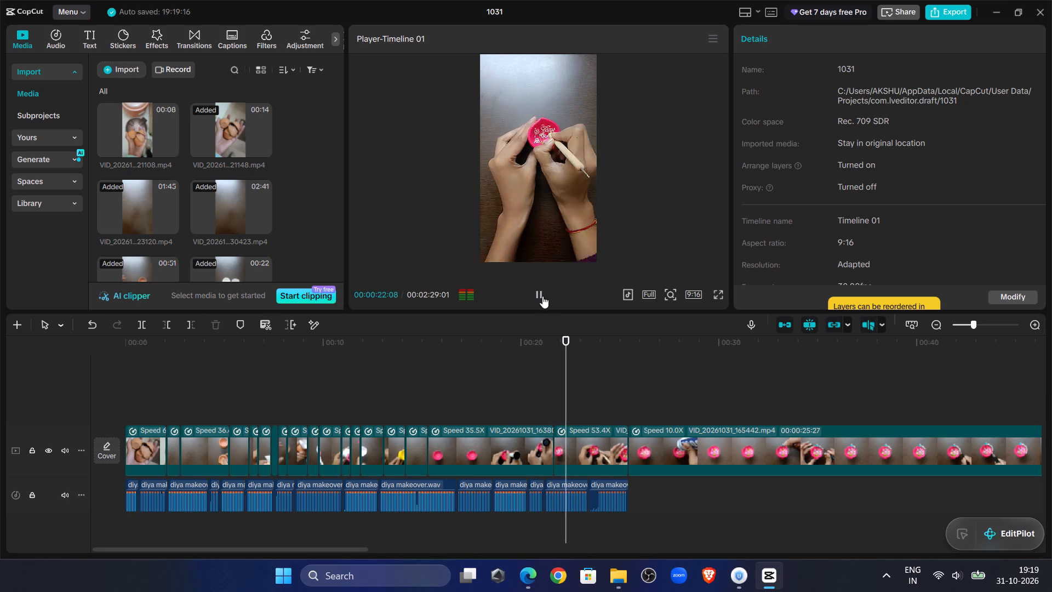
left_click(542, 296)
left_click(573, 445)
left_click(135, 323)
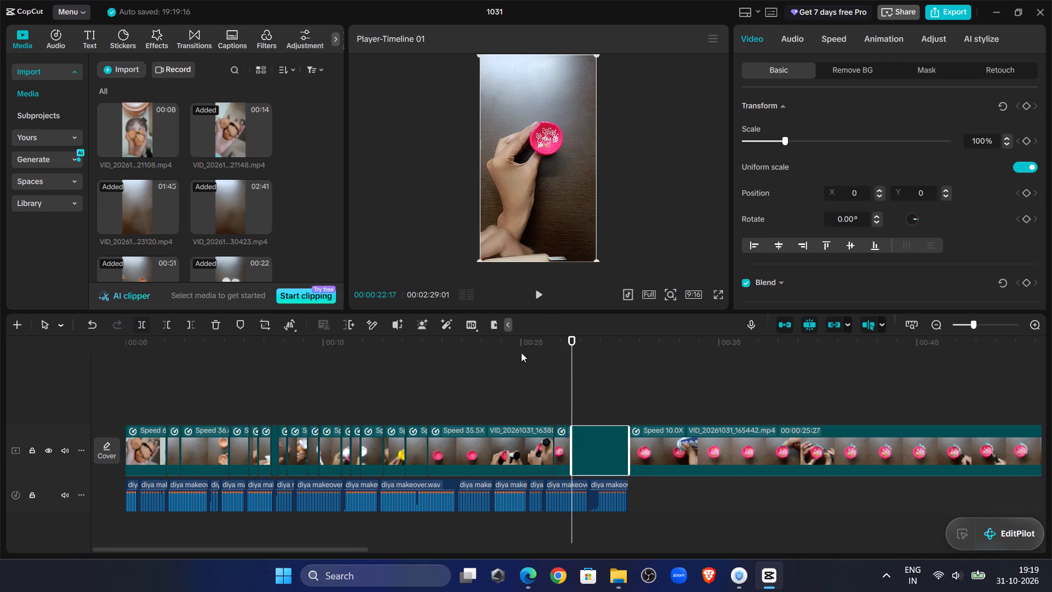
Trim away the start of the second segment of VID_20261031_164346.mp4 up to 00:00:24:15.
left_click_drag(572, 347, 592, 353)
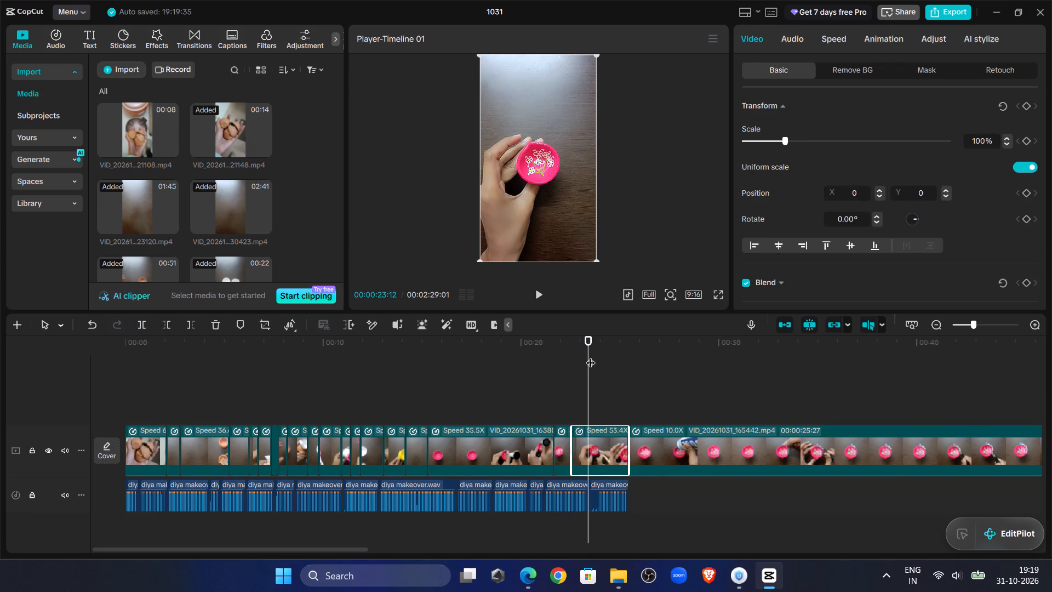
left_click_drag(591, 356, 610, 365)
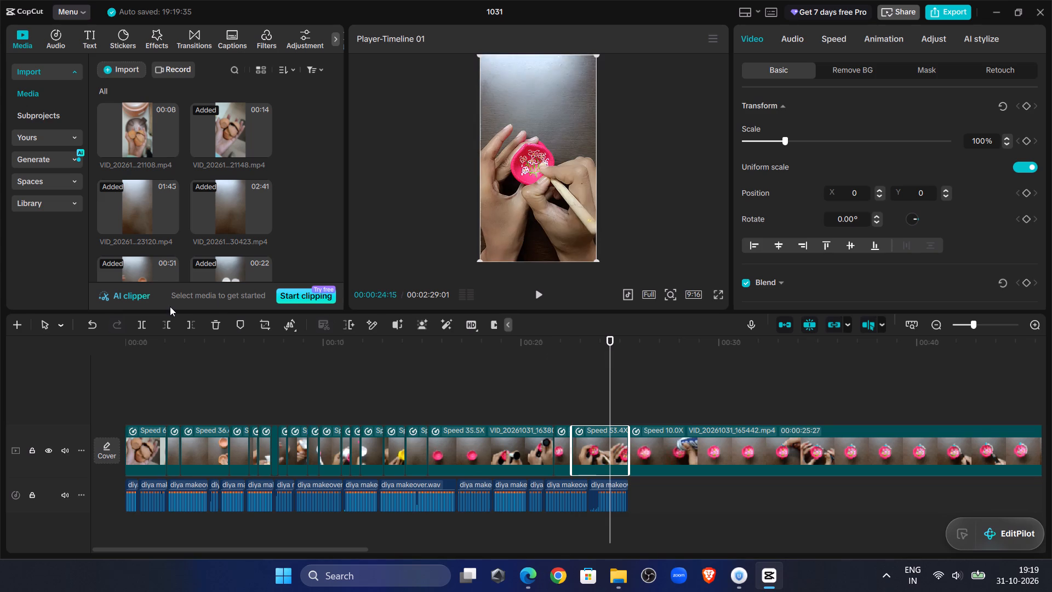
left_click(169, 321)
Review both segments of VID_20261031_164346.mp4 and trim away the end of the second one after about 00:00:23:06.
left_click(553, 389)
left_click(546, 295)
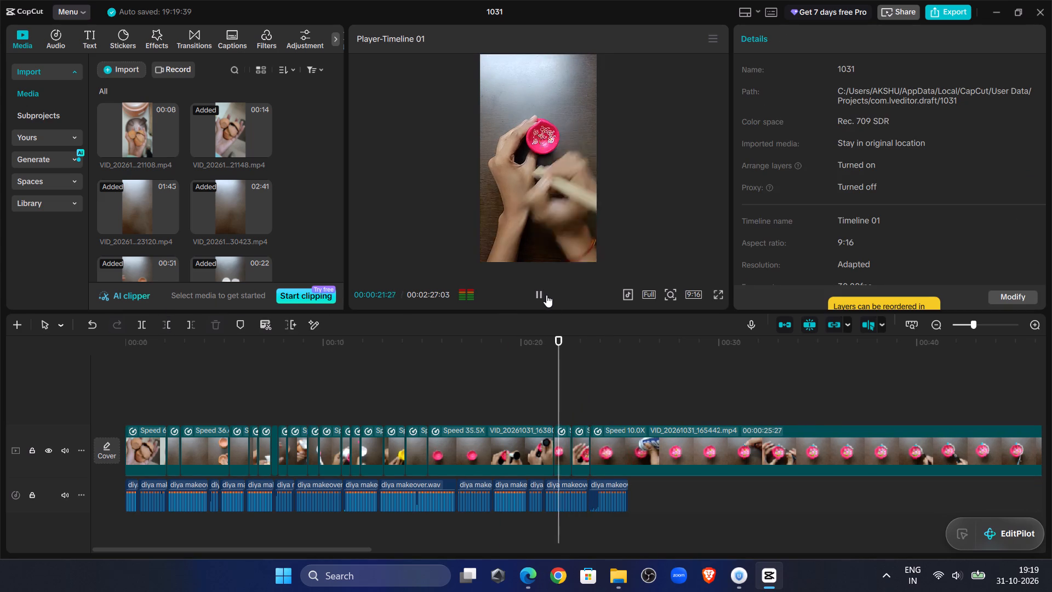
left_click(546, 295)
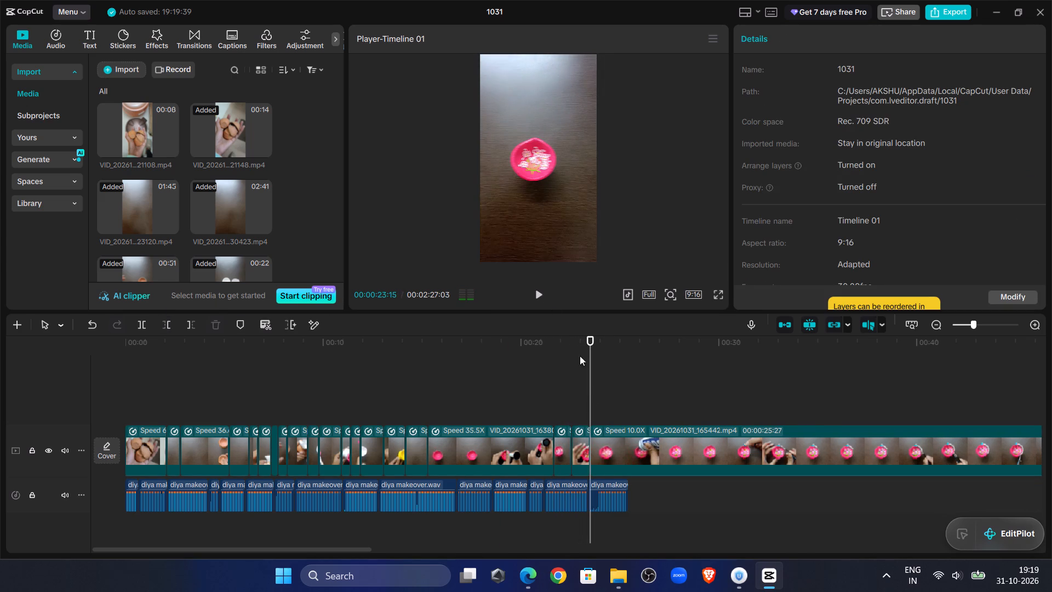
left_click(568, 385)
left_click(539, 288)
left_click(535, 288)
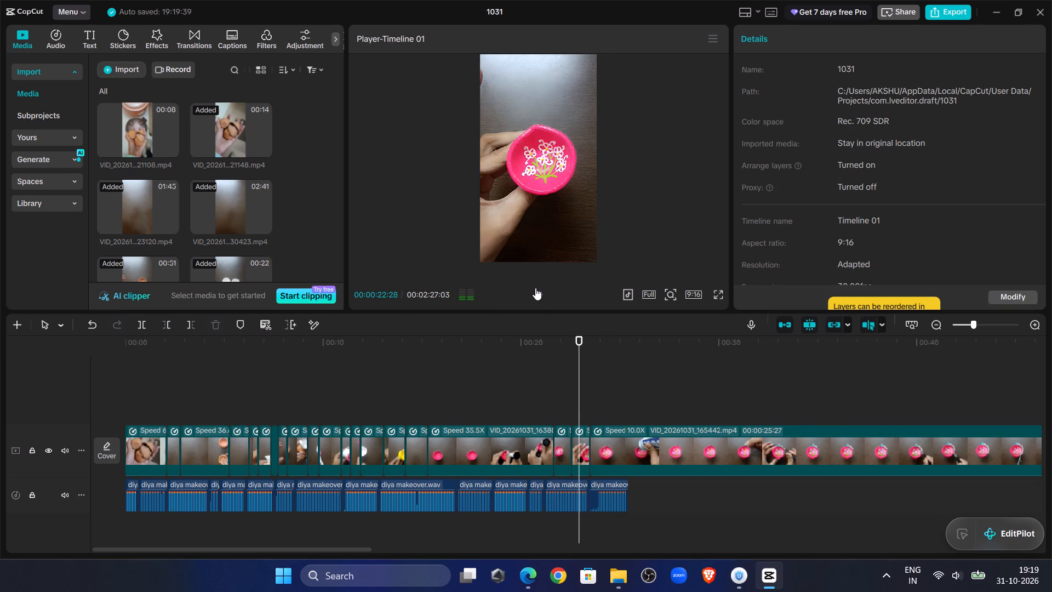
double_click(535, 288)
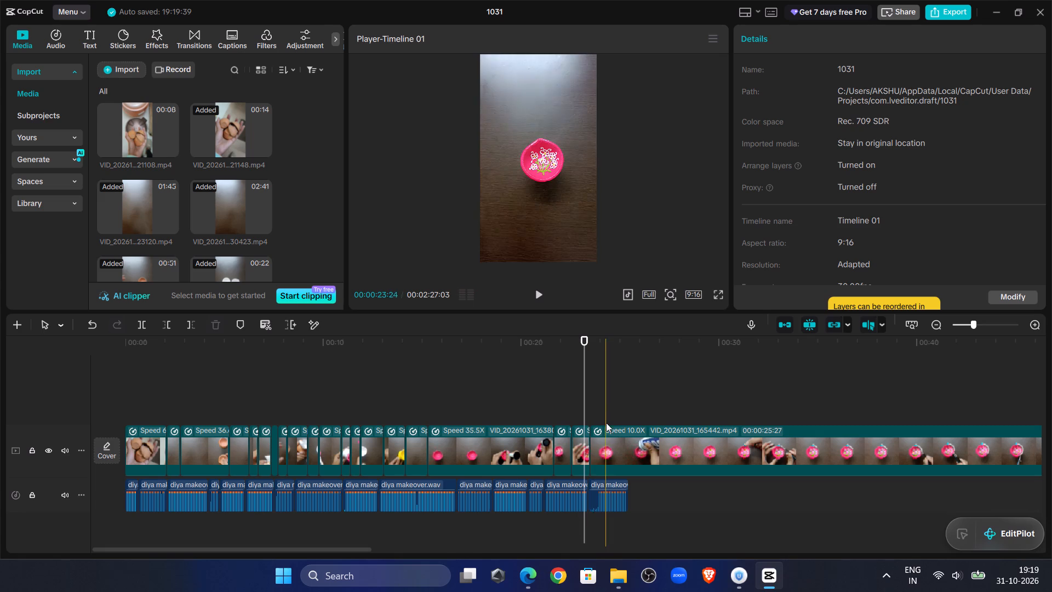
left_click(584, 447)
left_click(189, 320)
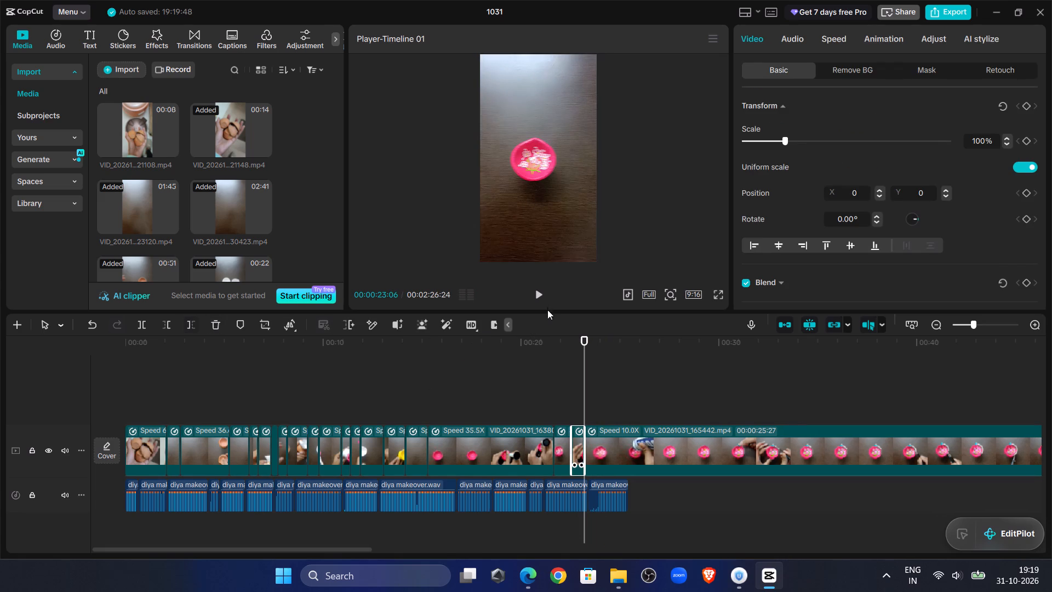
Trim away the start of VID_20261031_165442.mp4 up to 00:00:29:23.
left_click(539, 300)
left_click(539, 300)
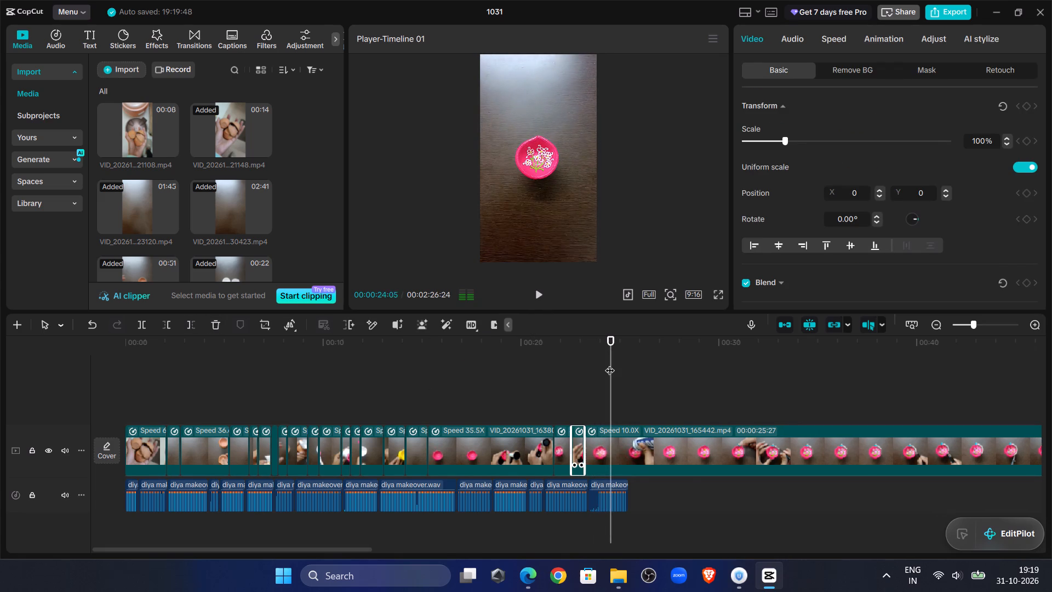
left_click_drag(611, 365, 701, 379)
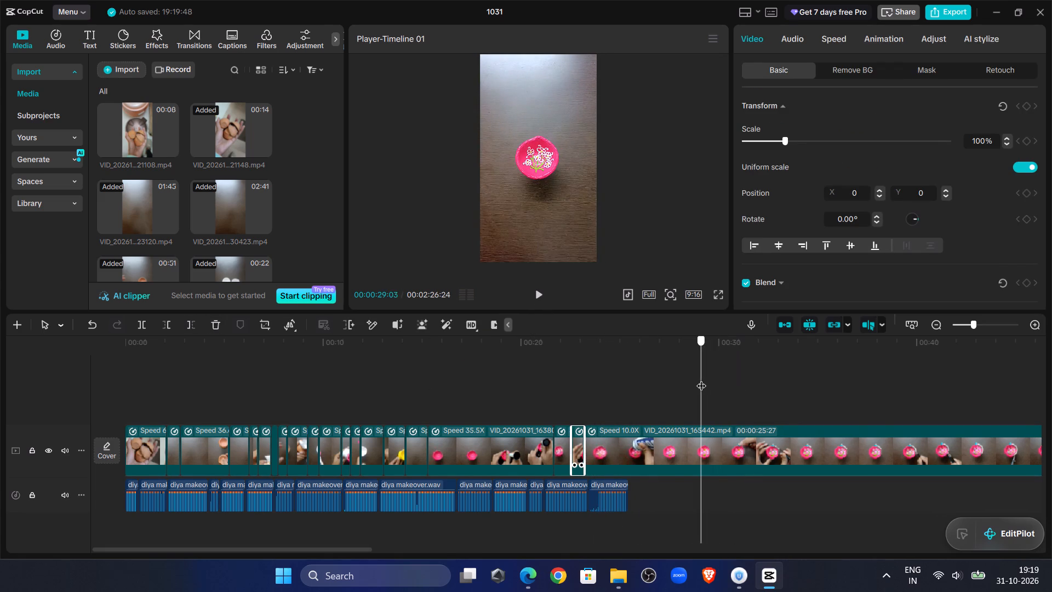
left_click_drag(701, 379, 714, 378)
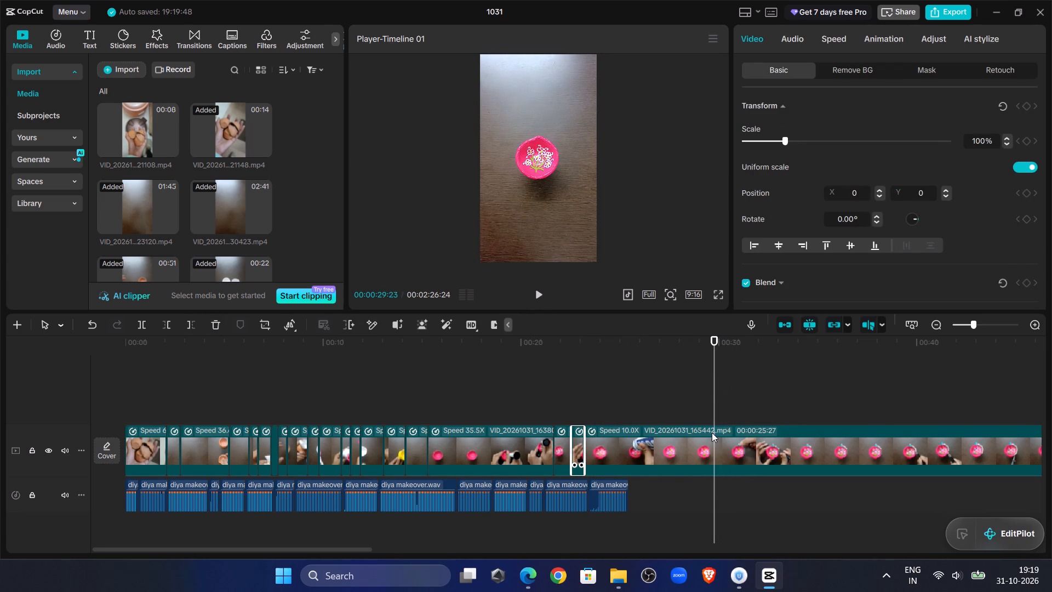
left_click(712, 432)
left_click(161, 323)
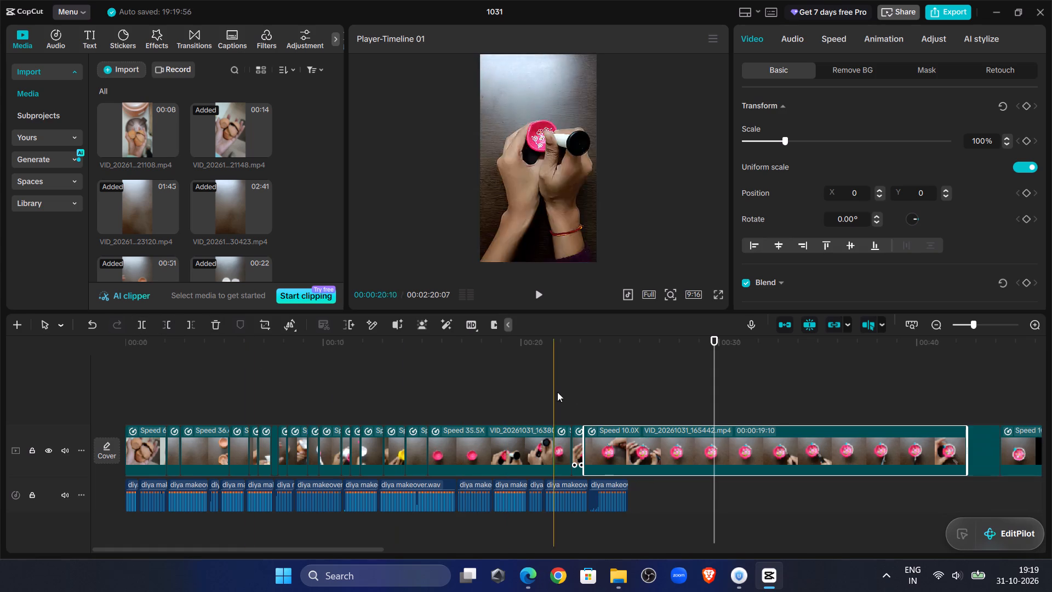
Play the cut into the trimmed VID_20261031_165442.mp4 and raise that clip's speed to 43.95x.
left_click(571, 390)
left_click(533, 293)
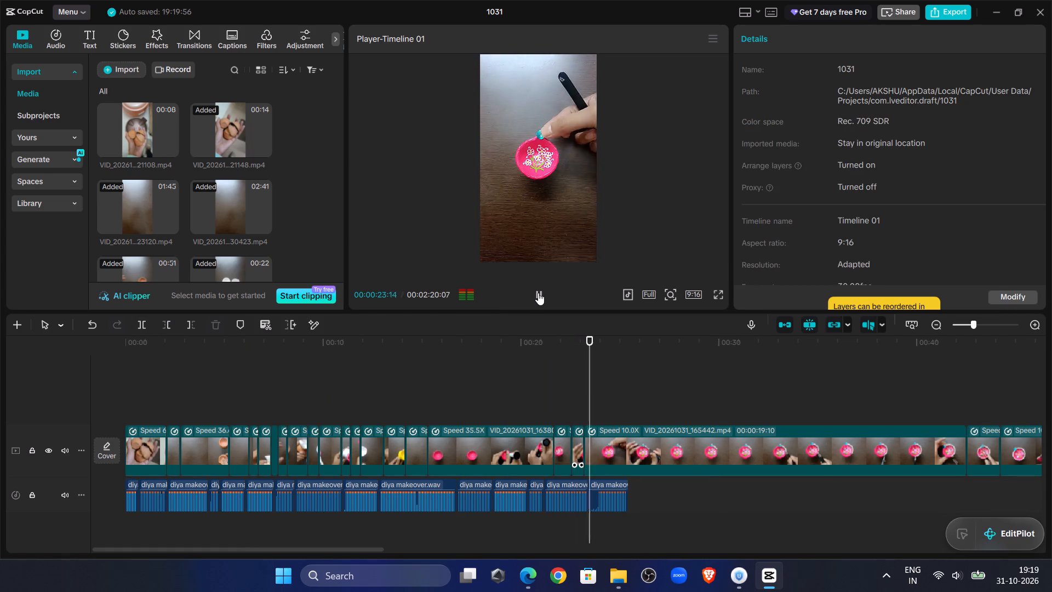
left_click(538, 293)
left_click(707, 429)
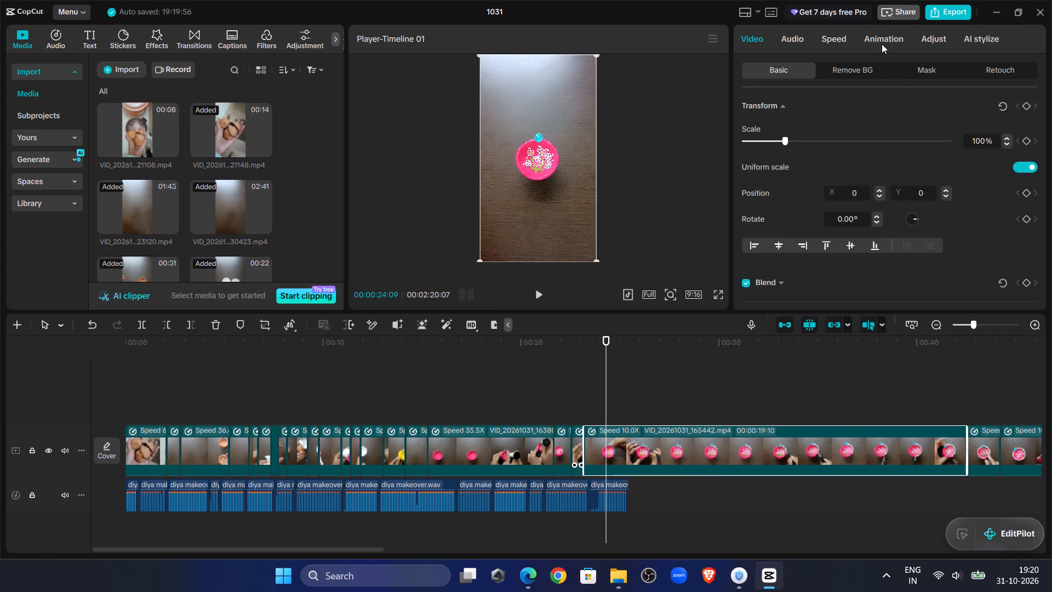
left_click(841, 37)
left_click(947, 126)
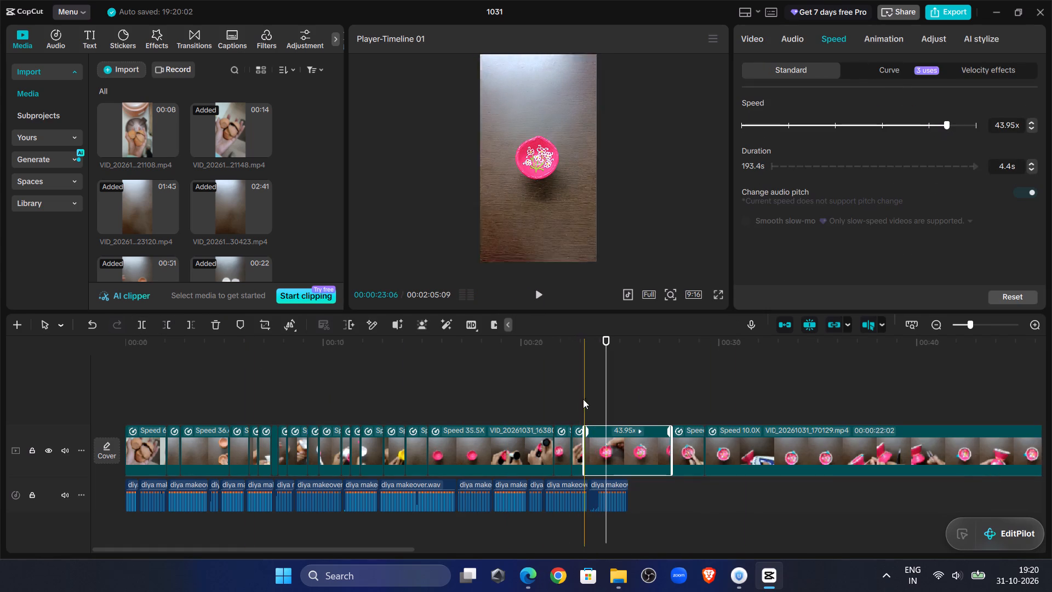
Review VID_20261031_165442.mp4 against the voiceover and set its speed to 66.0x.
left_click(585, 397)
left_click(582, 395)
left_click(533, 291)
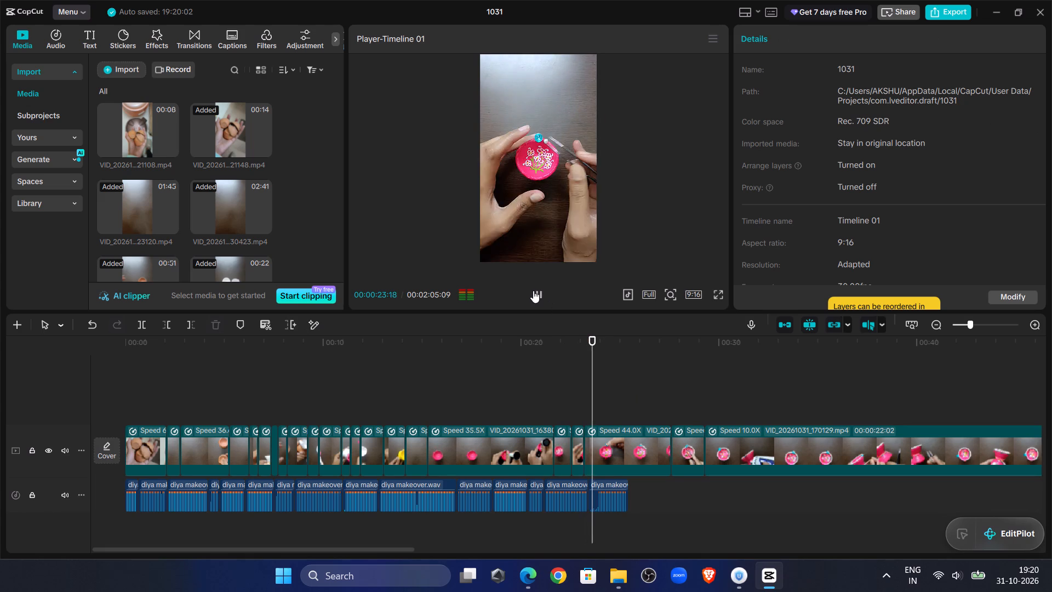
left_click(534, 291)
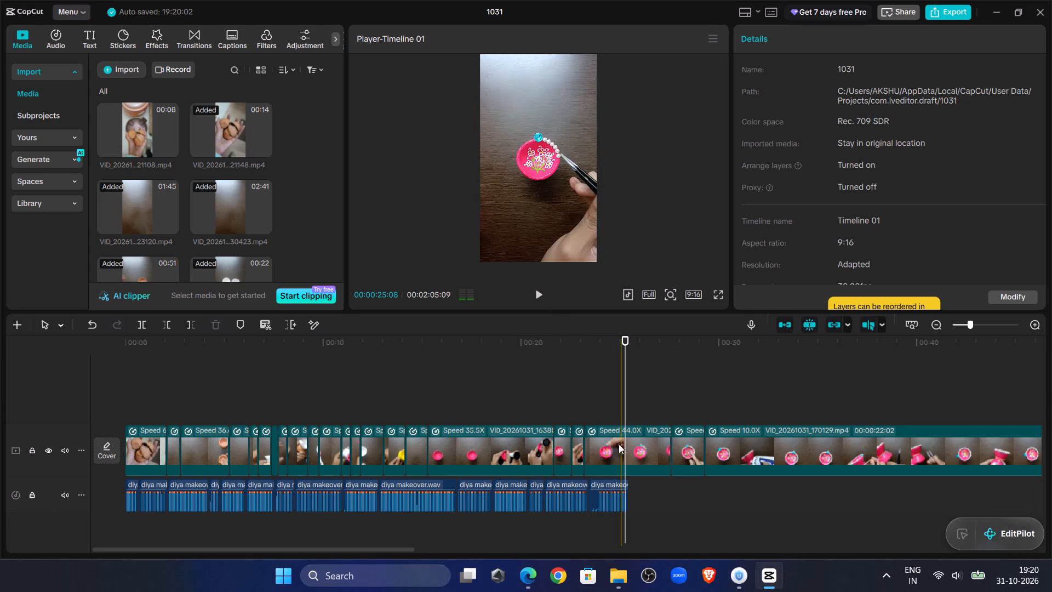
left_click(619, 446)
left_click(822, 38)
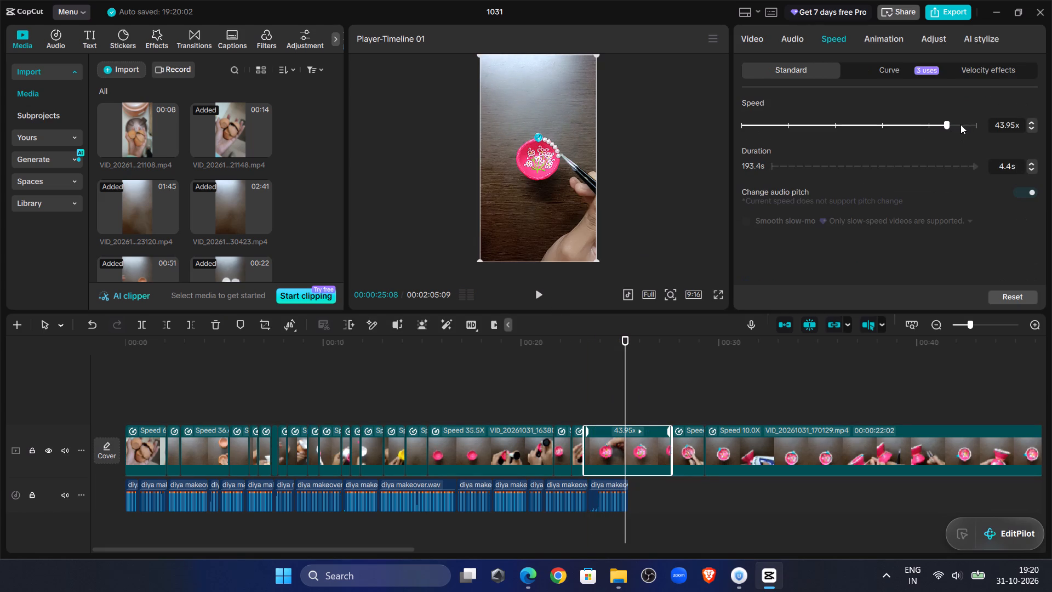
left_click(958, 125)
Play the sped-up VID_20261031_165442.mp4 against the voiceover and trim away its end after 00:00:24:19.
left_click(579, 390)
left_click(534, 304)
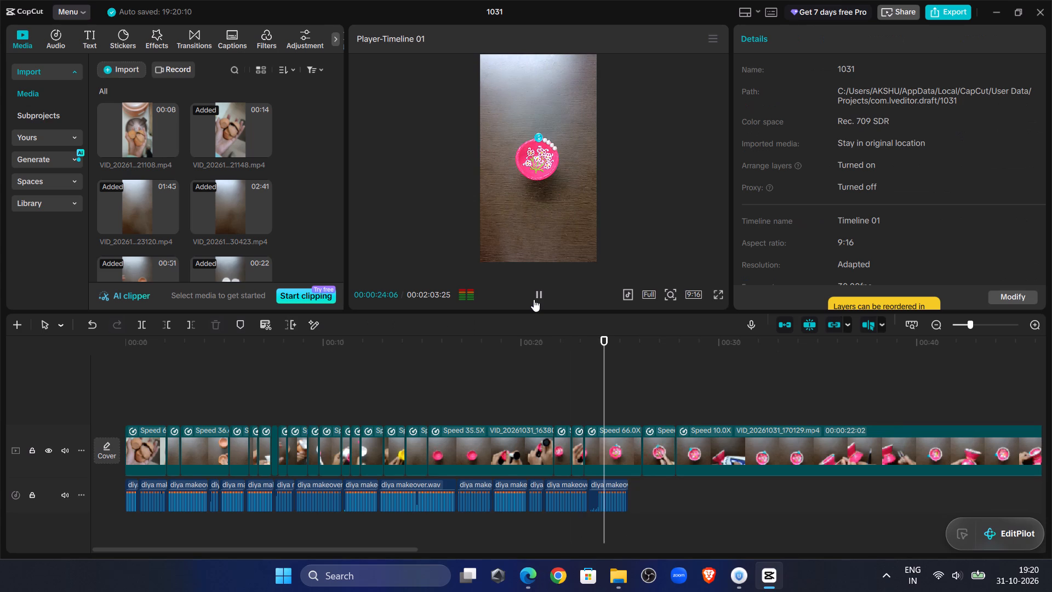
left_click(534, 299)
left_click(585, 389)
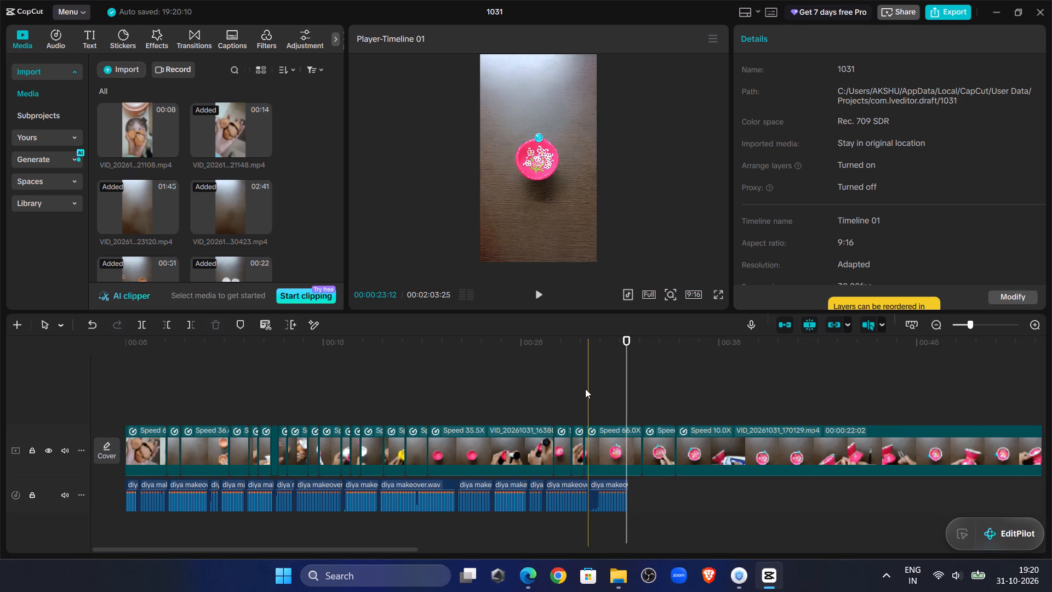
left_click(535, 293)
left_click(535, 293)
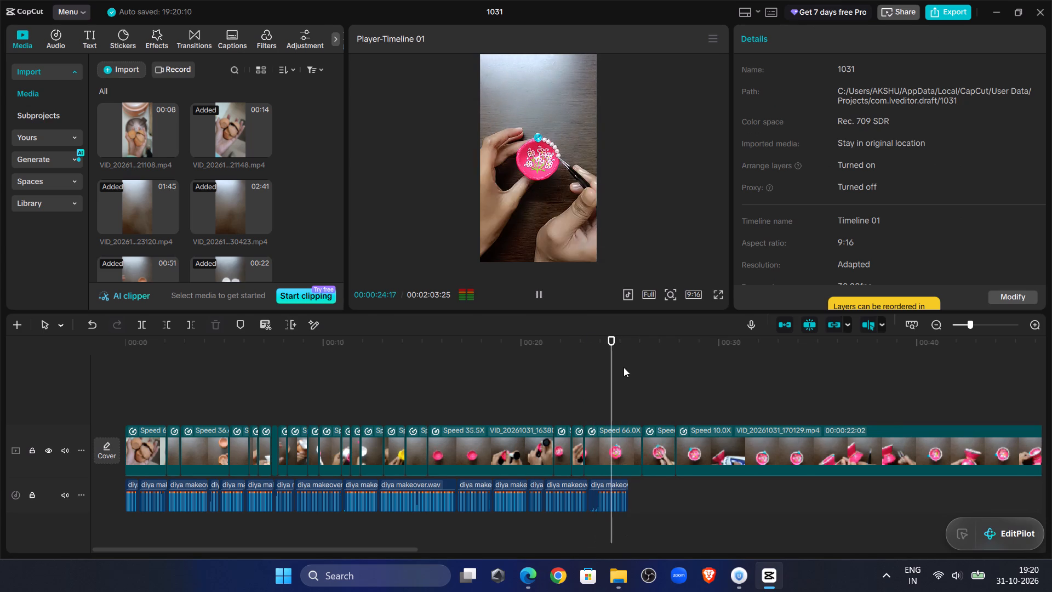
left_click(615, 461)
left_click(190, 323)
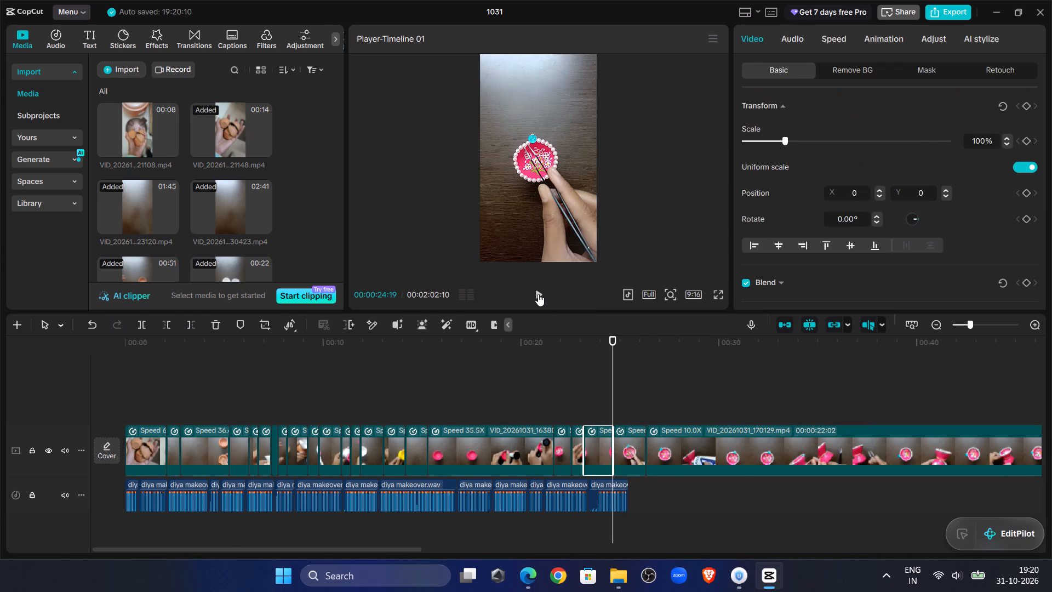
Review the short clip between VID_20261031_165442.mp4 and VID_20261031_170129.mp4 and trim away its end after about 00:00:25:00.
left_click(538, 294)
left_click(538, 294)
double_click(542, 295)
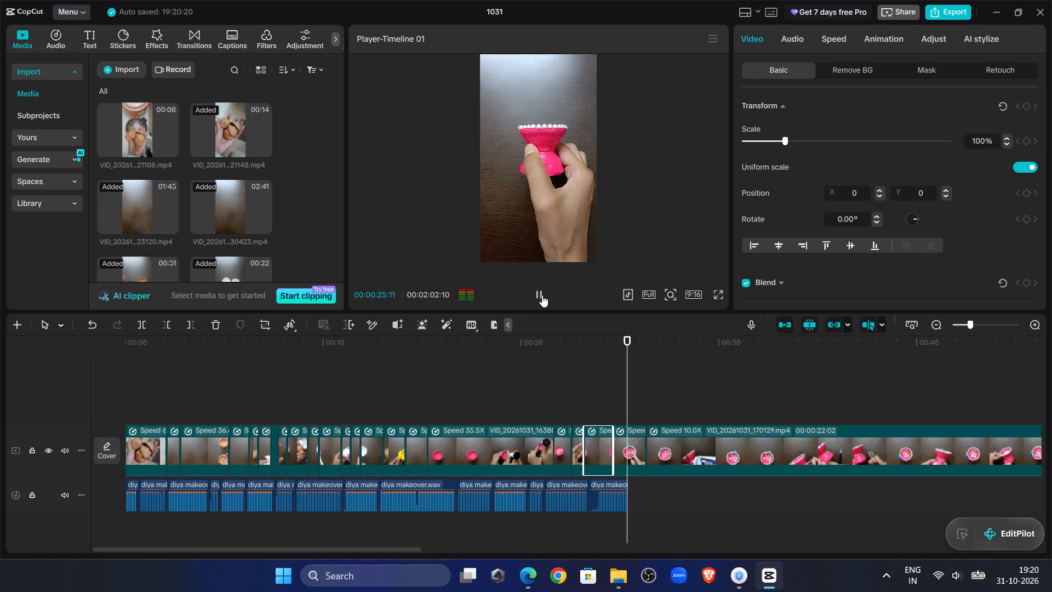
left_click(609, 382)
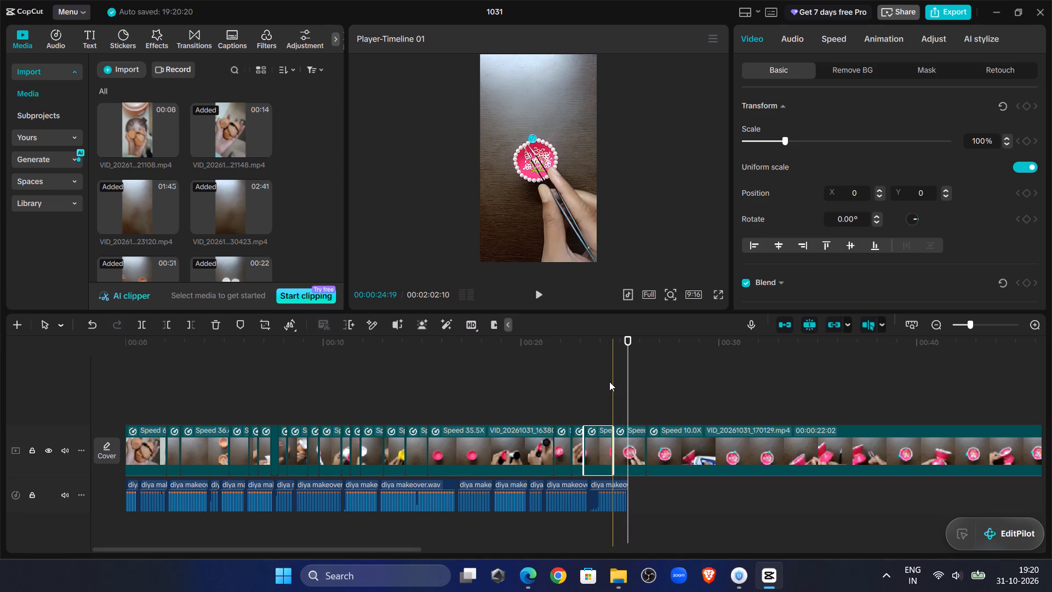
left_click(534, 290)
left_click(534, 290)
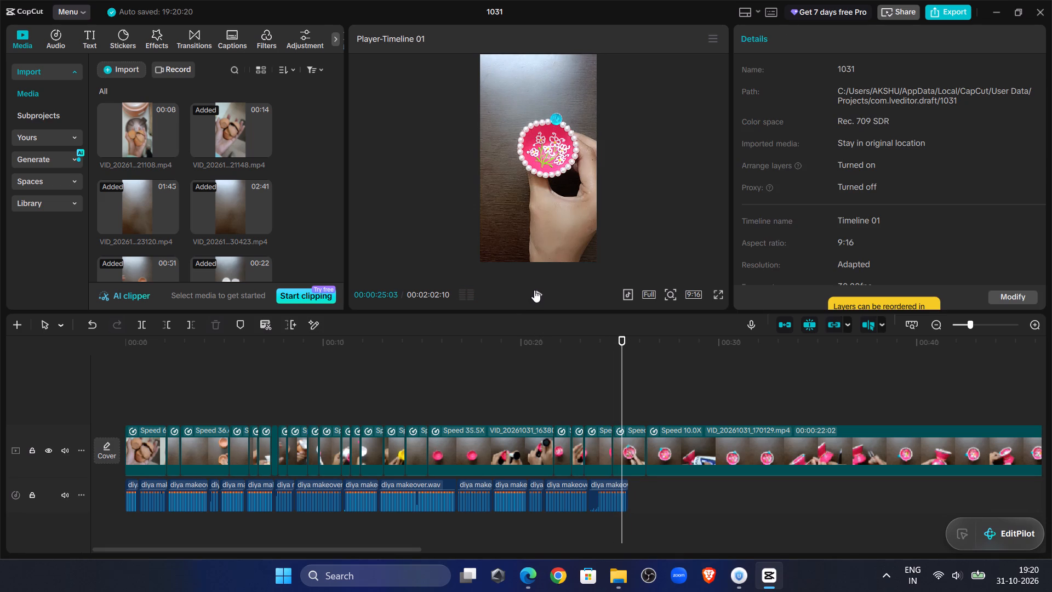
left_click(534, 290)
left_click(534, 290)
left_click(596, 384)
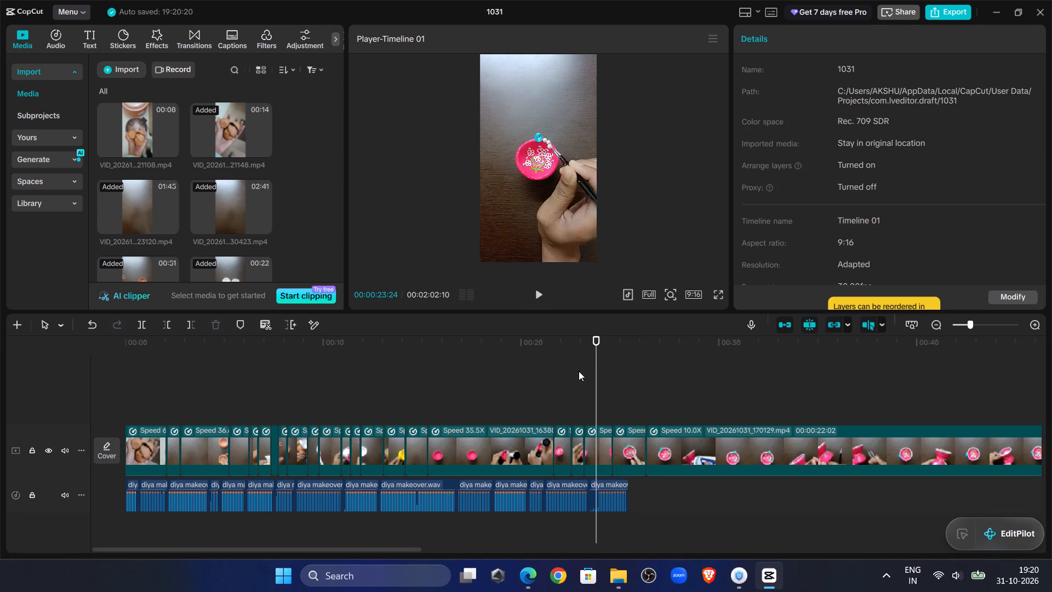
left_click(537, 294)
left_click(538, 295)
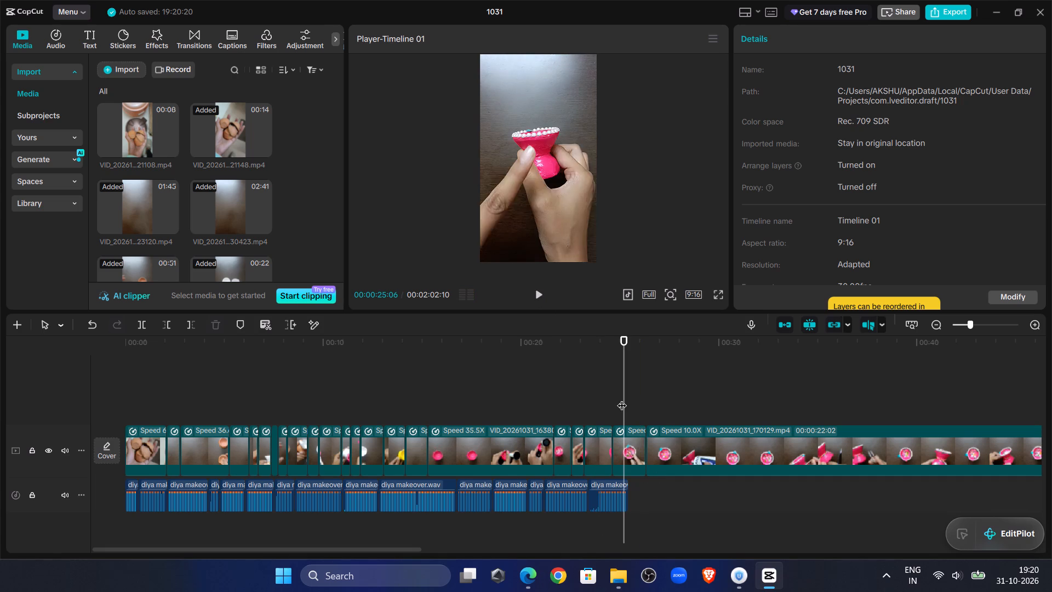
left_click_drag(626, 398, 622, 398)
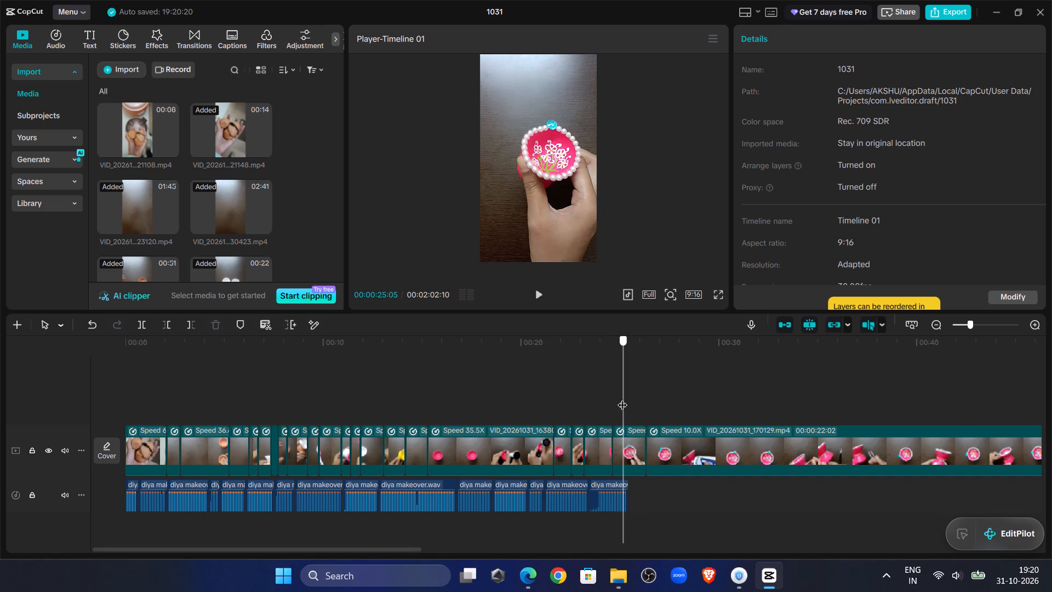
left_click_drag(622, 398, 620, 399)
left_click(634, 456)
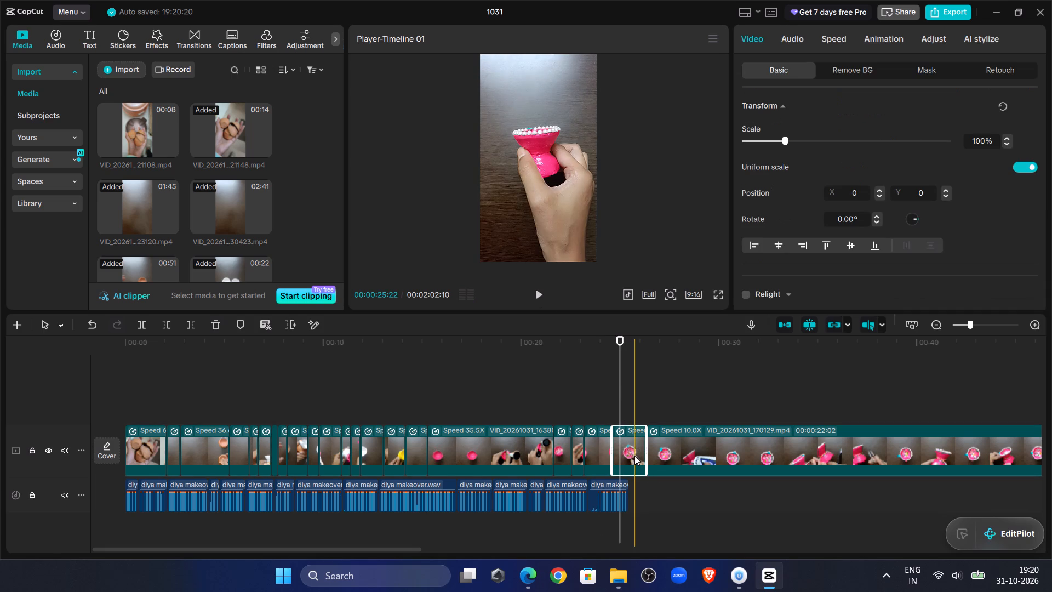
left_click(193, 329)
Play through the cut into VID_20261031_170129.mp4 and split that clip at 00:00:25:25.
left_click(589, 352)
left_click(541, 293)
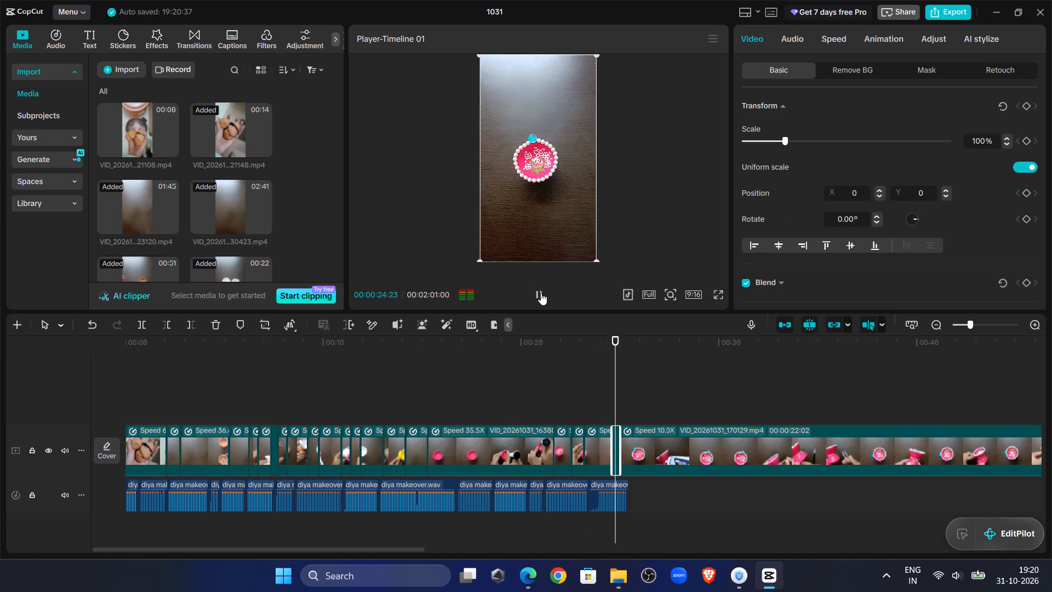
left_click(541, 293)
left_click(540, 293)
left_click(540, 293)
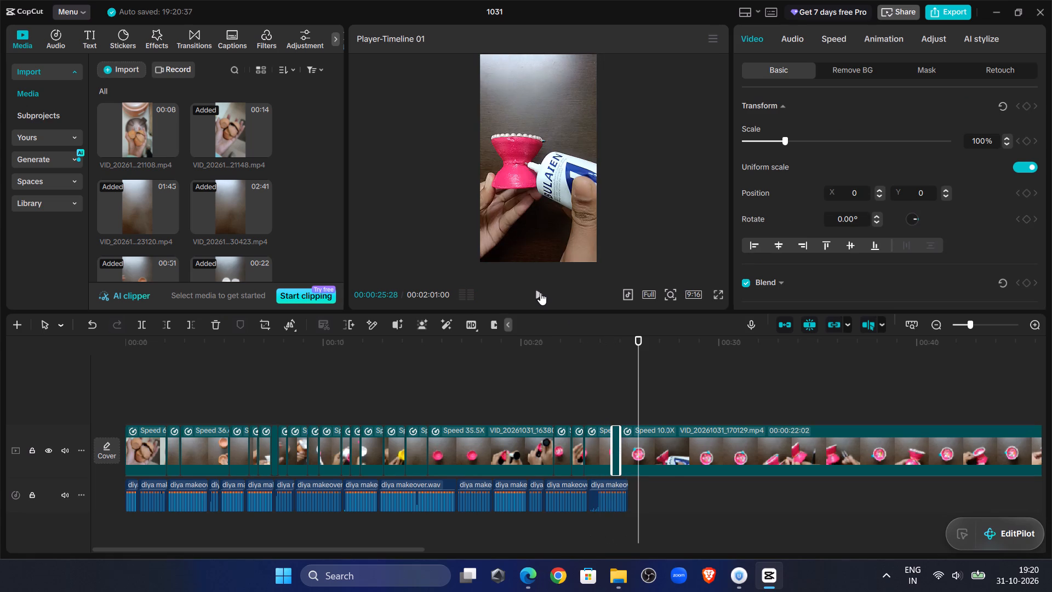
left_click_drag(639, 365, 621, 373)
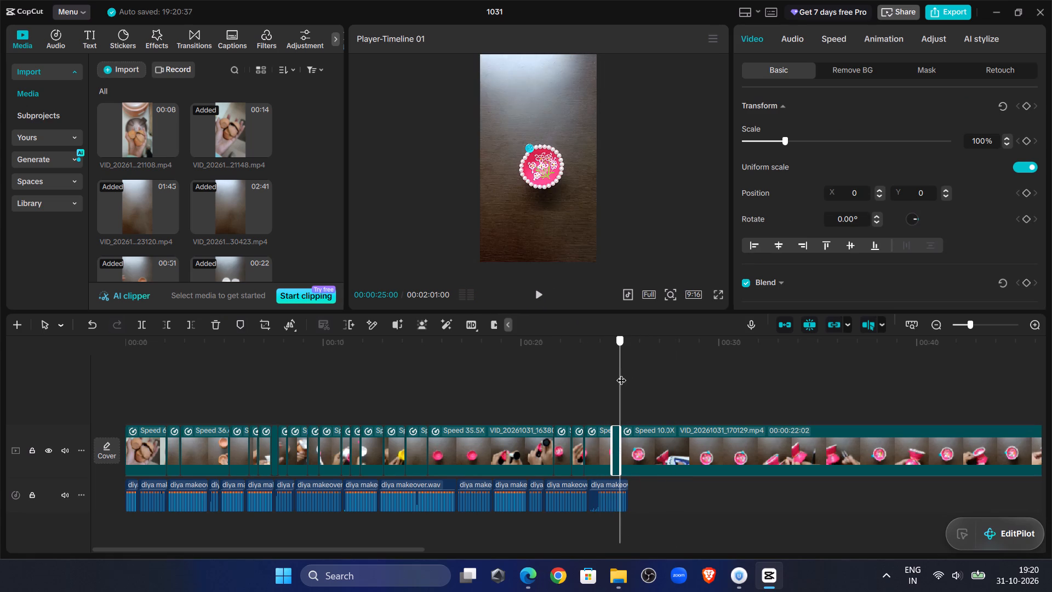
left_click_drag(621, 373, 605, 377)
left_click(534, 294)
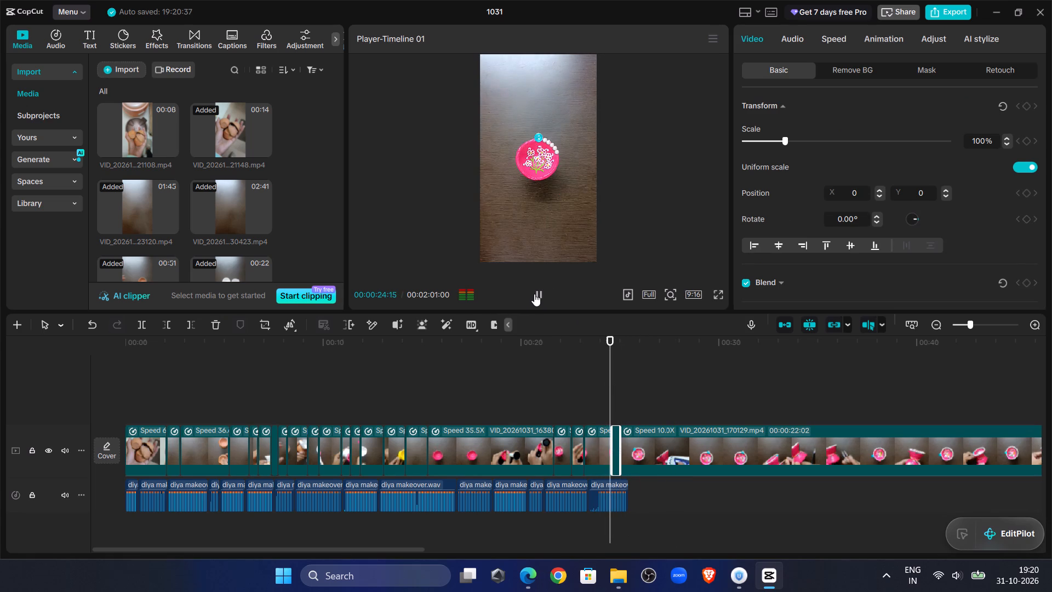
left_click(534, 294)
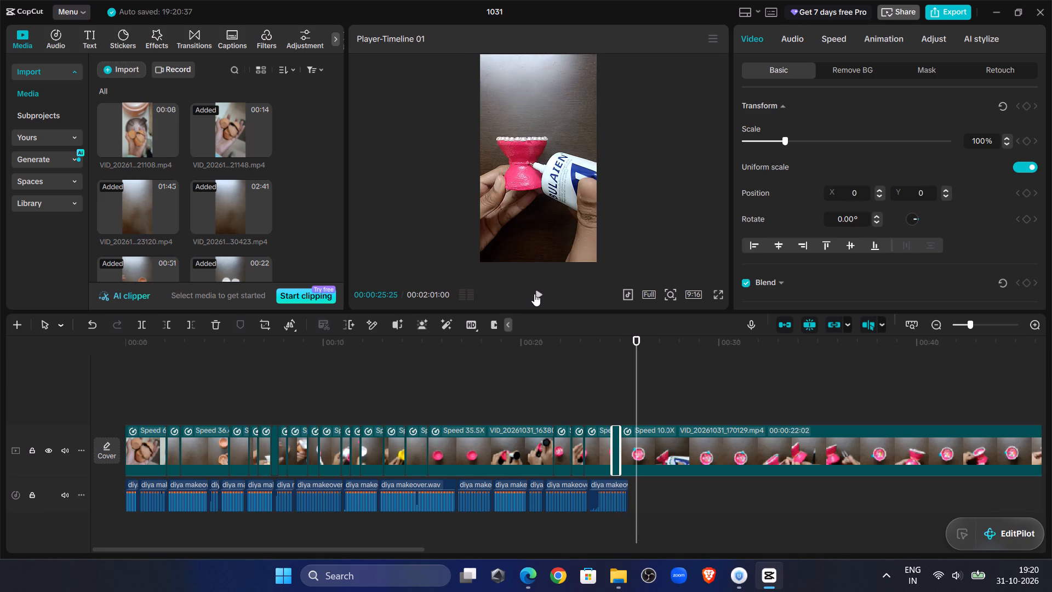
left_click(651, 458)
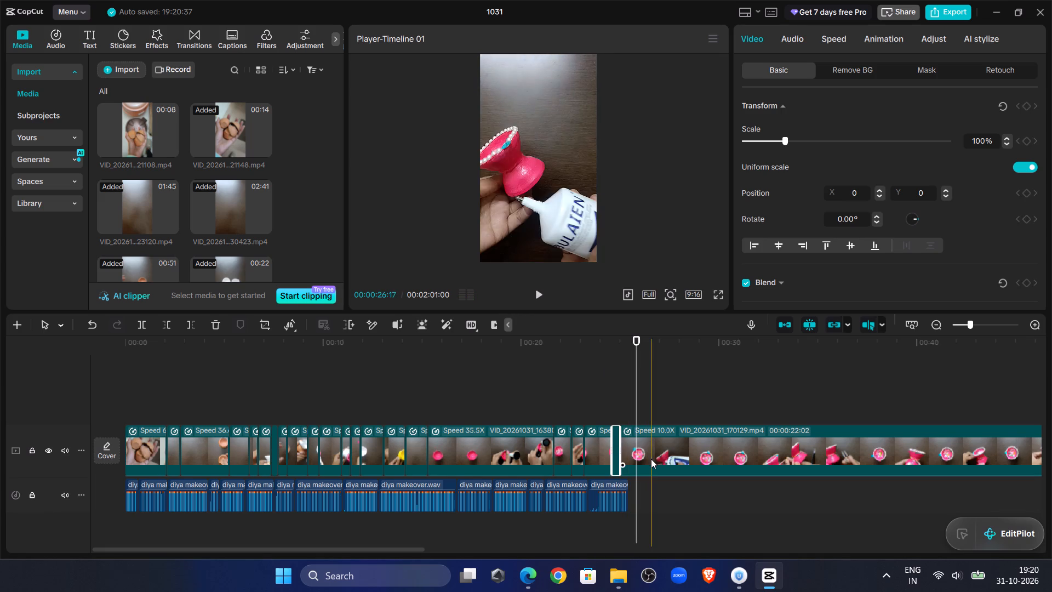
left_click(136, 327)
Trim away the start of the second segment of VID_20261031_170129.mp4 up to shortly after 00:00:37:11.
left_click_drag(637, 343, 824, 379)
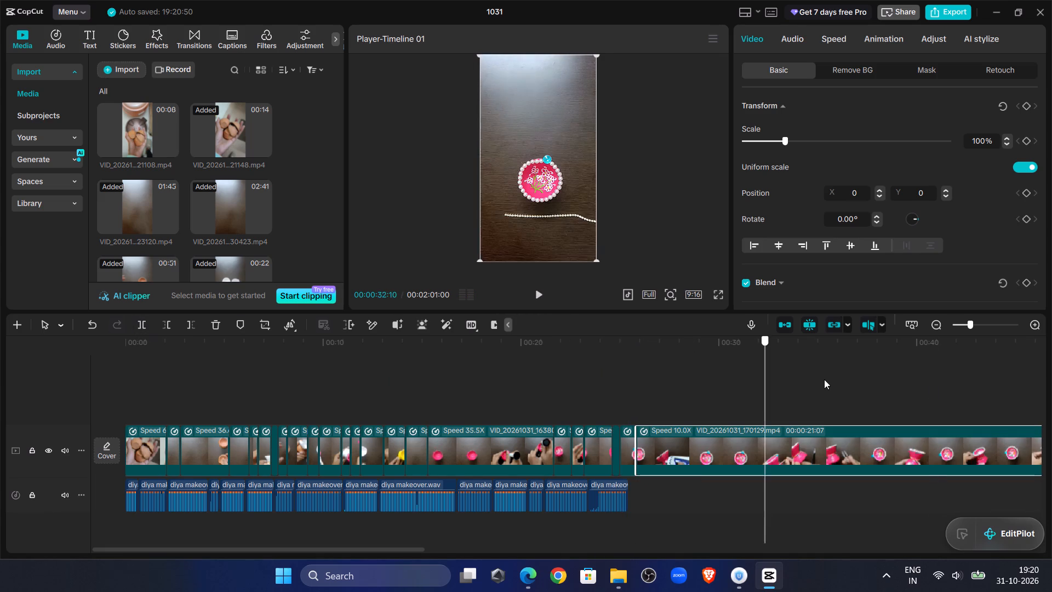
left_click_drag(824, 379, 867, 386)
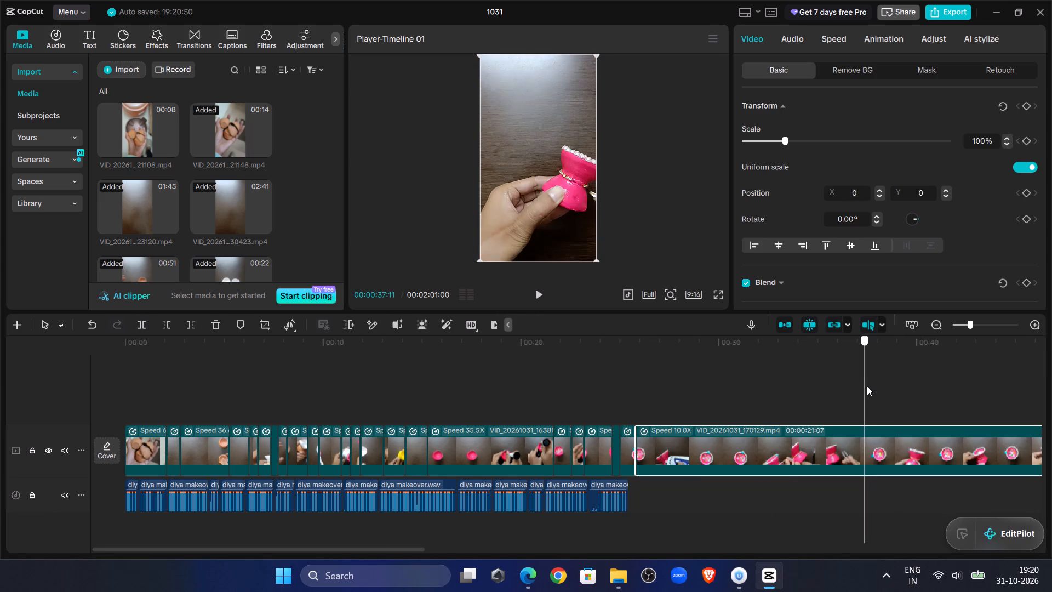
left_click_drag(867, 386, 871, 388)
left_click(839, 446)
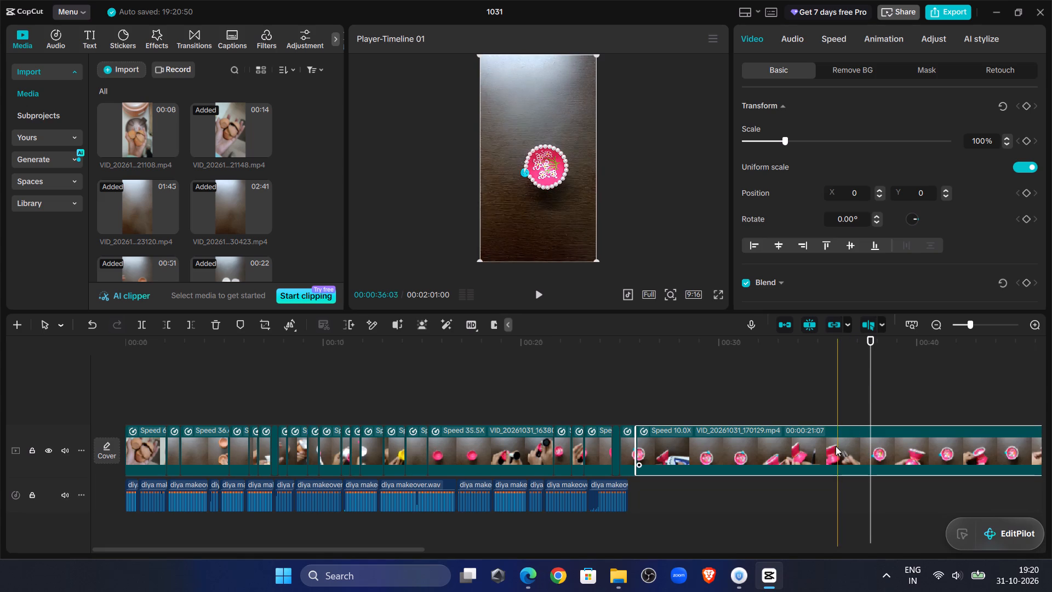
left_click(157, 327)
left_click(164, 327)
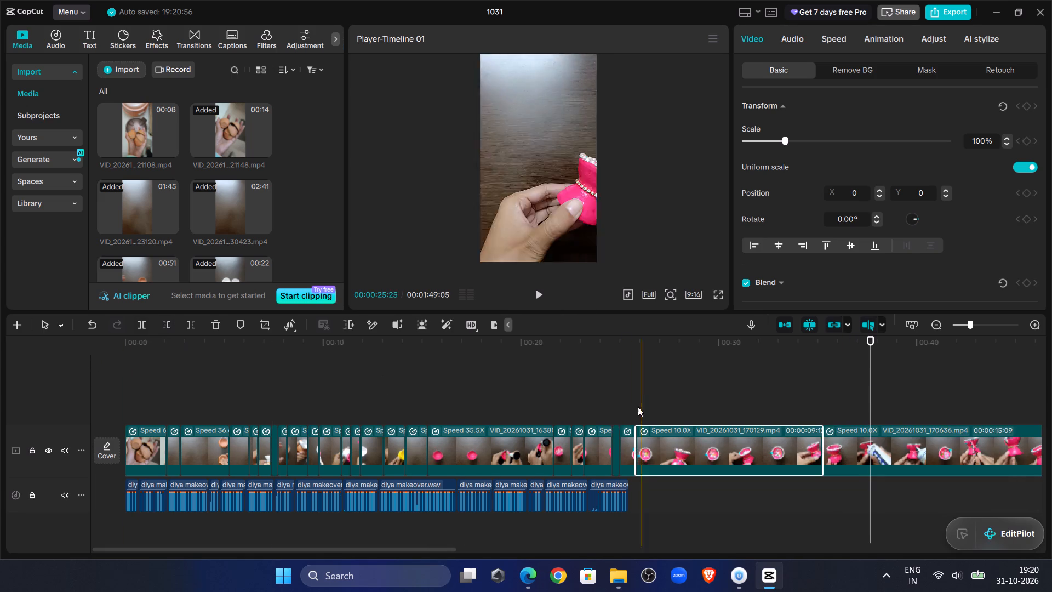
Replay the recent cuts and delete the short clip between VID_20261031_165442.mp4 and the first segment of VID_20261031_170129.mp4.
left_click(609, 389)
left_click(546, 296)
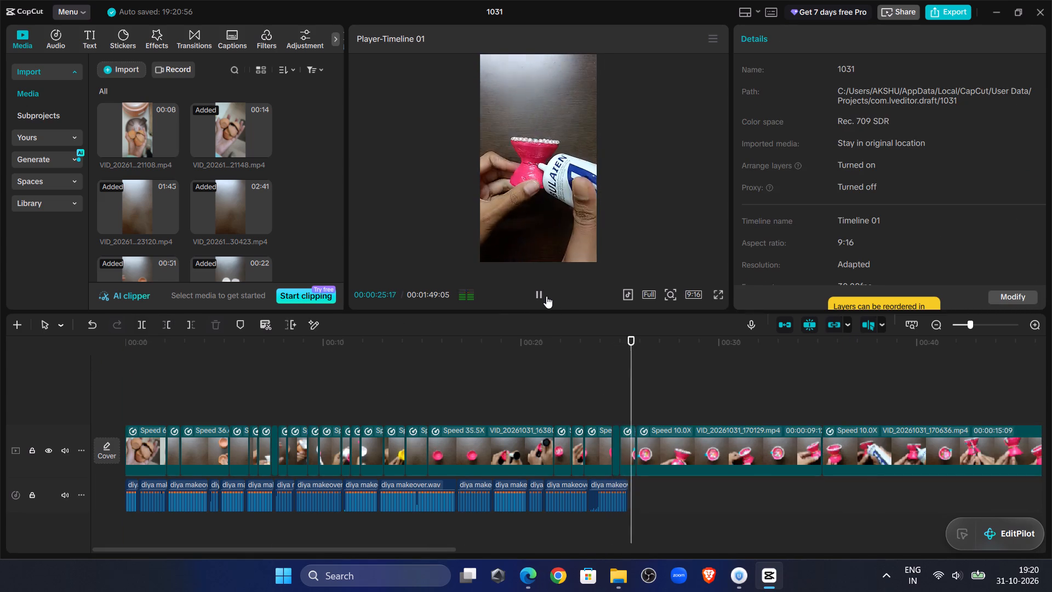
left_click(546, 296)
left_click(592, 387)
left_click(544, 298)
left_click(544, 298)
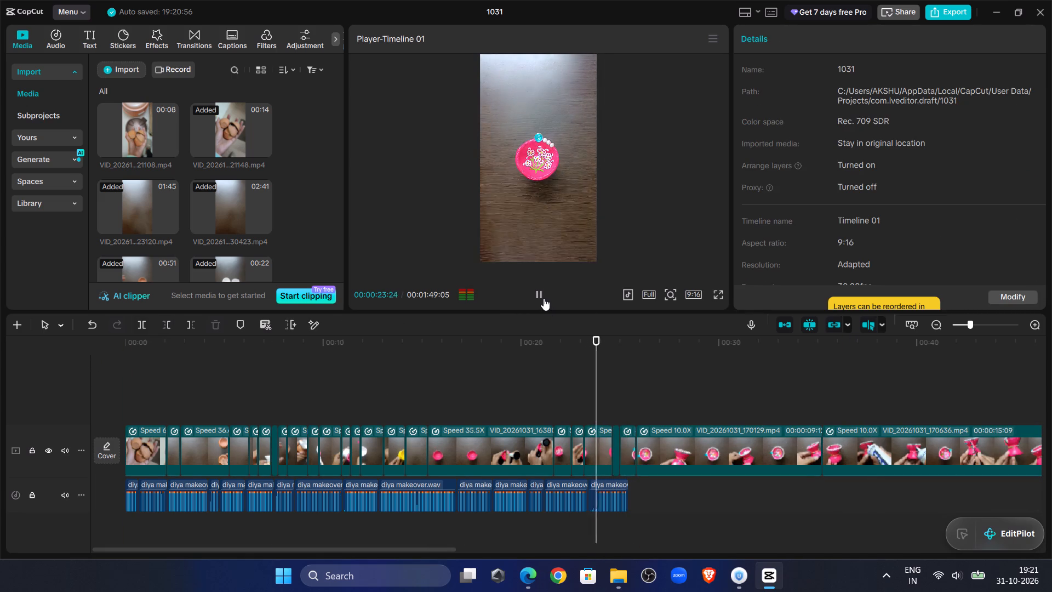
left_click(544, 298)
left_click(544, 298)
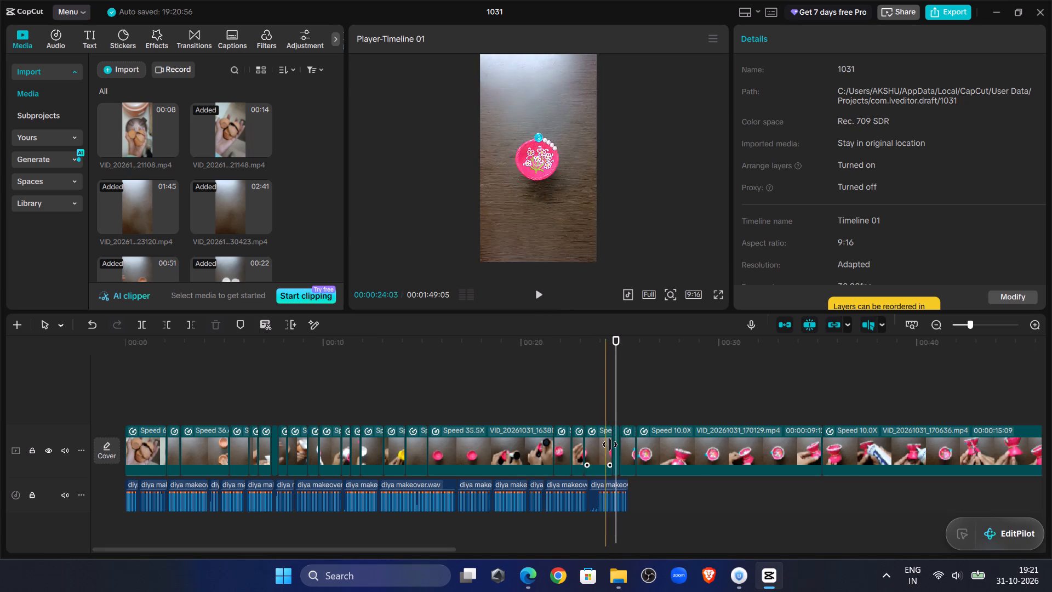
left_click(615, 447)
key("Delete")
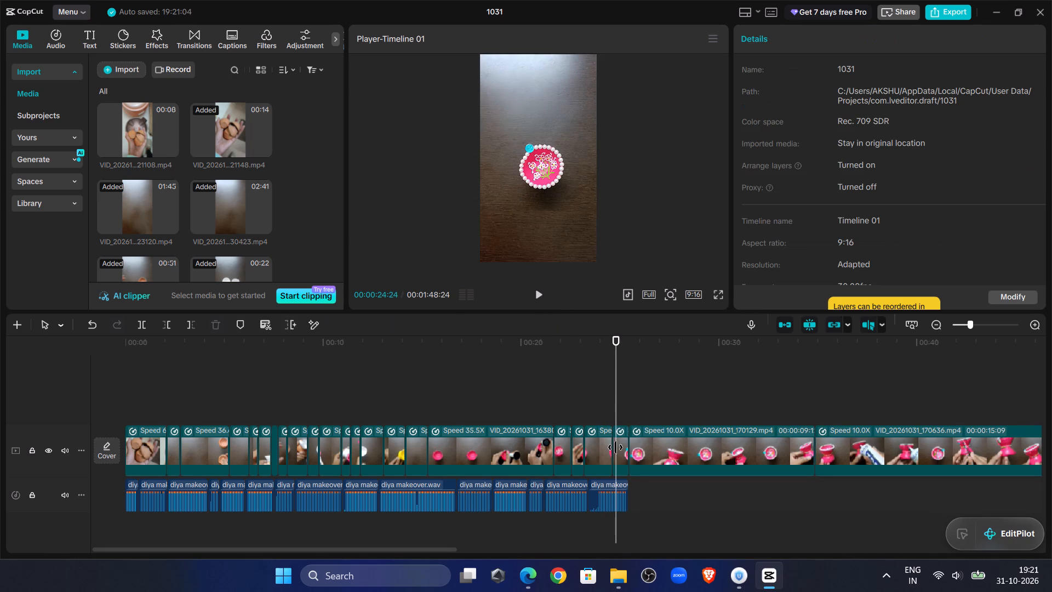
Play through the cut into VID_20261031_170129.mp4 and split that clip at 00:00:26:00.
left_click(603, 386)
left_click(533, 293)
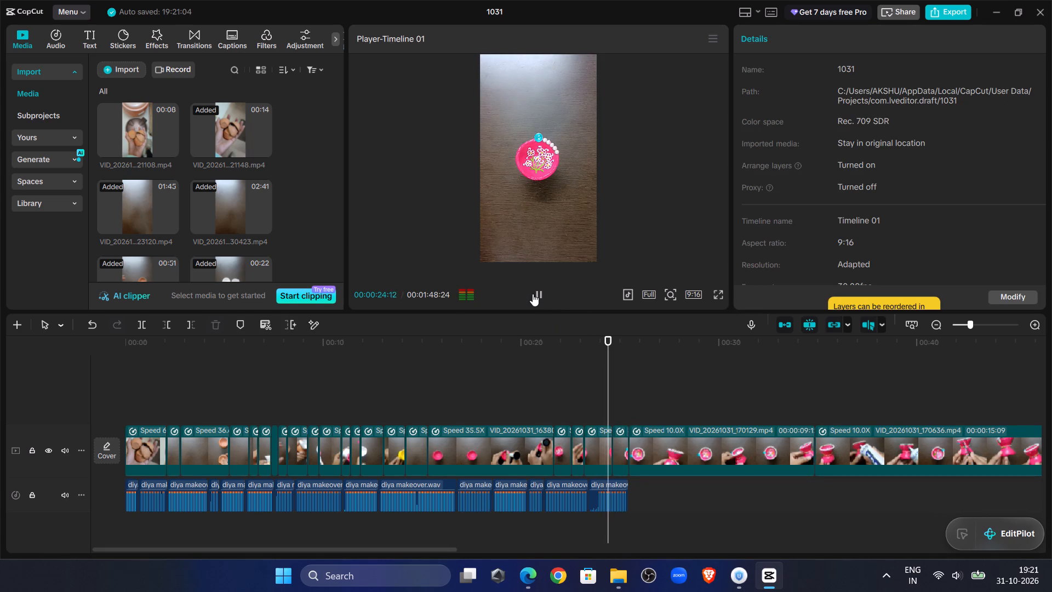
left_click(543, 297)
left_click(531, 297)
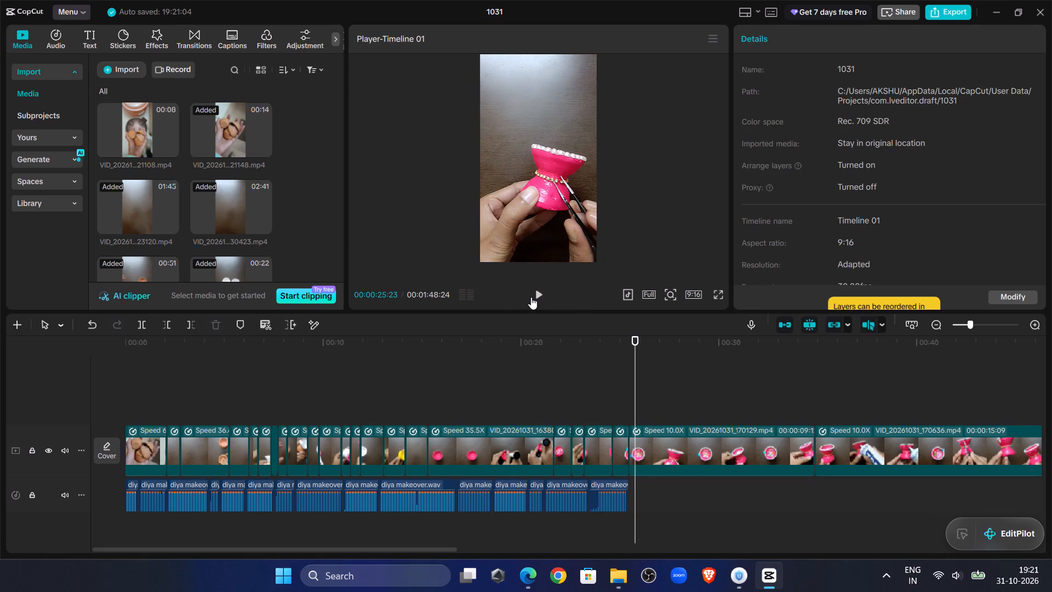
left_click(531, 297)
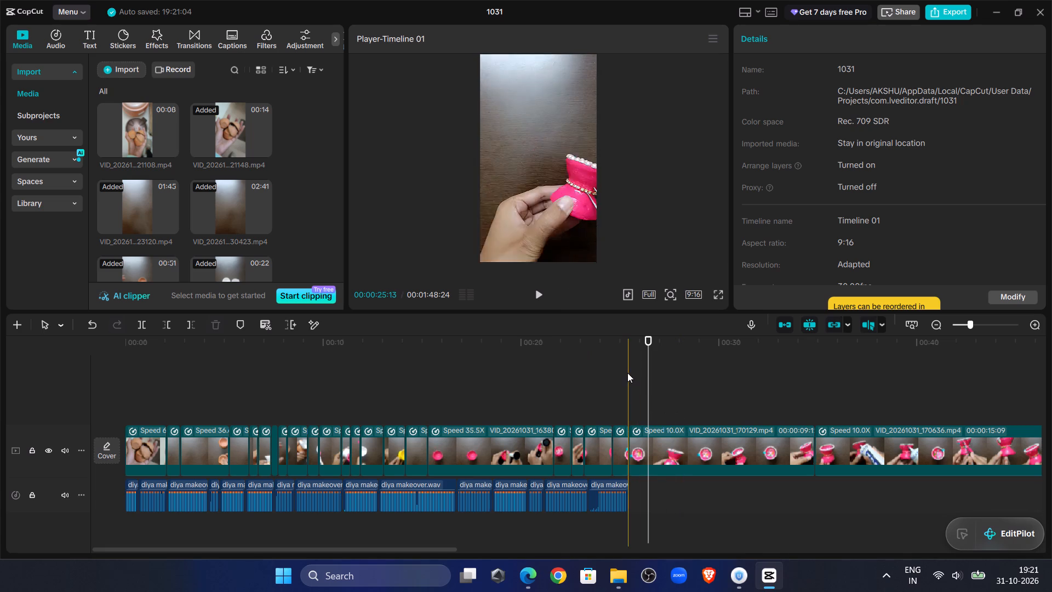
left_click(627, 373)
left_click(529, 289)
left_click(536, 293)
left_click(537, 293)
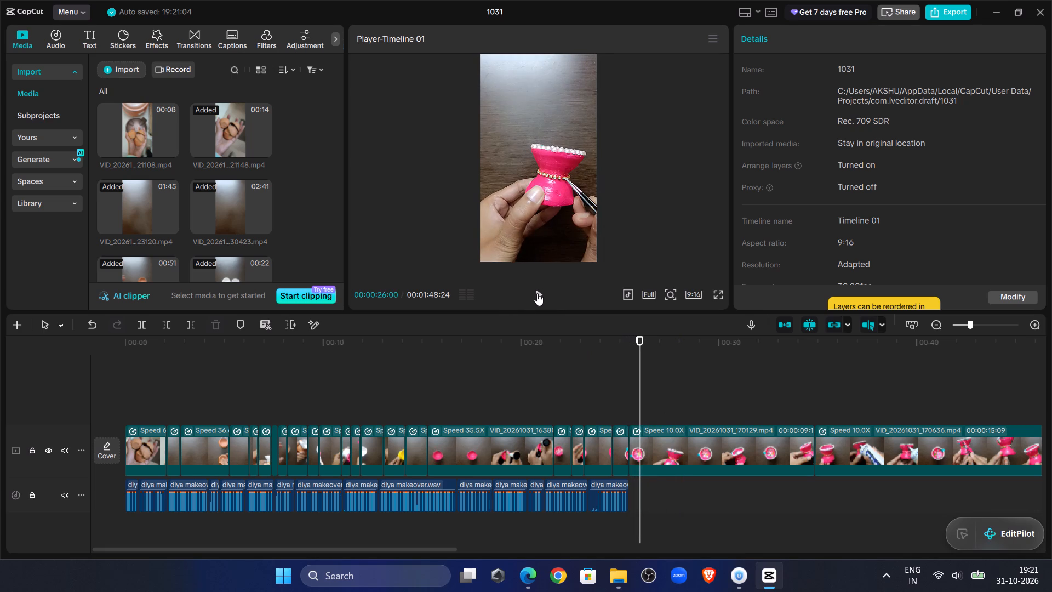
left_click(666, 445)
left_click(144, 325)
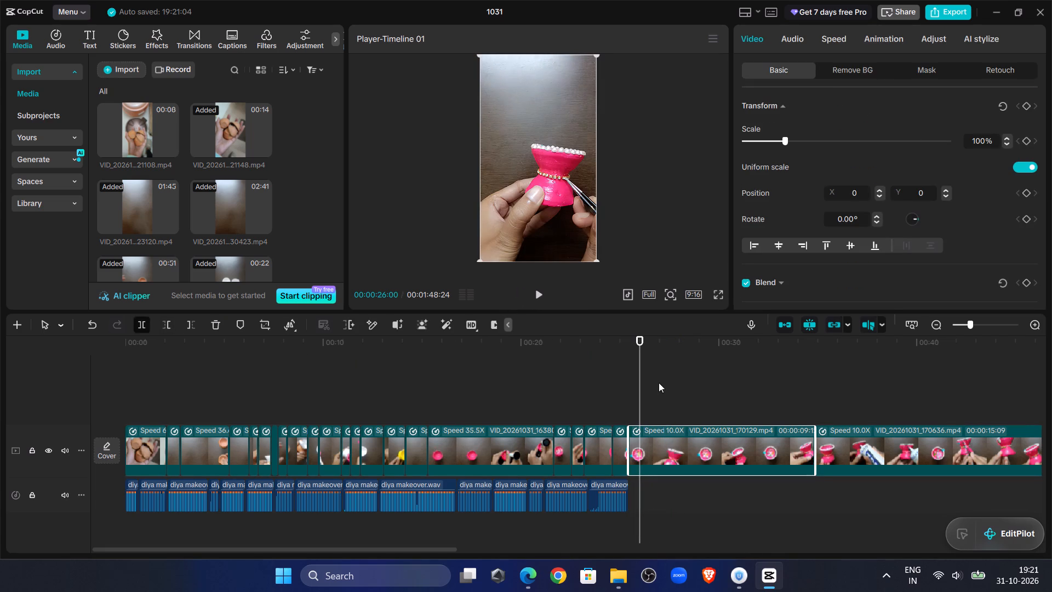
Scrub through the second segment of VID_20261031_170129.mp4 after the split and delete it.
left_click_drag(643, 348, 794, 399)
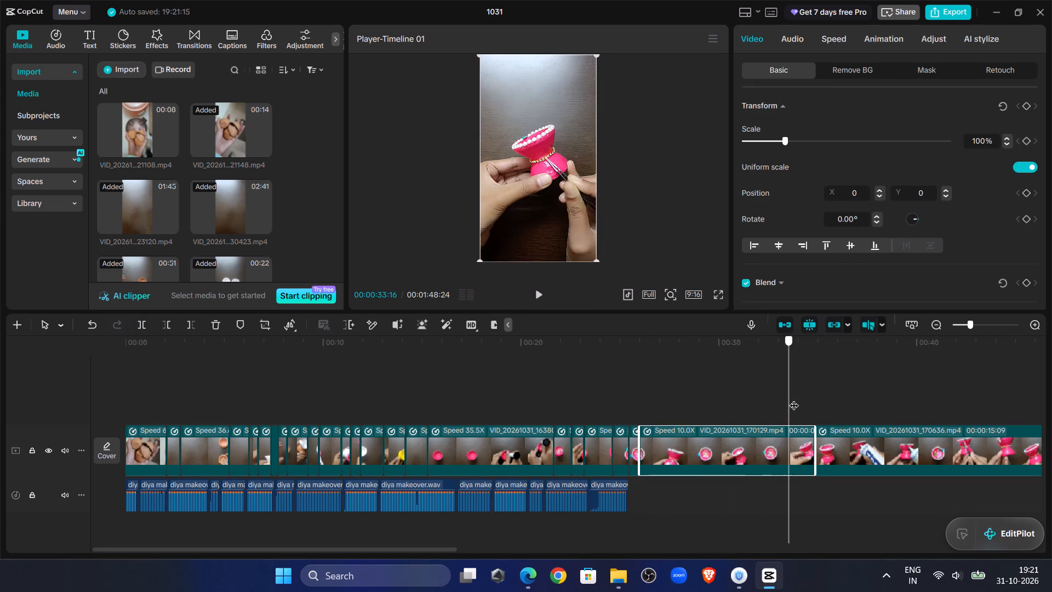
left_click_drag(794, 399, 826, 410)
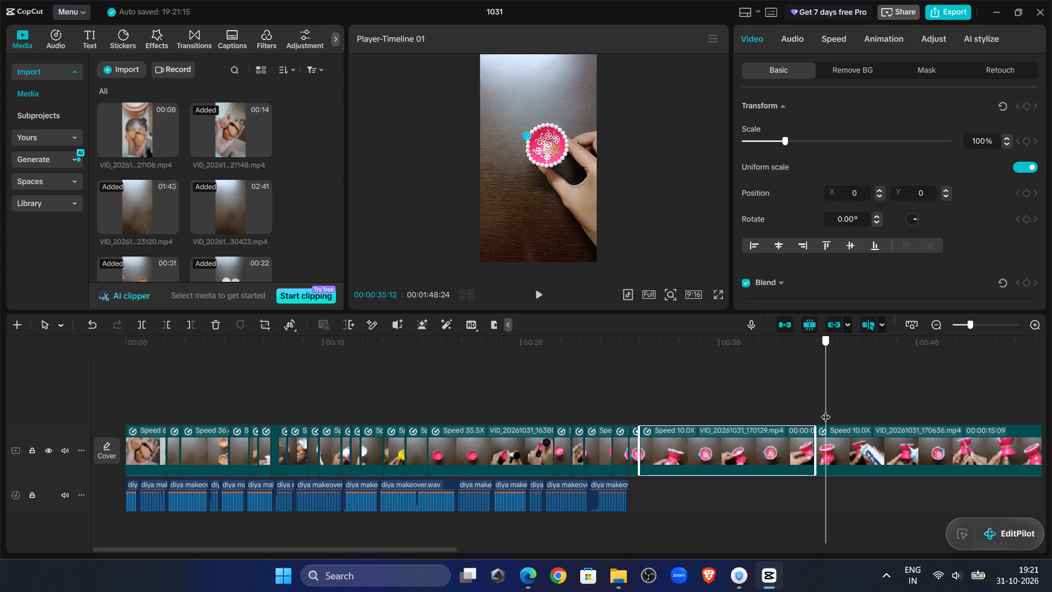
left_click_drag(826, 410, 796, 400)
key("Delete")
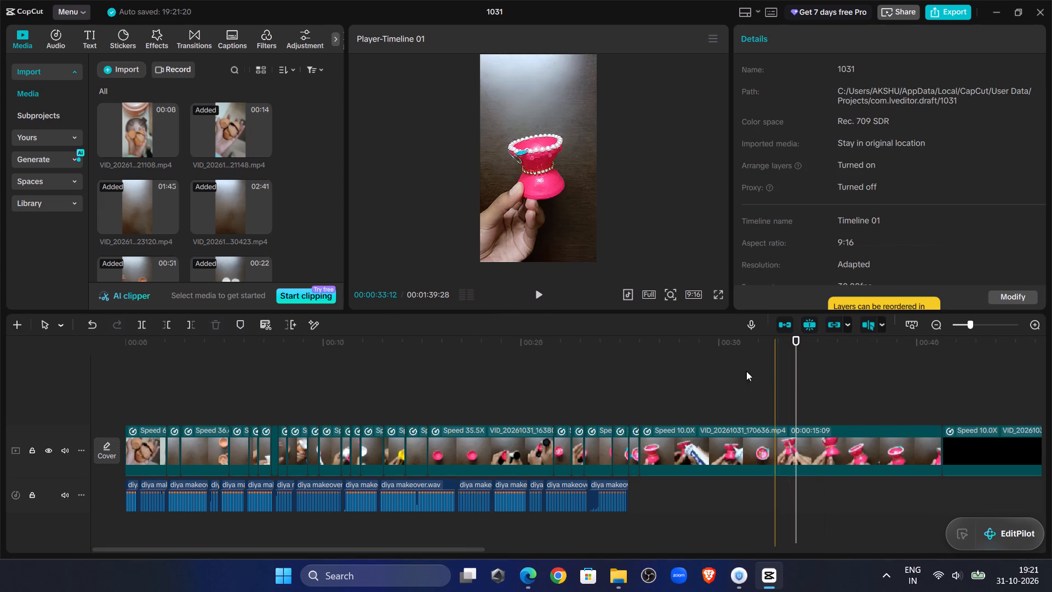
Review the cut into VID_20261031_170636.mp4 and trim away that clip's start up to about 00:00:31:20.
left_click(614, 393)
left_click(544, 289)
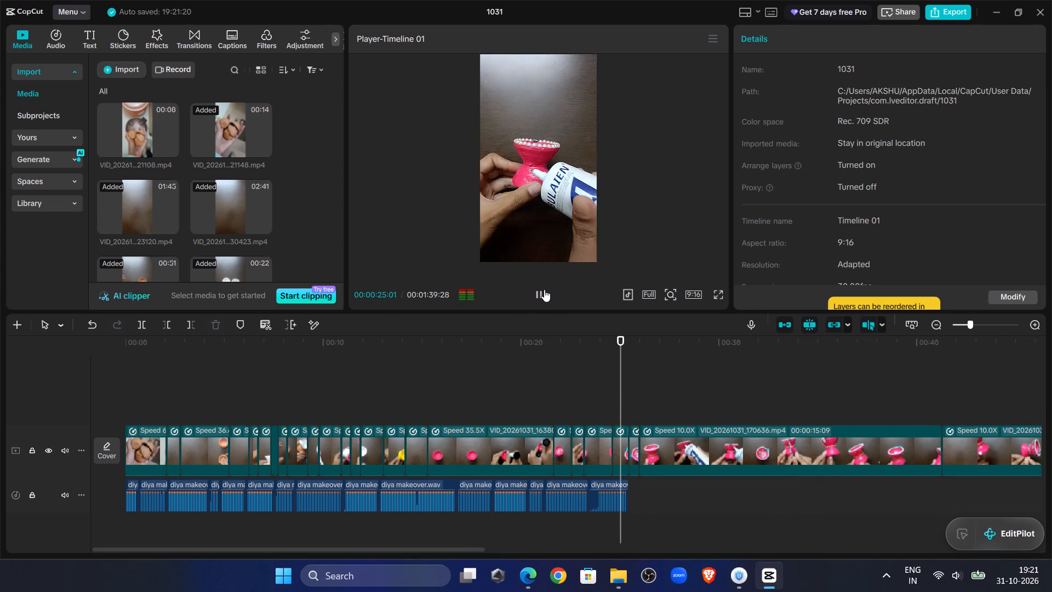
left_click(544, 289)
left_click(544, 289)
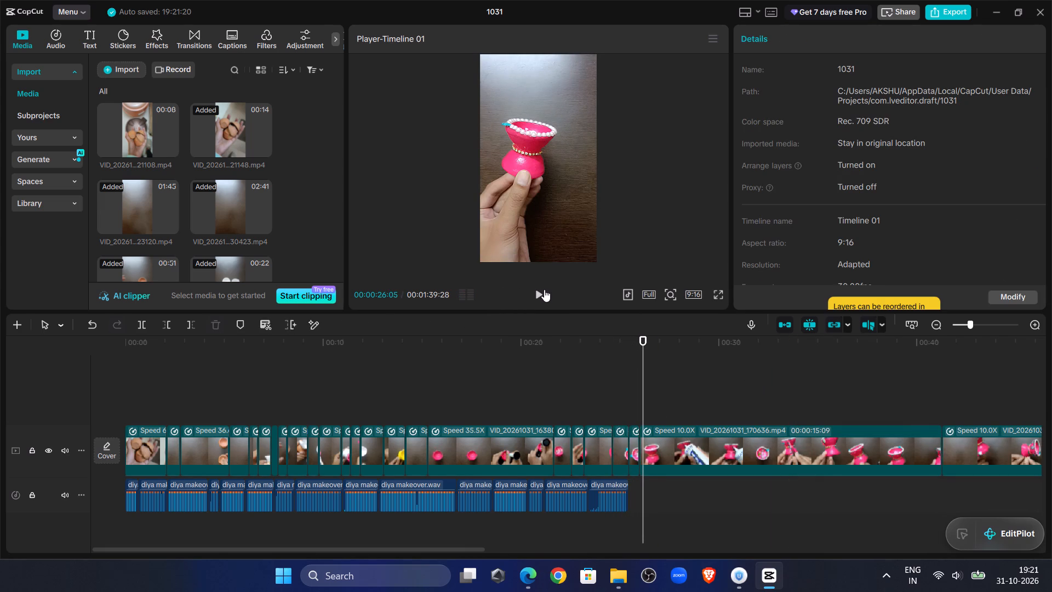
left_click(544, 289)
left_click_drag(661, 392, 654, 394)
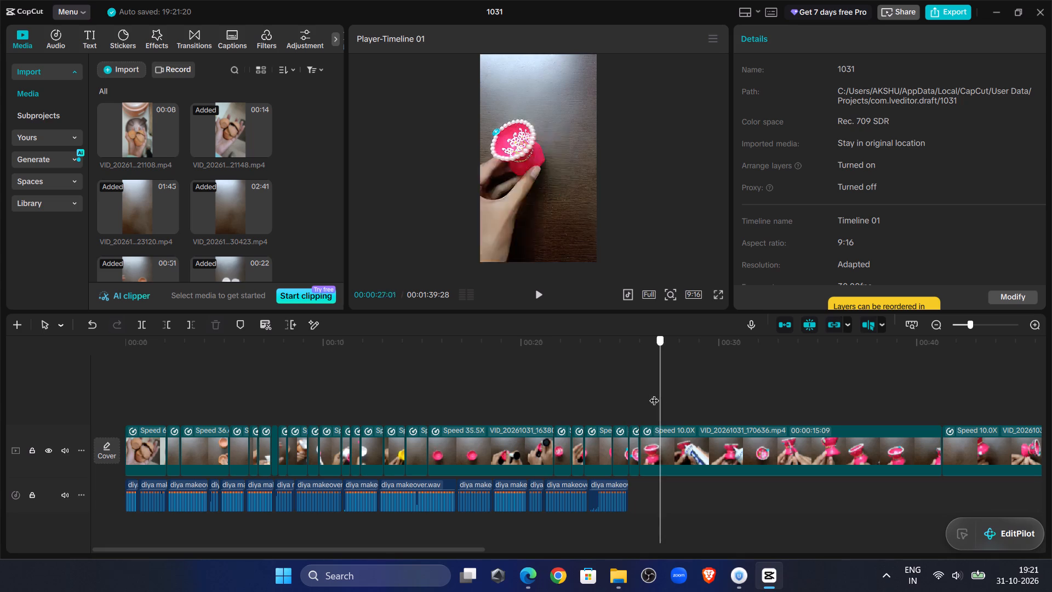
left_click_drag(654, 394, 641, 389)
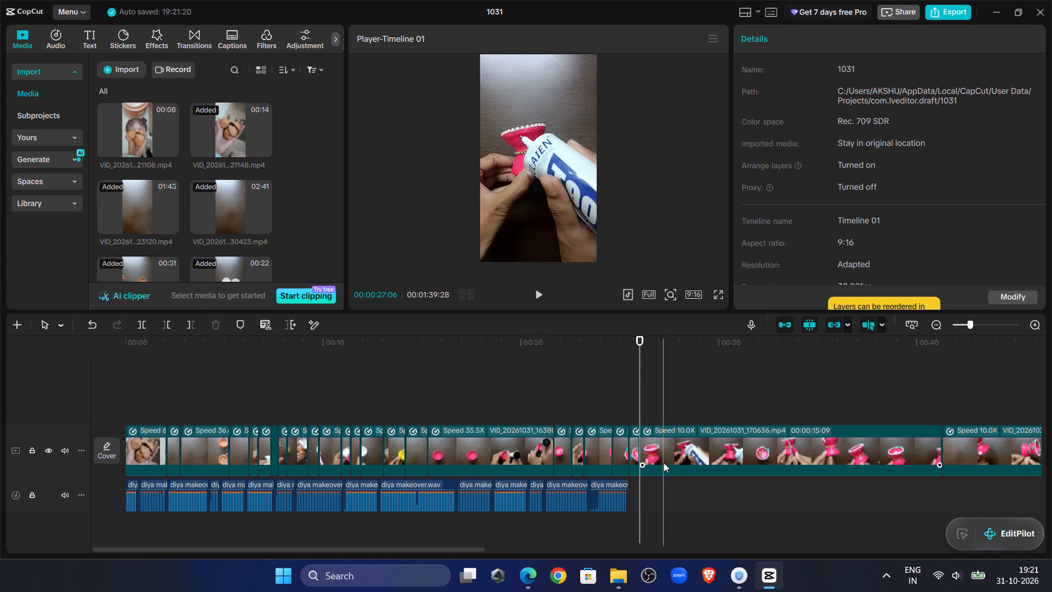
left_click(664, 463)
left_click_drag(630, 375, 760, 385)
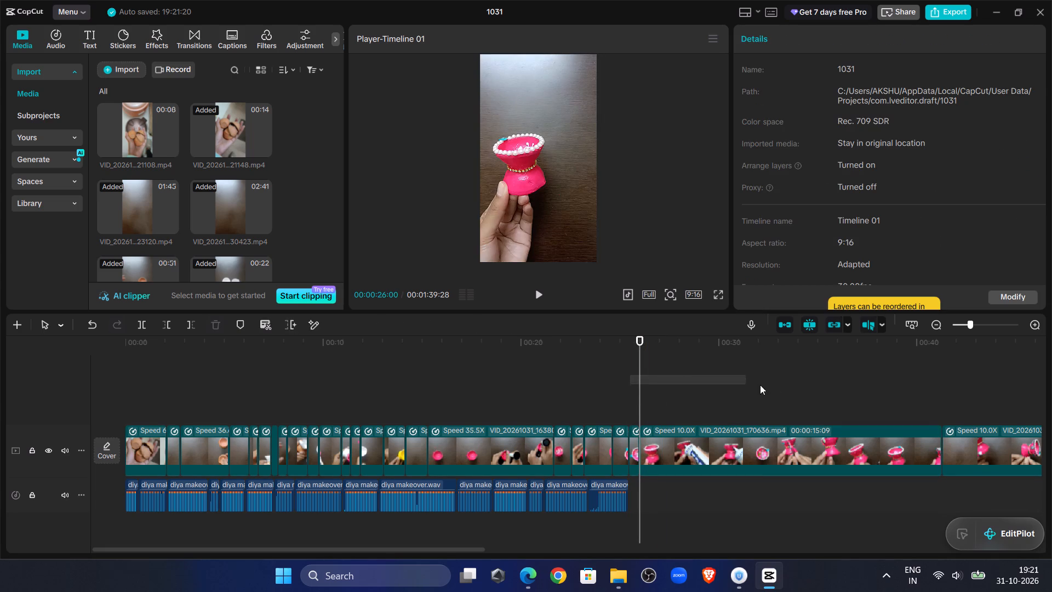
left_click_drag(760, 385, 784, 389)
left_click(776, 390)
left_click_drag(776, 390, 740, 380)
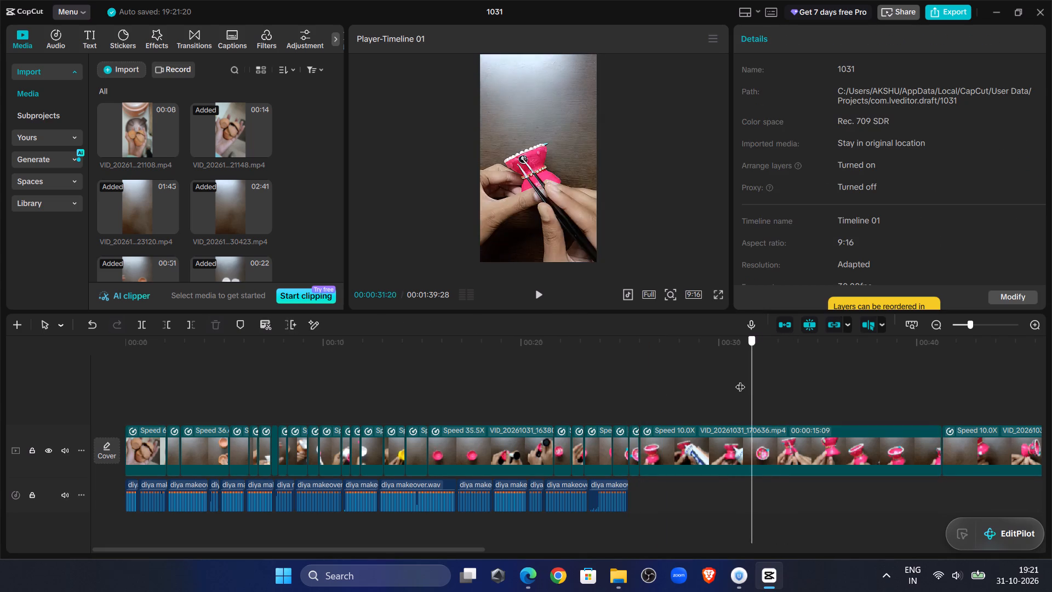
left_click_drag(740, 380, 768, 389)
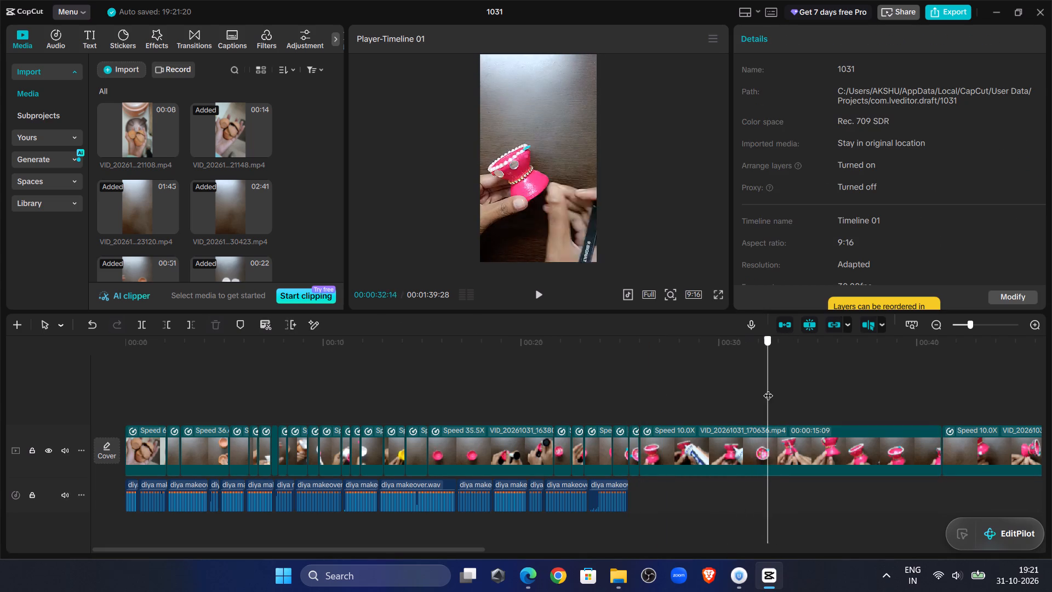
left_click_drag(768, 389, 744, 383)
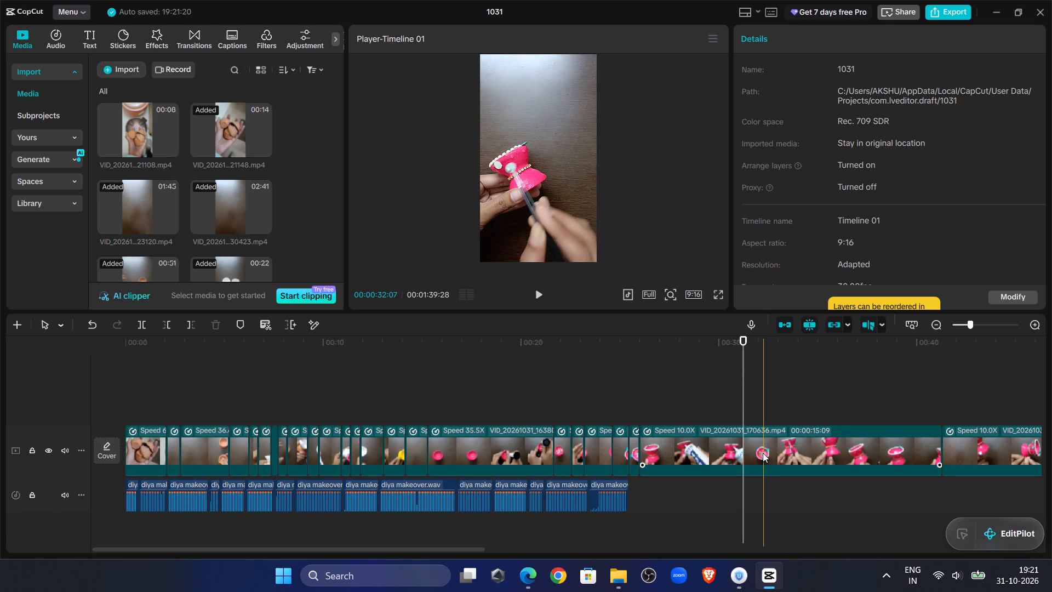
left_click_drag(744, 394, 751, 396)
left_click(763, 457)
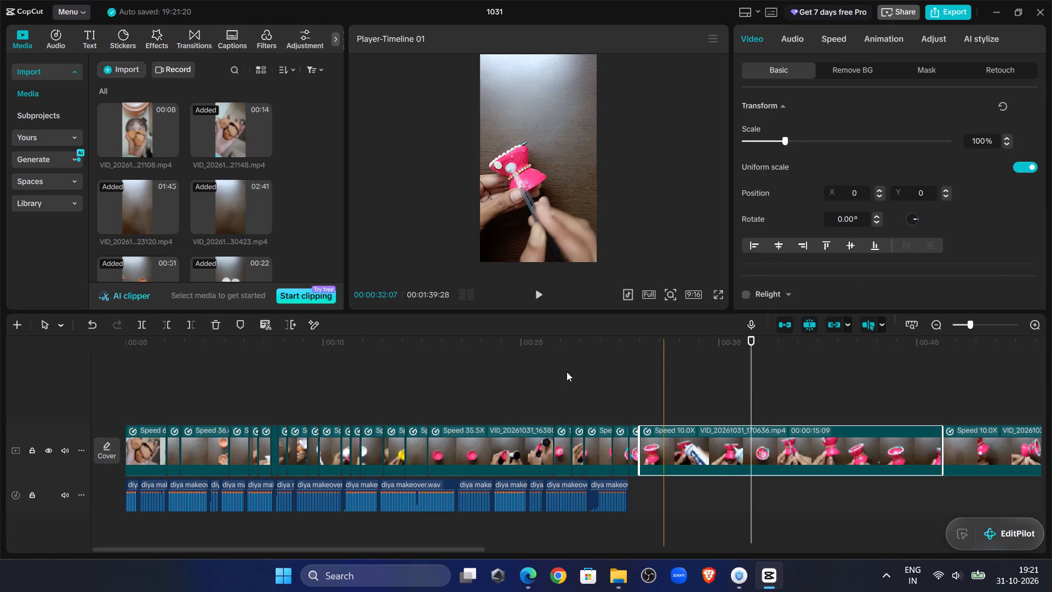
left_click(170, 329)
Replay the cut into VID_20261031_170636.mp4 and split that clip at 00:00:27:14.
left_click(607, 382)
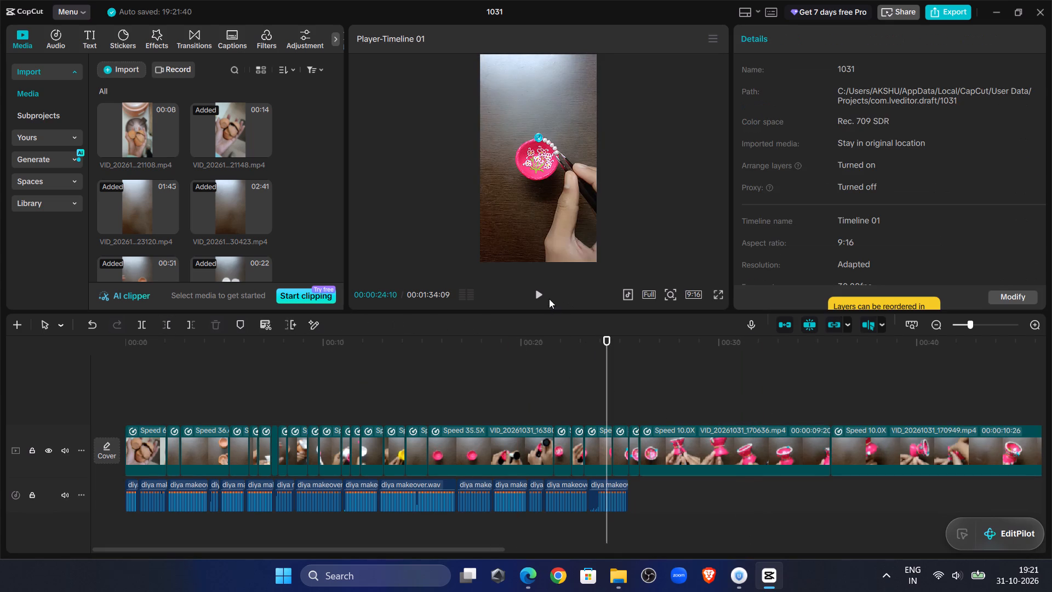
left_click(548, 298)
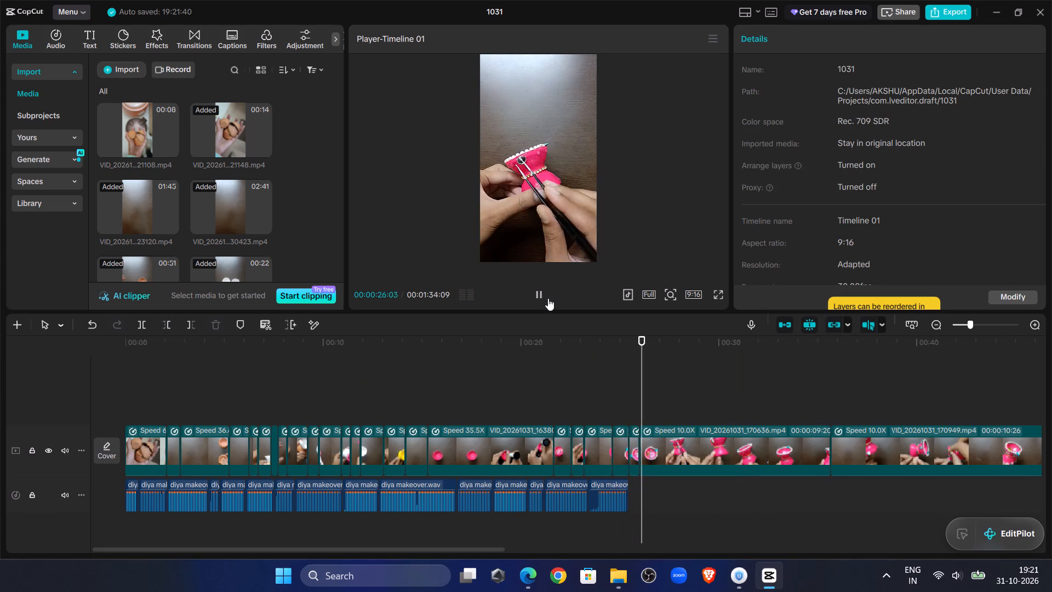
left_click(548, 298)
left_click(548, 298)
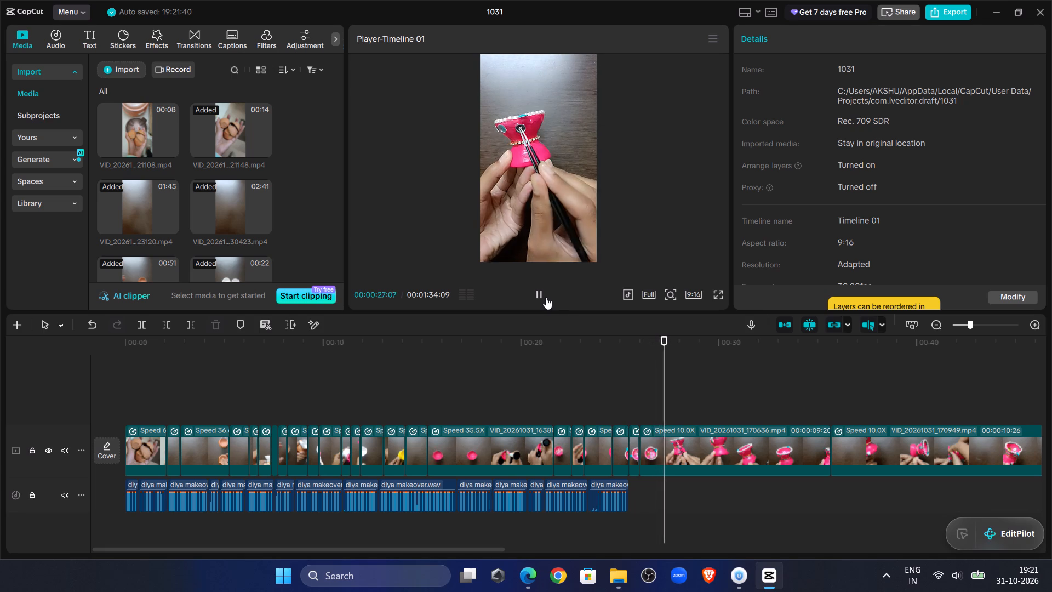
left_click(546, 297)
left_click(714, 474)
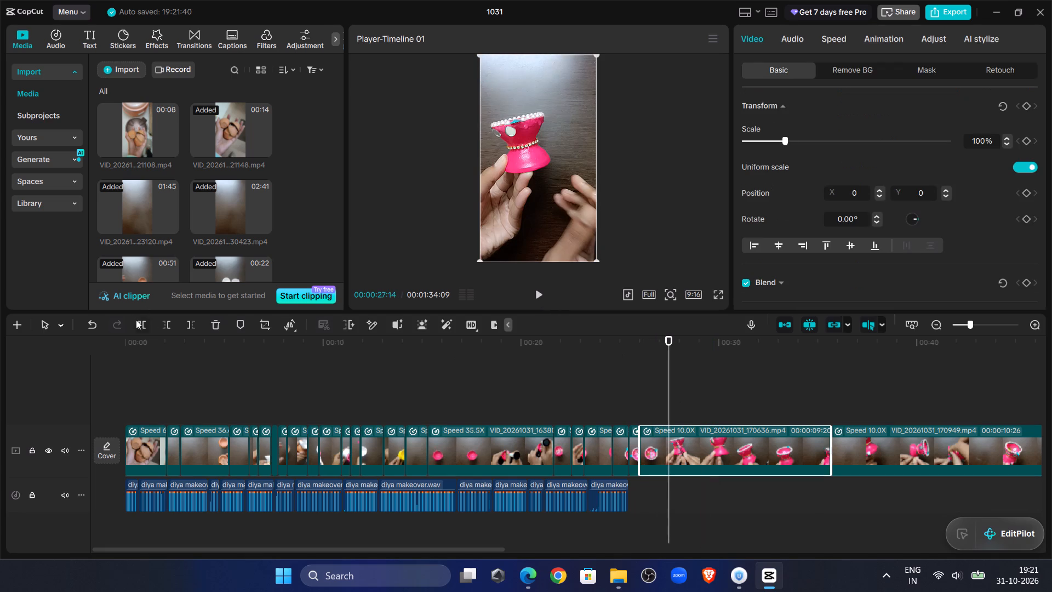
left_click(136, 320)
Scrub through the second segment of VID_20261031_170636.mp4 after the split and delete it.
left_click_drag(668, 345, 801, 372)
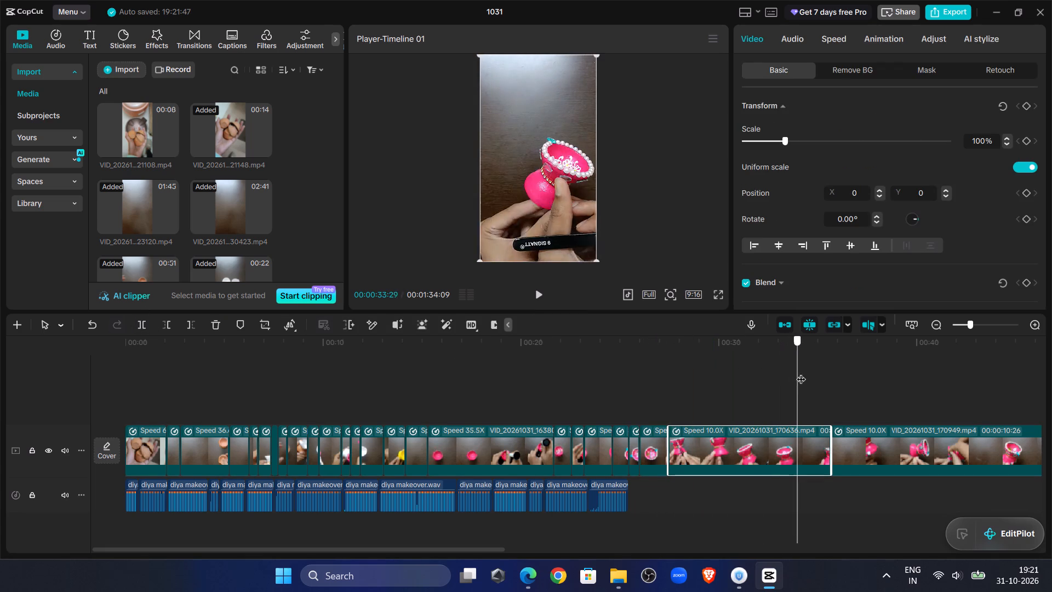
left_click_drag(801, 372, 827, 375)
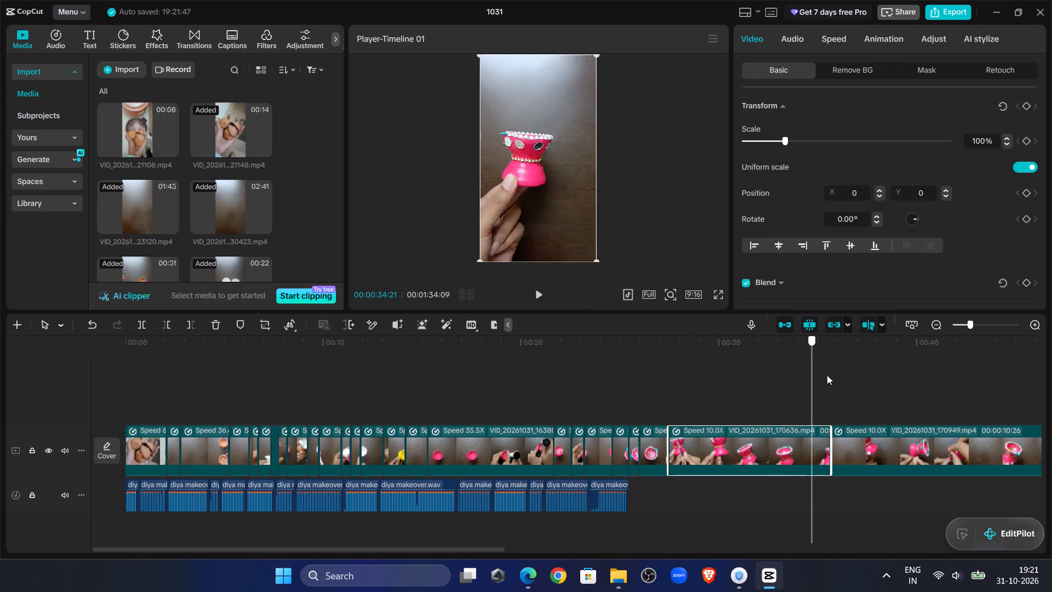
left_click_drag(827, 375, 811, 389)
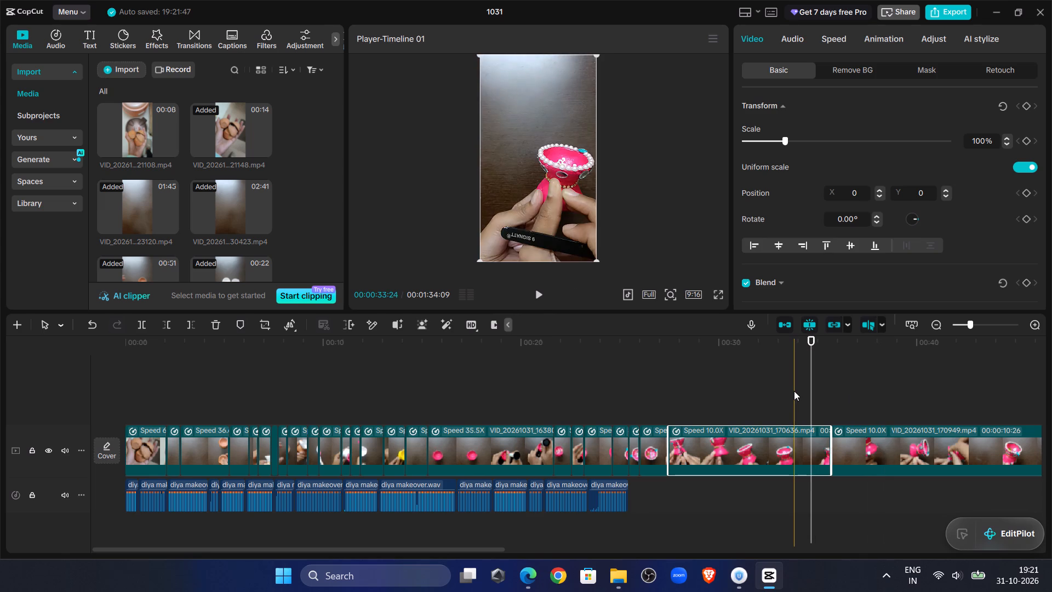
key("Delete")
Play through the cut into VID_20261031_170949.mp4 and trim away that clip's start up to a little before 00:00:28:18.
left_click(641, 361)
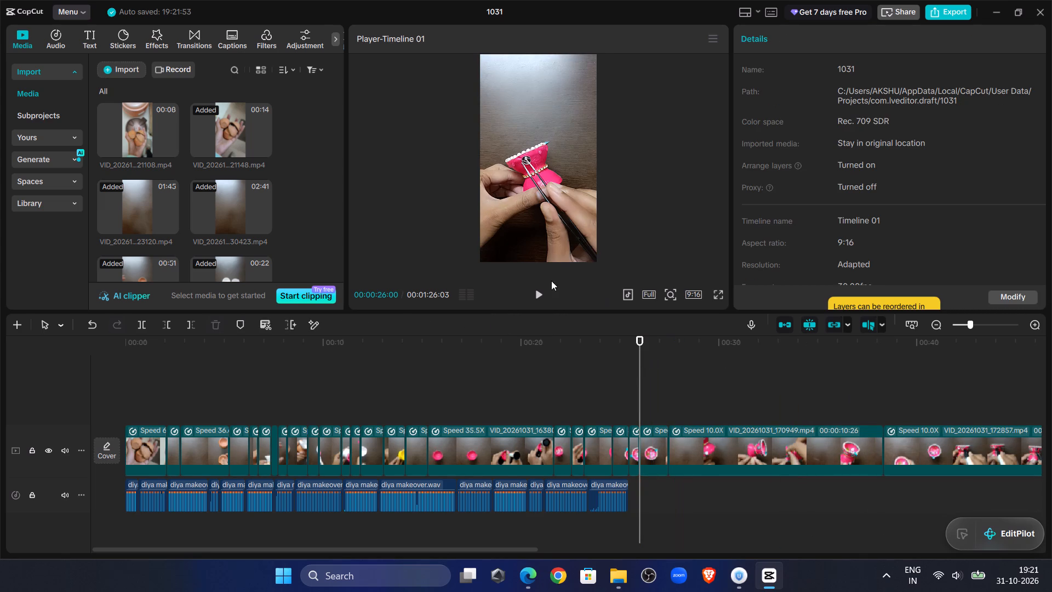
left_click(522, 300)
left_click(533, 296)
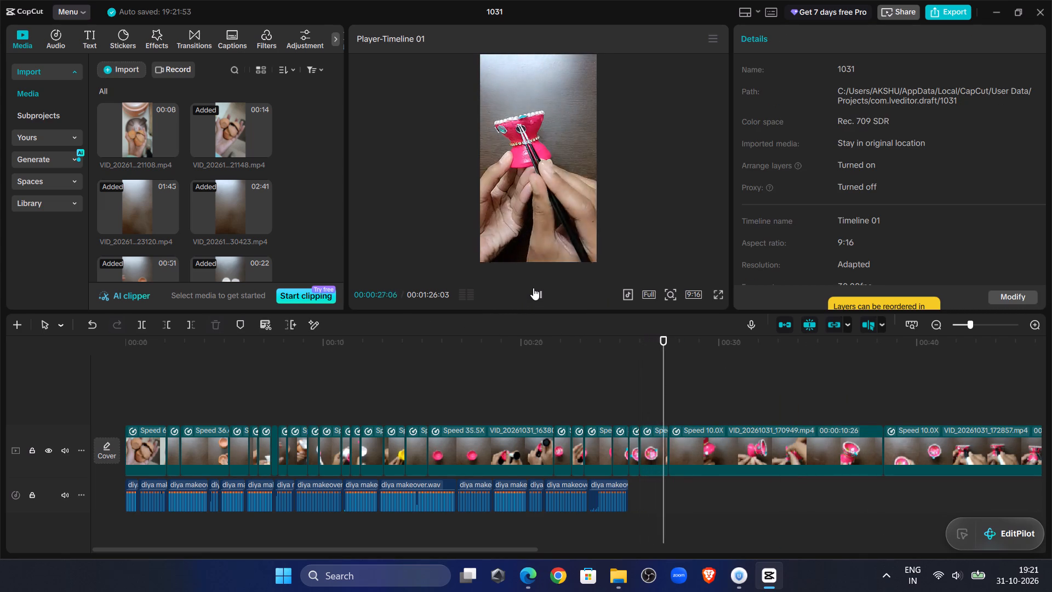
left_click(533, 288)
left_click(538, 288)
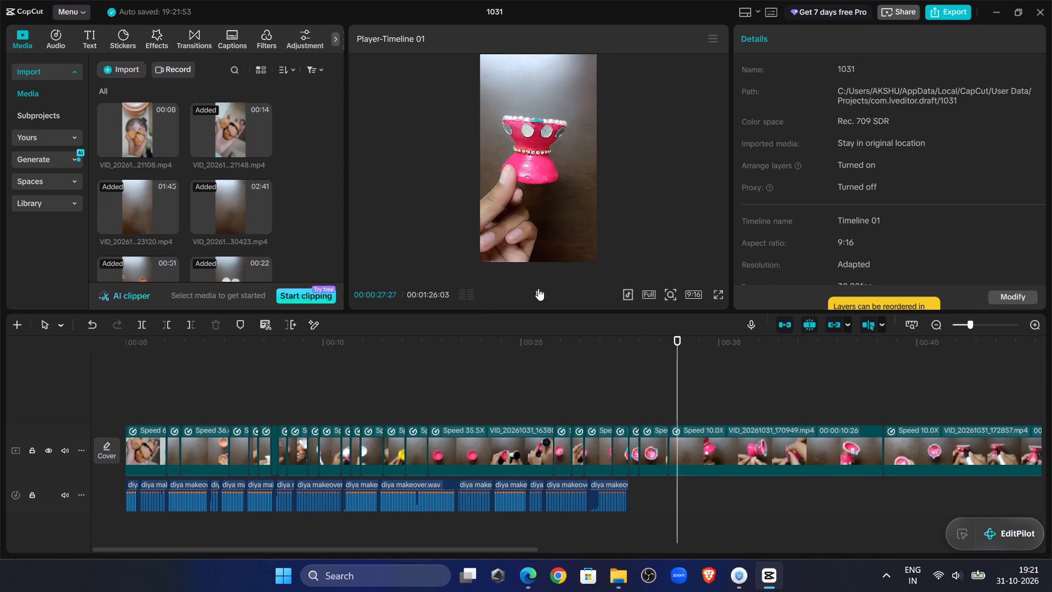
left_click(538, 288)
double_click(538, 288)
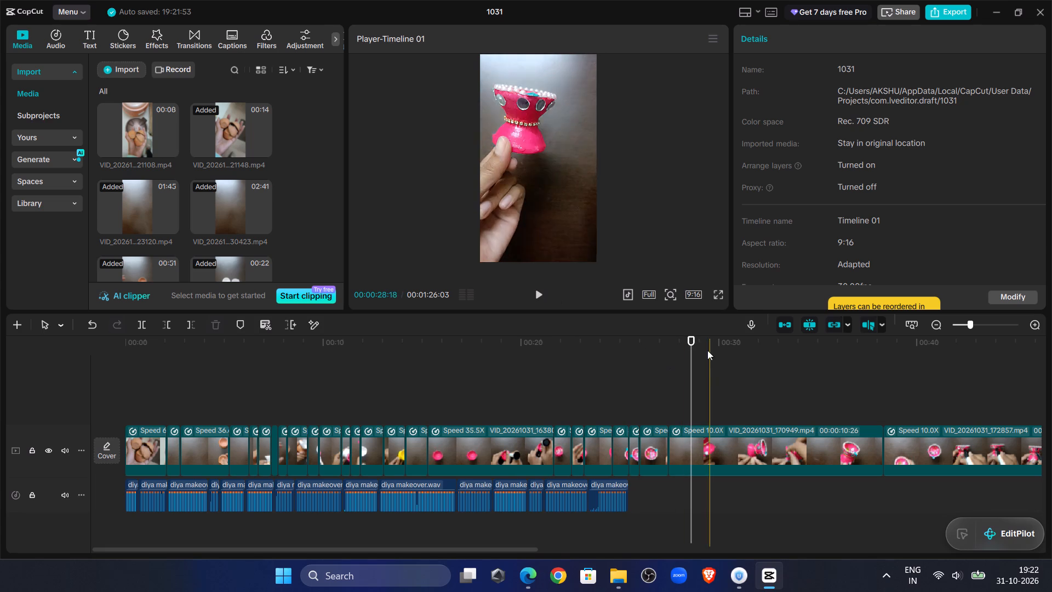
left_click_drag(690, 344, 684, 344)
left_click(721, 447)
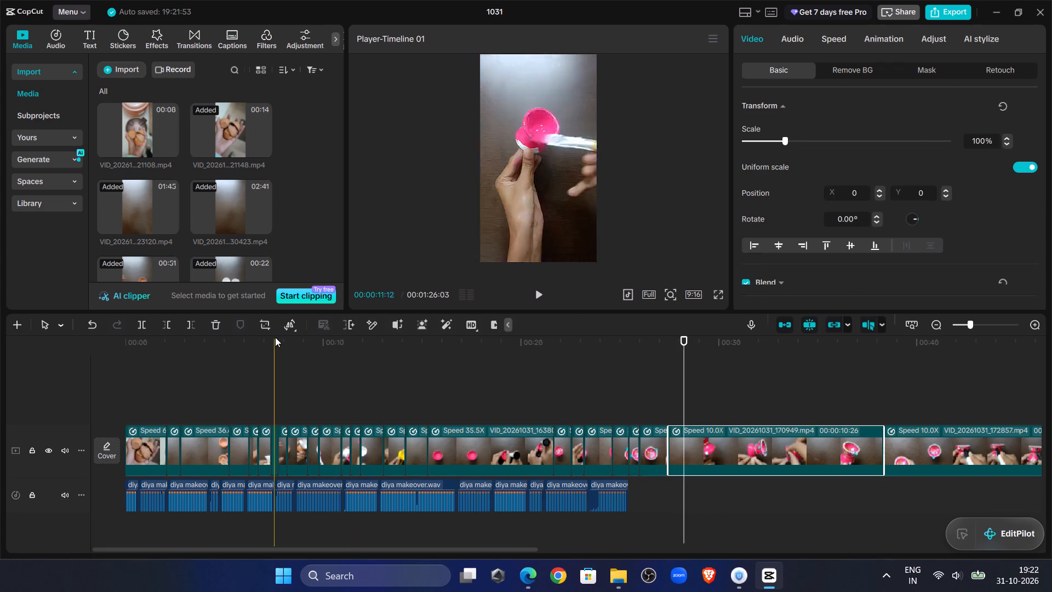
left_click(165, 325)
Replay the start of VID_20261031_170949.mp4 and set that clip's speed to 37.63x.
left_click(641, 379)
left_click(541, 296)
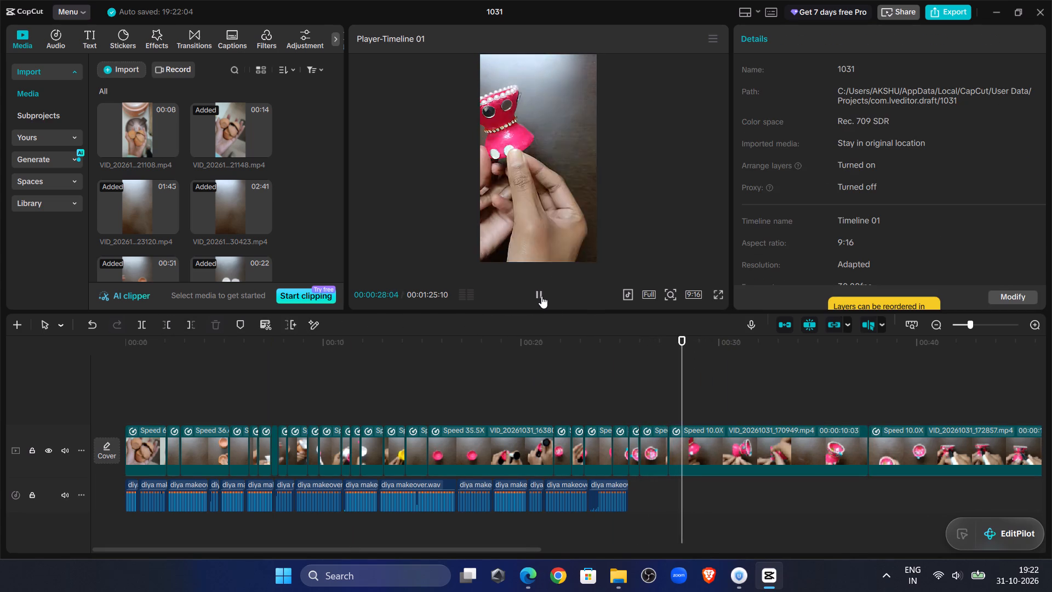
left_click(541, 296)
left_click(541, 298)
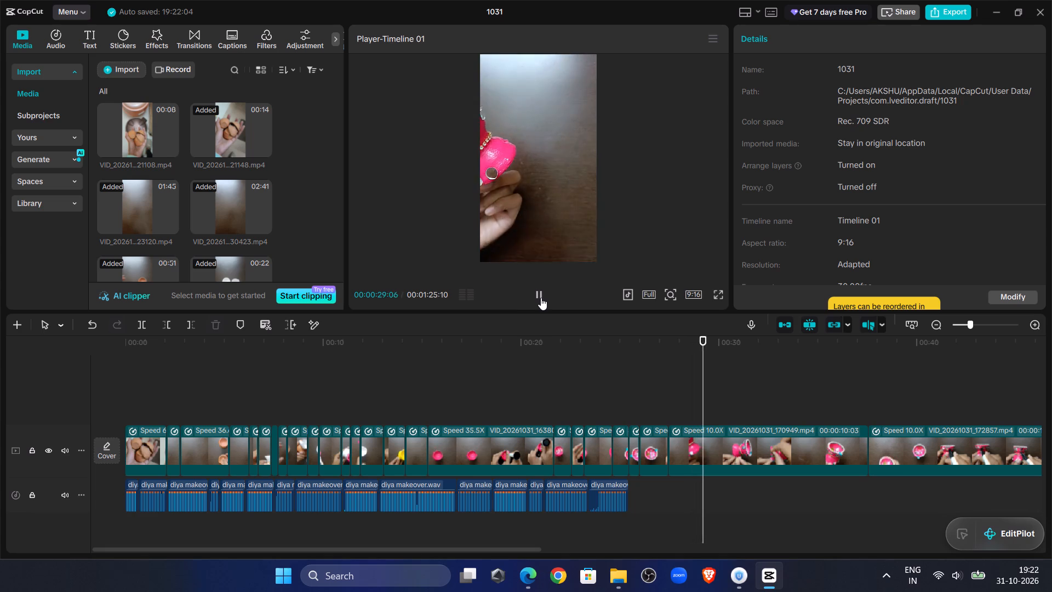
left_click(541, 298)
left_click(750, 452)
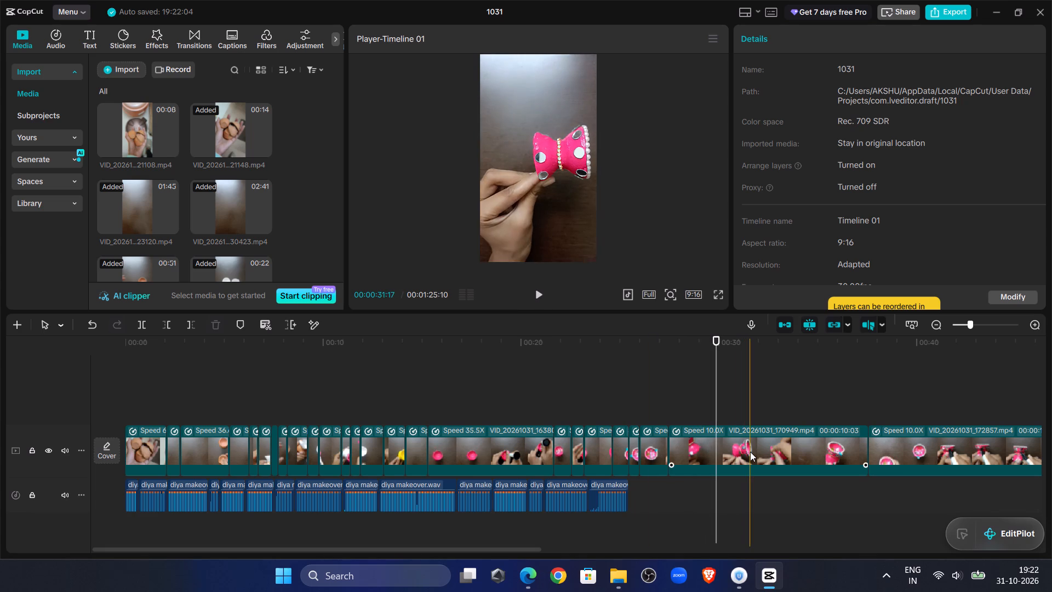
left_click(834, 46)
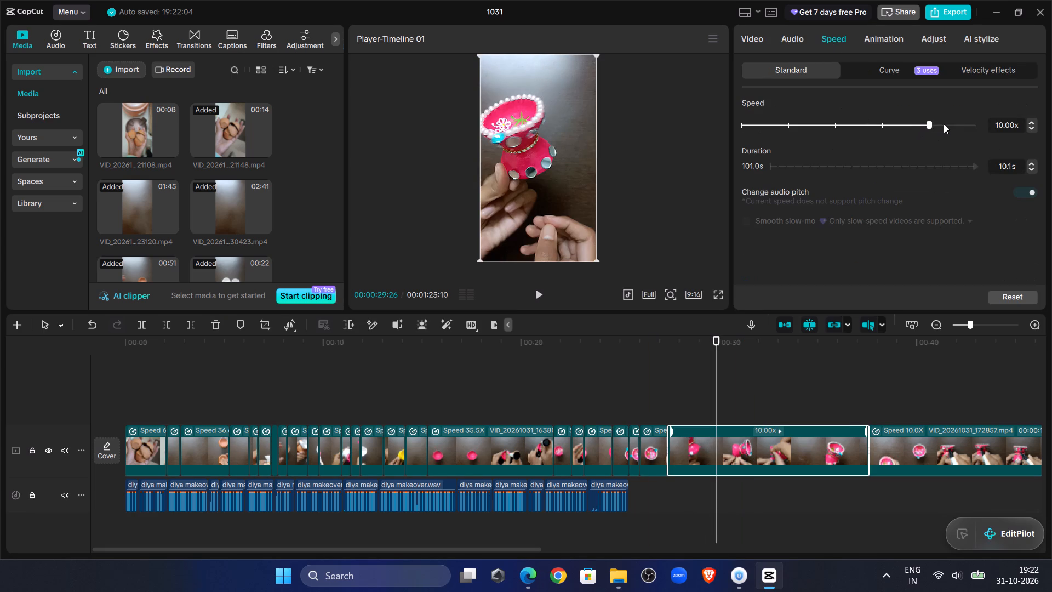
left_click(944, 124)
Trim away the end of VID_20261031_170949.mp4 after 00:00:29:26.
left_click(191, 326)
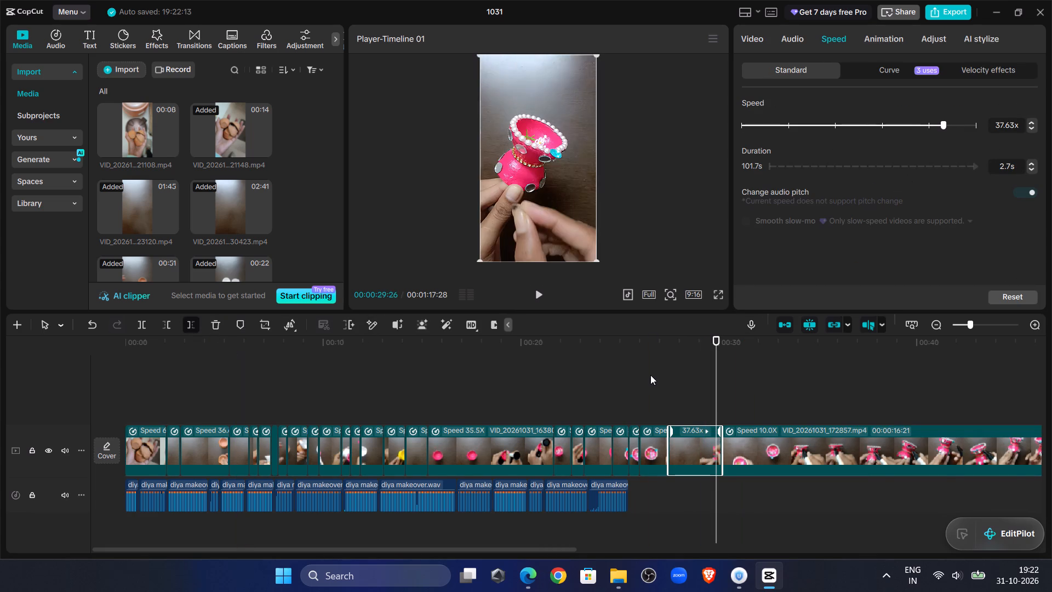
Replay VID_20261031_170949.mp4 from its start and trim away its end from shortly after 00:00:28:05.
left_click(668, 386)
left_click(541, 292)
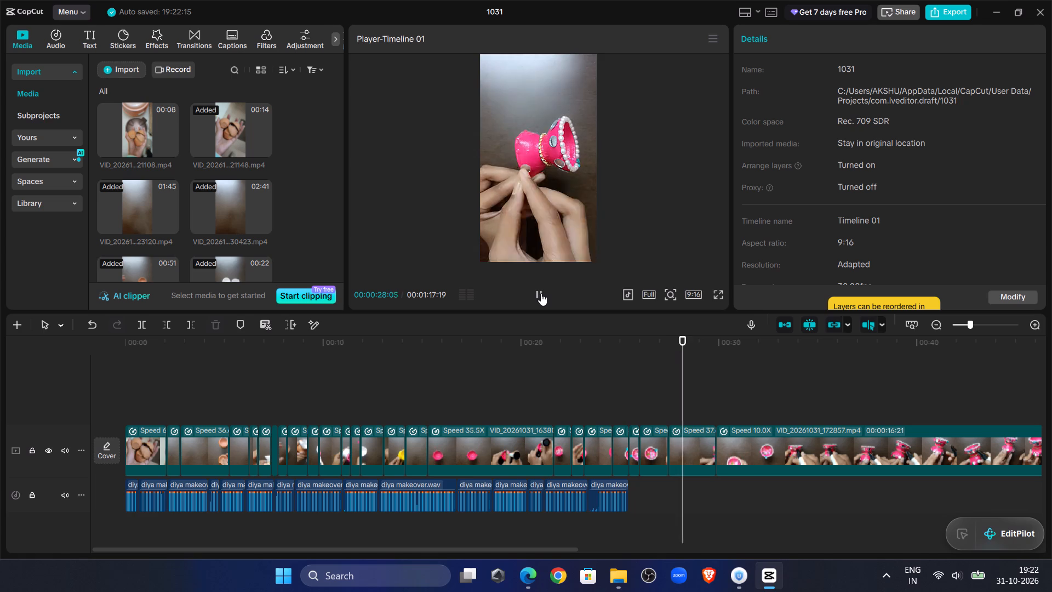
left_click(541, 293)
left_click(682, 459)
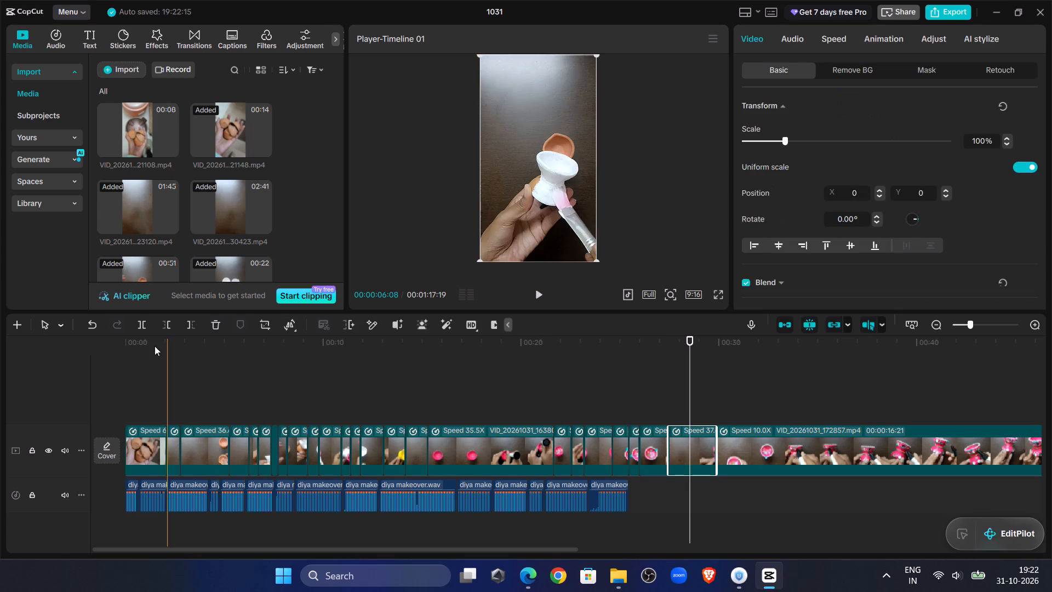
left_click(188, 325)
Play on into VID_20261031_172857.mp4 and trim away that clip's start up to a little past 00:00:30:16.
left_click(543, 297)
left_click(543, 297)
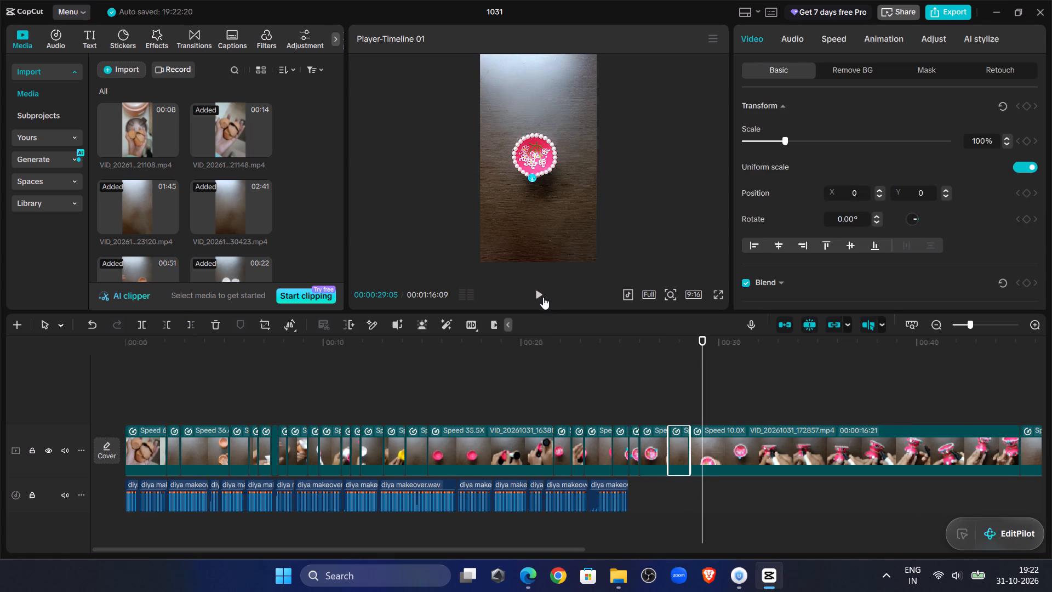
left_click(543, 297)
double_click(543, 297)
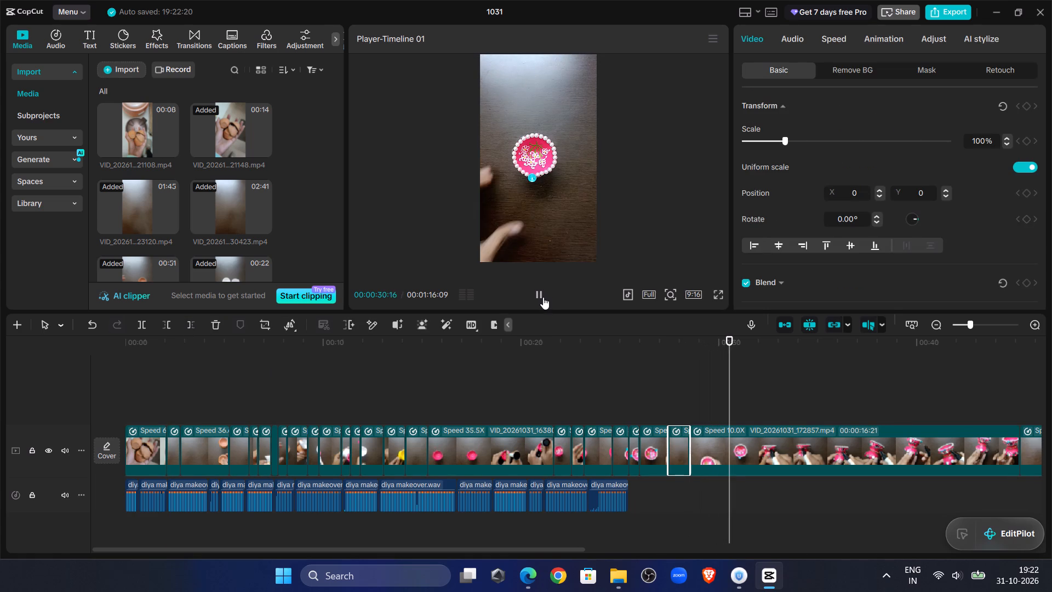
left_click(543, 297)
left_click(776, 443)
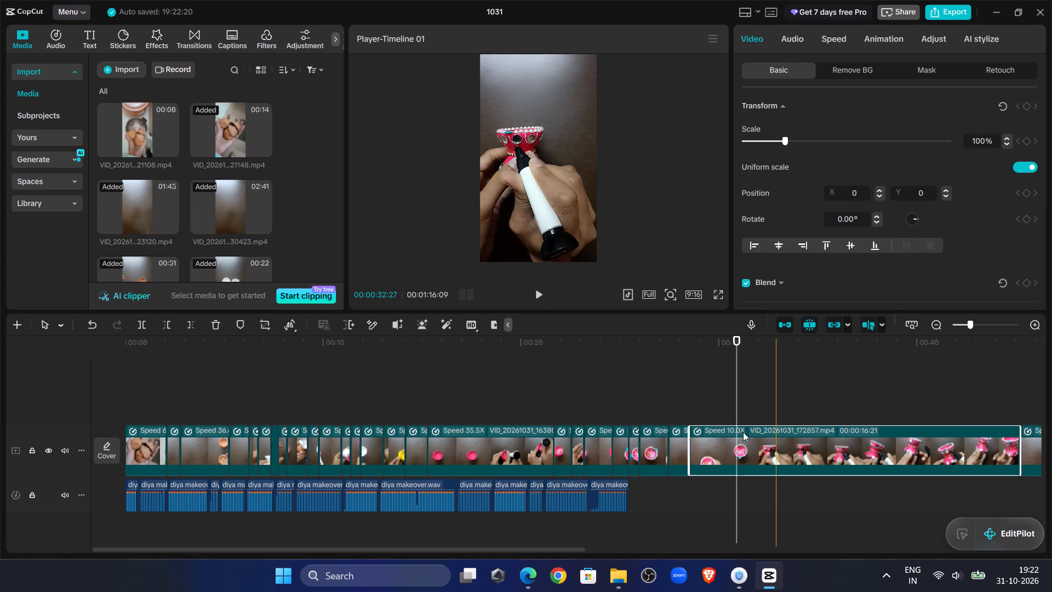
left_click(168, 321)
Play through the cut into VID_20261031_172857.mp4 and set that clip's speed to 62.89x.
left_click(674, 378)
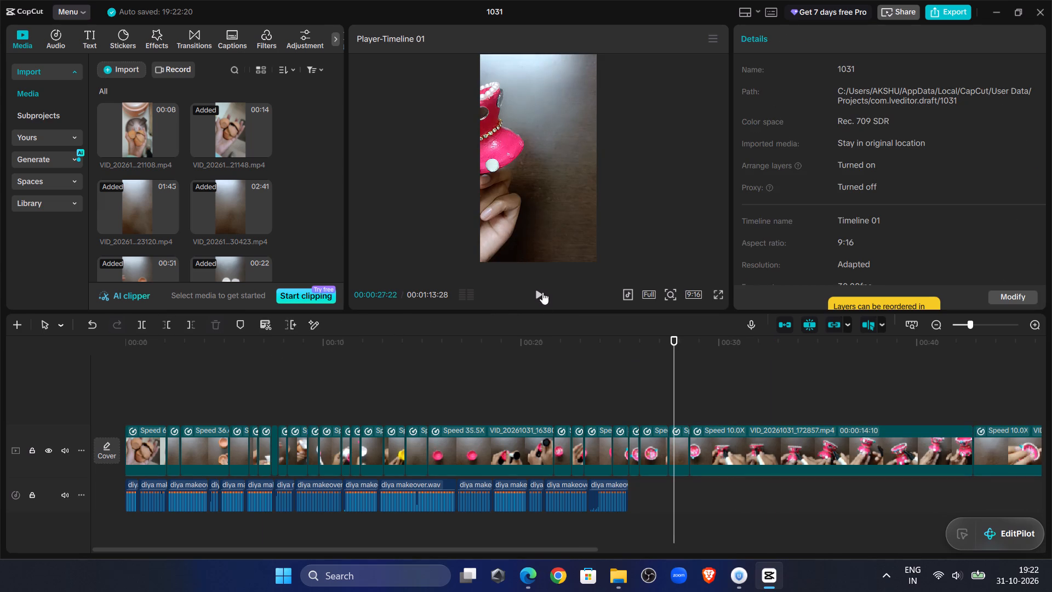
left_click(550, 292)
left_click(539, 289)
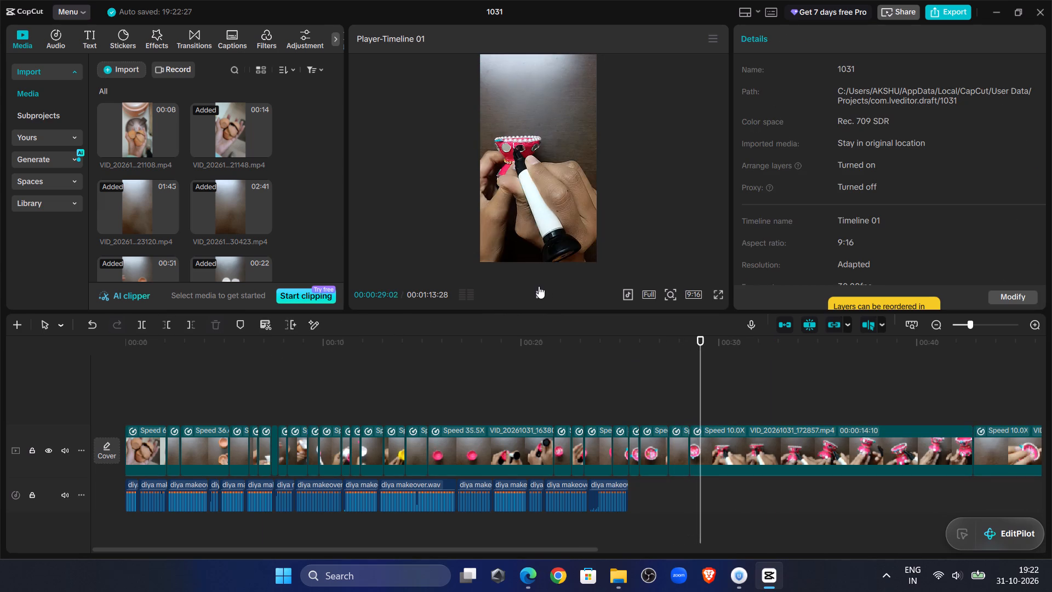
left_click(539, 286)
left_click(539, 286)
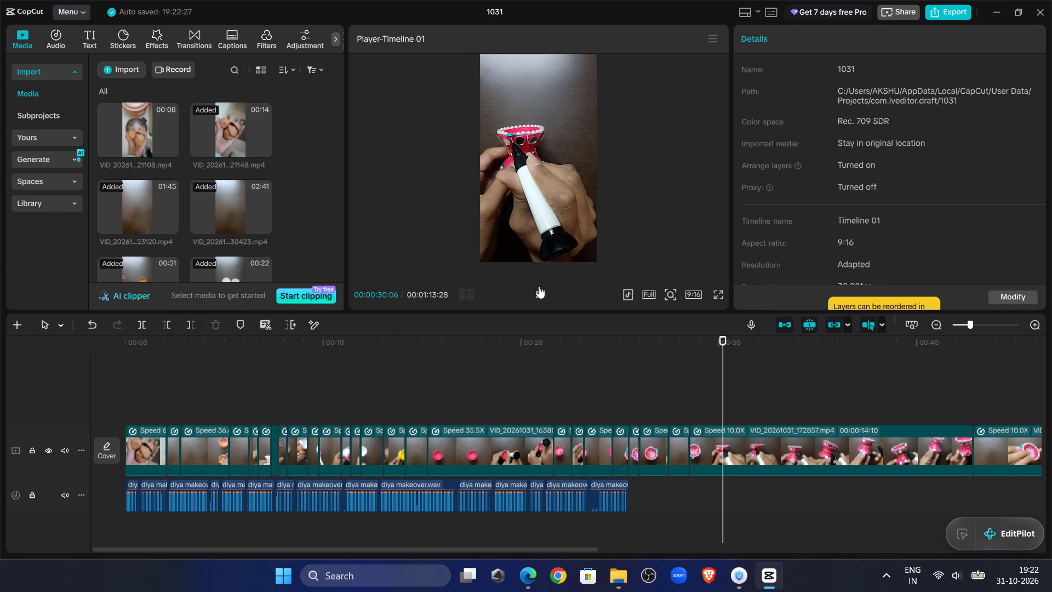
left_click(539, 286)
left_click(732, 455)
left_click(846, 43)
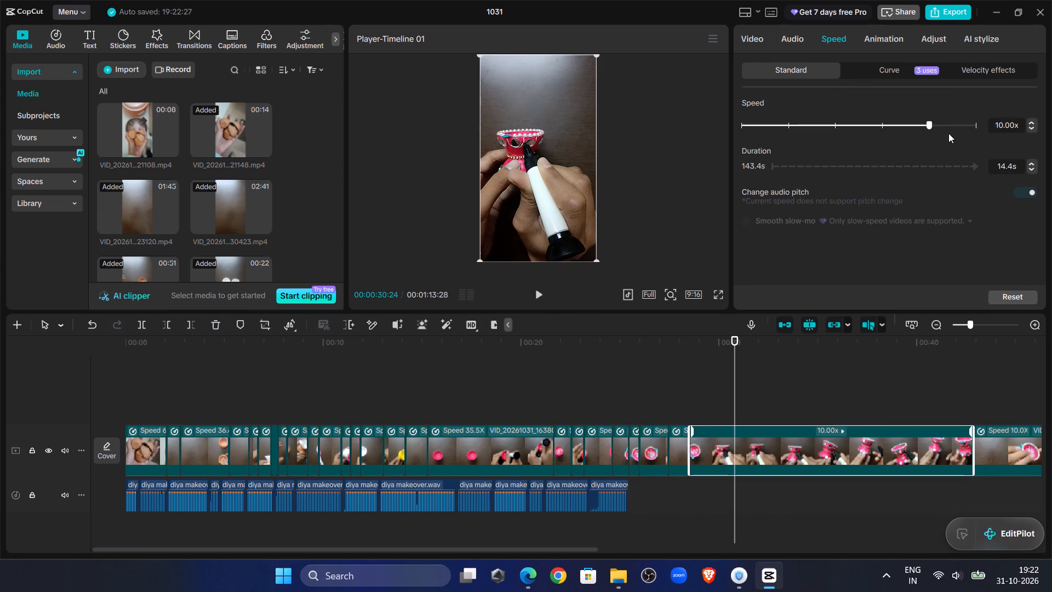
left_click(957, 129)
Replay the sped-up VID_20261031_172857.mp4 from just before its start and set its speed to 36.6x.
left_click(681, 372)
left_click(531, 297)
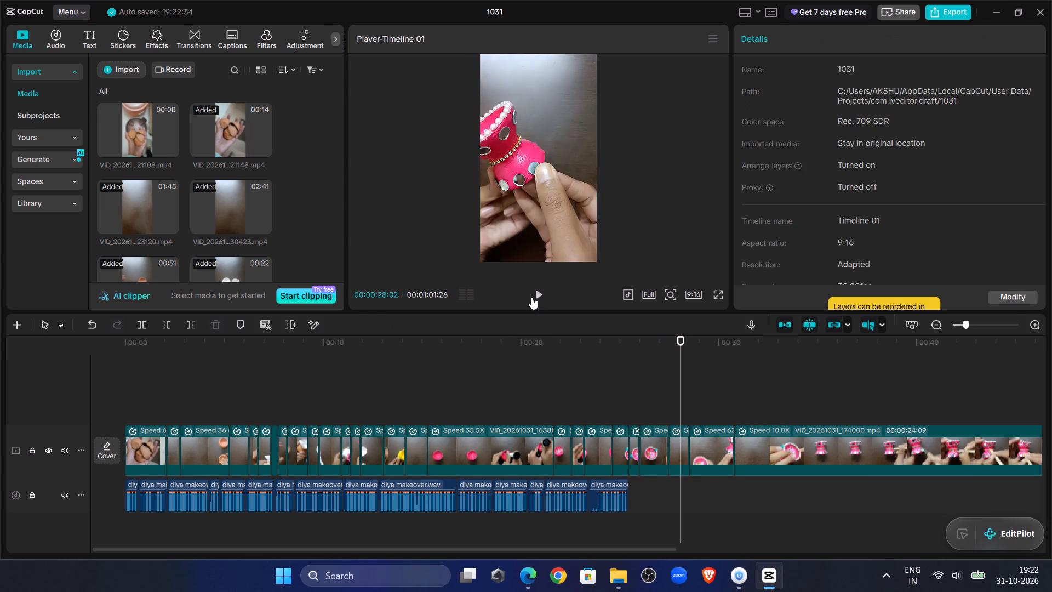
left_click(535, 294)
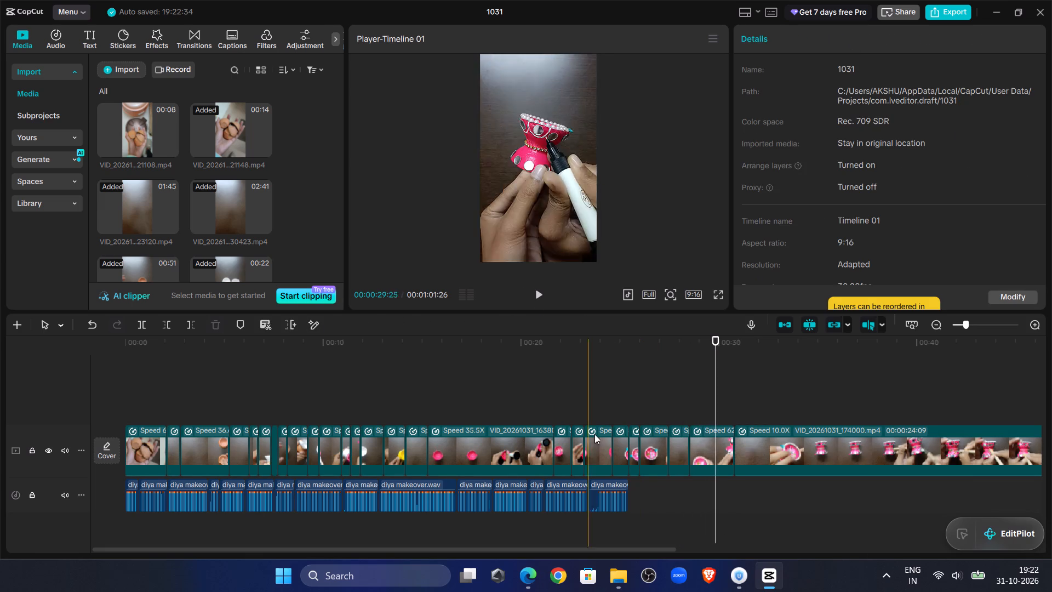
left_click(712, 452)
left_click(837, 32)
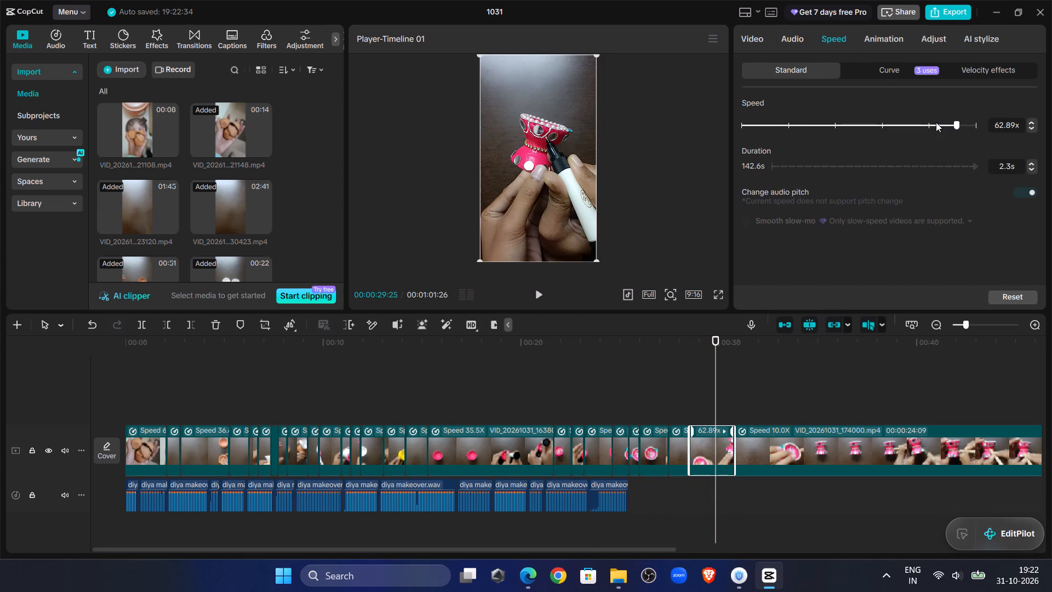
left_click(941, 124)
Replay VID_20261031_172857.mp4 and trim away its end after 00:00:30:21.
left_click(690, 385)
left_click(542, 293)
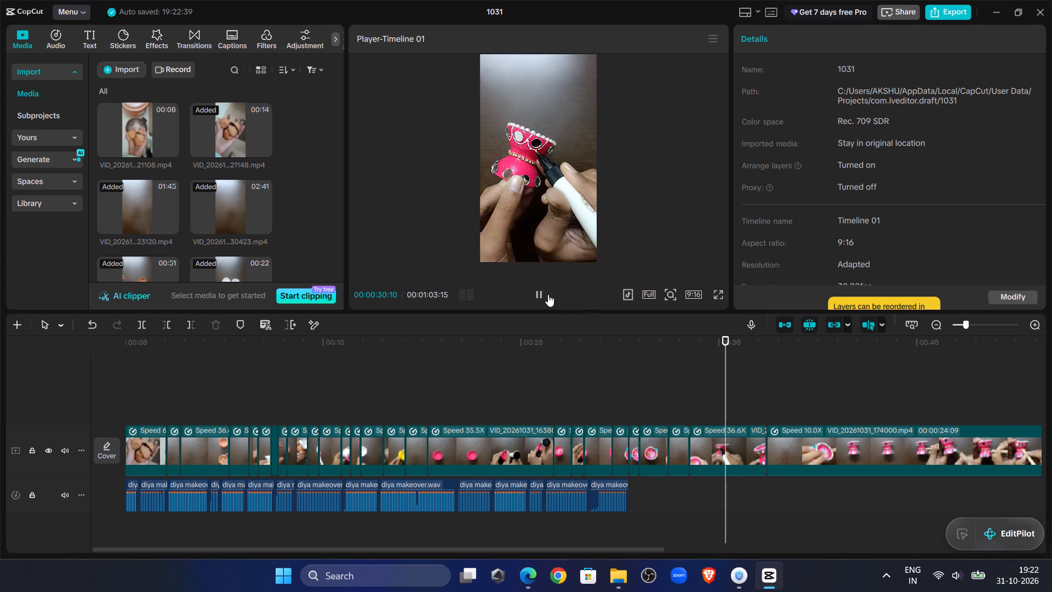
left_click(548, 294)
left_click(751, 462)
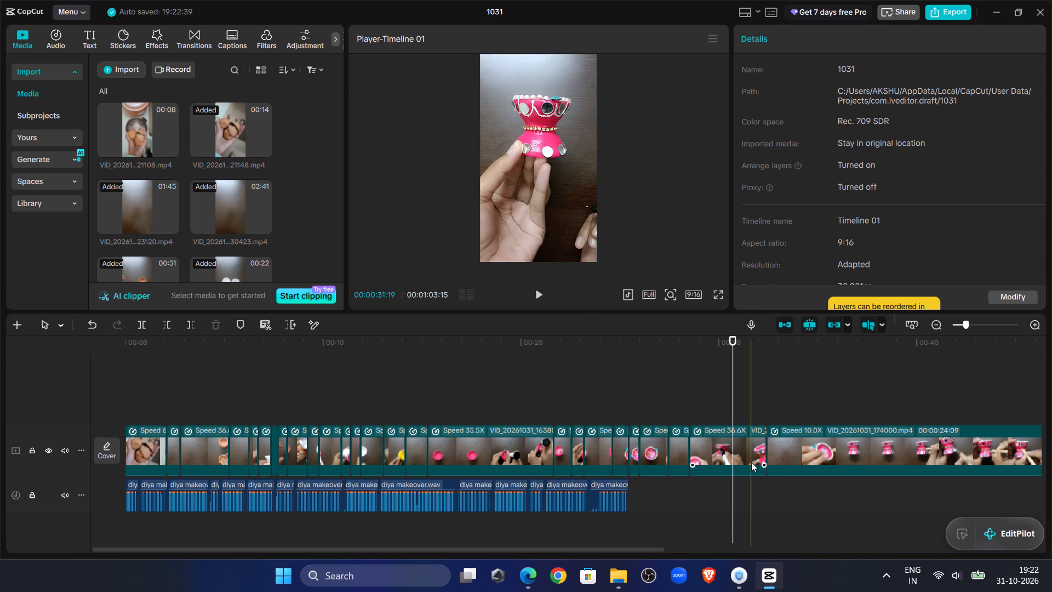
left_click(190, 329)
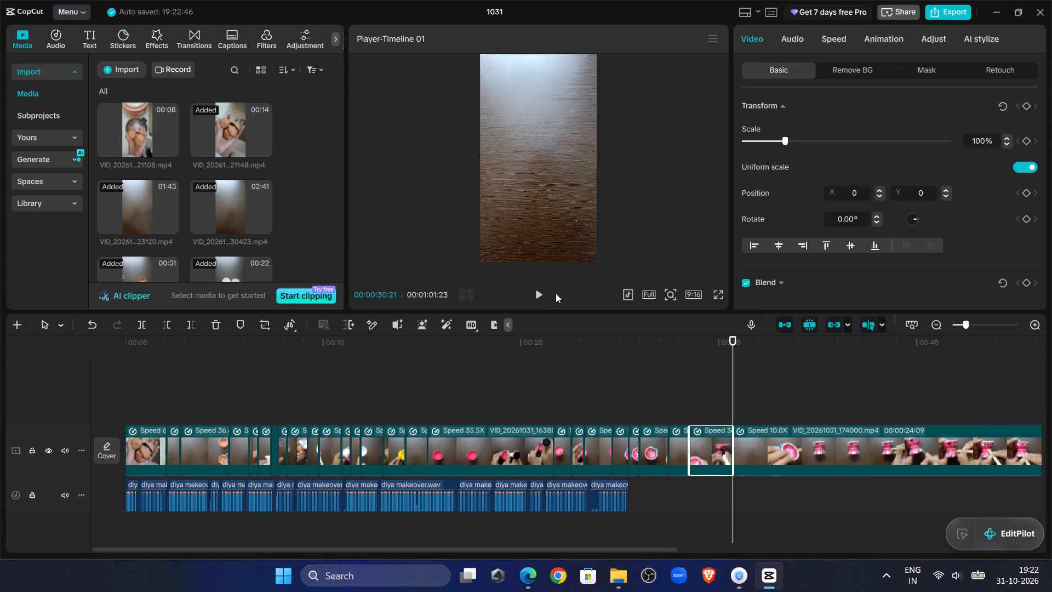
Play and scrub into VID_20261031_174000.mp4 and trim away its start up to just before 00:00:36.
left_click(542, 293)
left_click(542, 293)
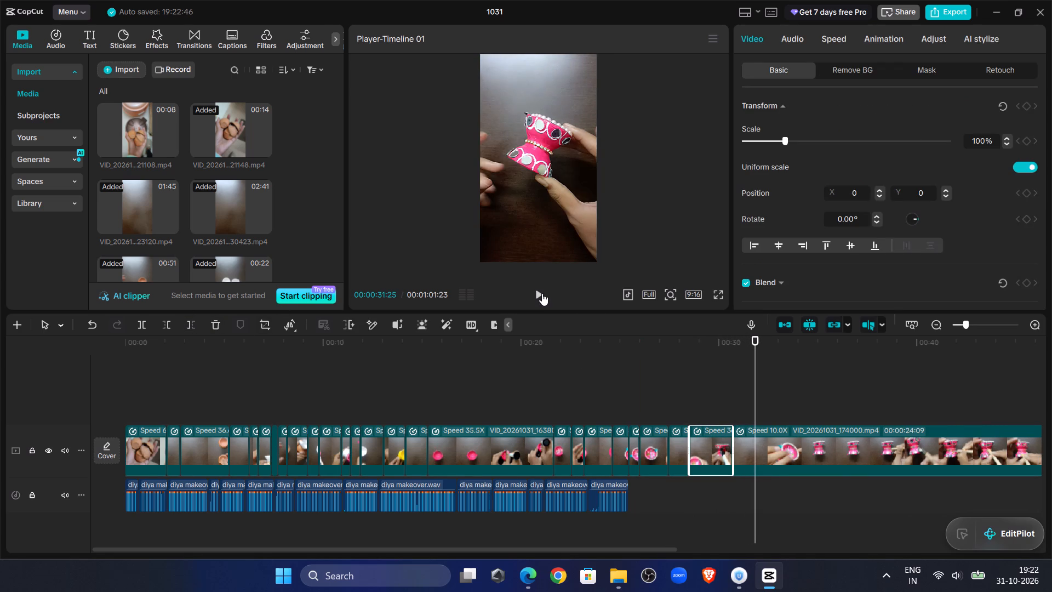
left_click(820, 375)
left_click_drag(820, 375, 853, 391)
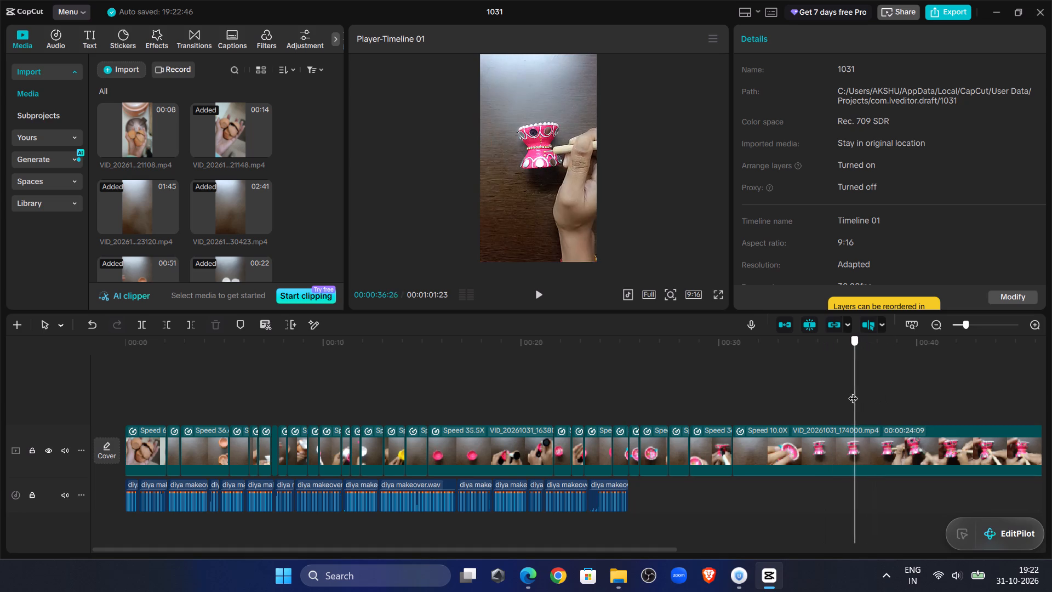
left_click_drag(853, 391, 837, 394)
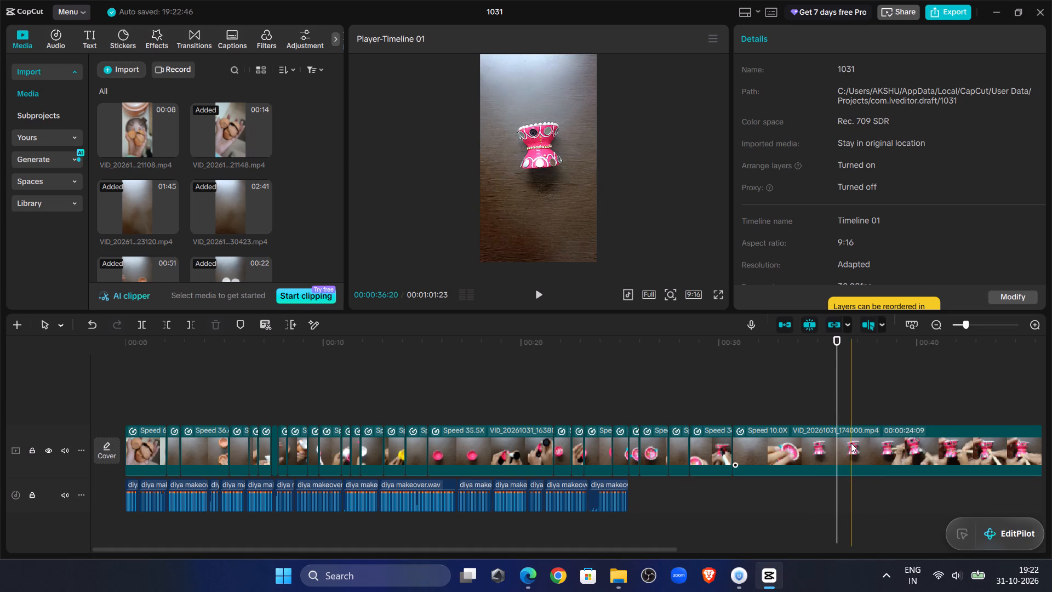
left_click(851, 444)
left_click(166, 323)
Replay from about 00:00:28:03 into VID_20261031_174000.mp4 and set that clip's speed to 37.6x.
left_click(682, 385)
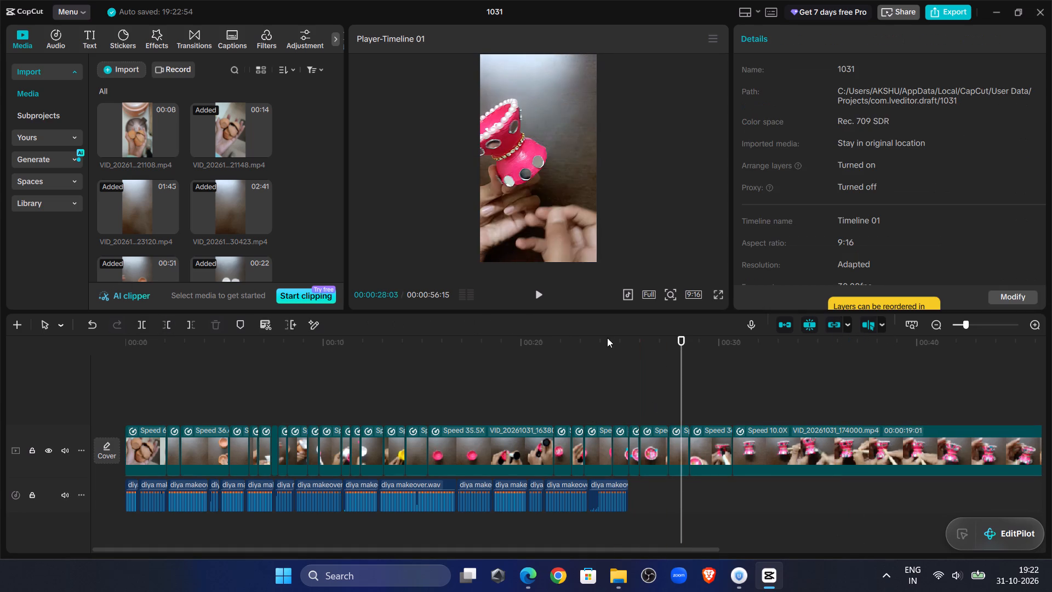
left_click(546, 293)
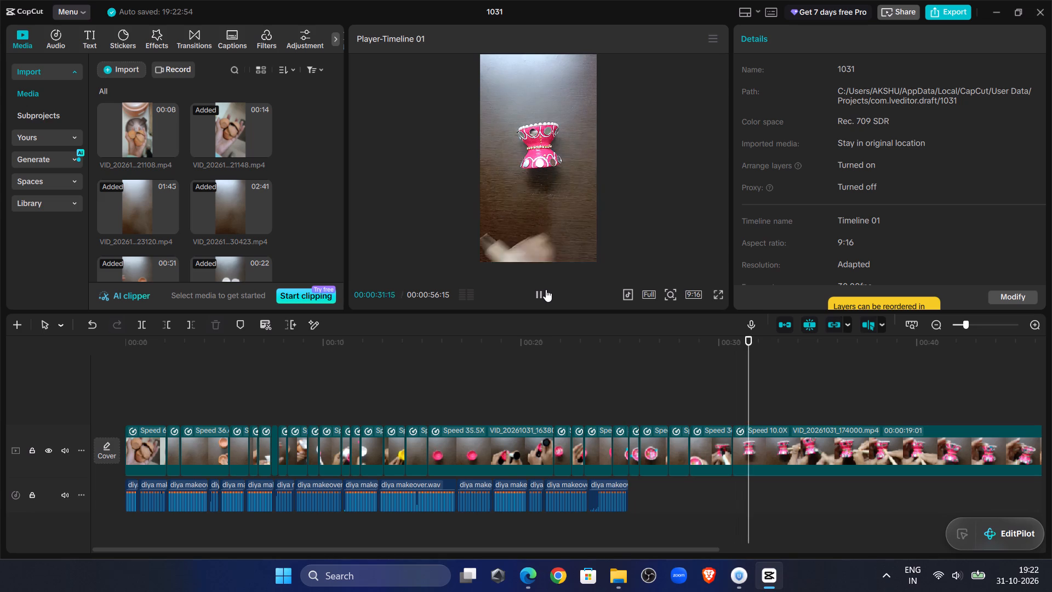
left_click(546, 289)
left_click(797, 440)
left_click(824, 38)
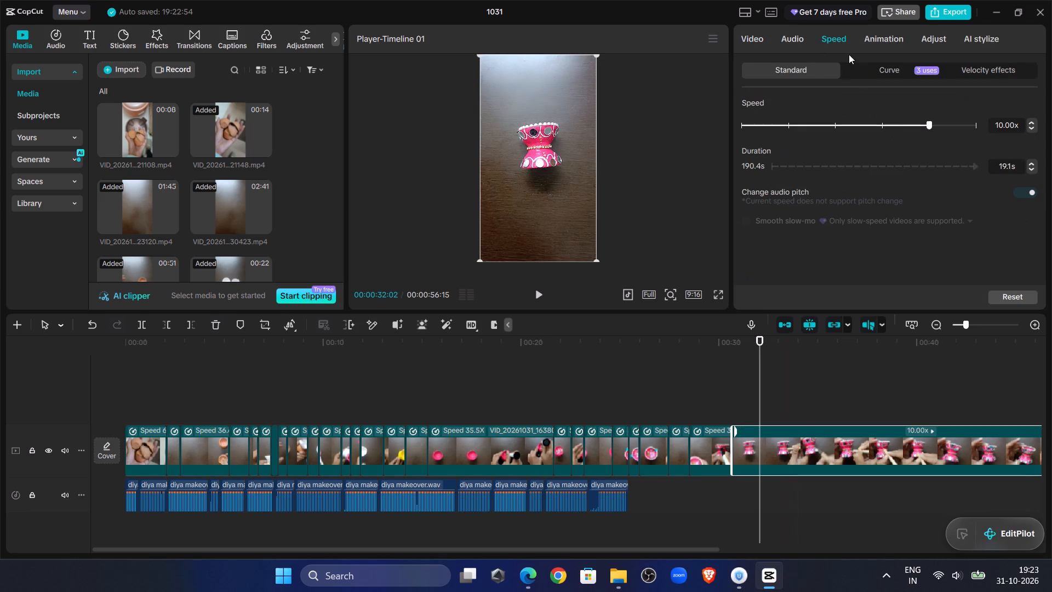
left_click(944, 126)
Replay VID_20261031_174000.mp4 from just before its start and trim away its end after 00:00:34:00.
left_click(729, 382)
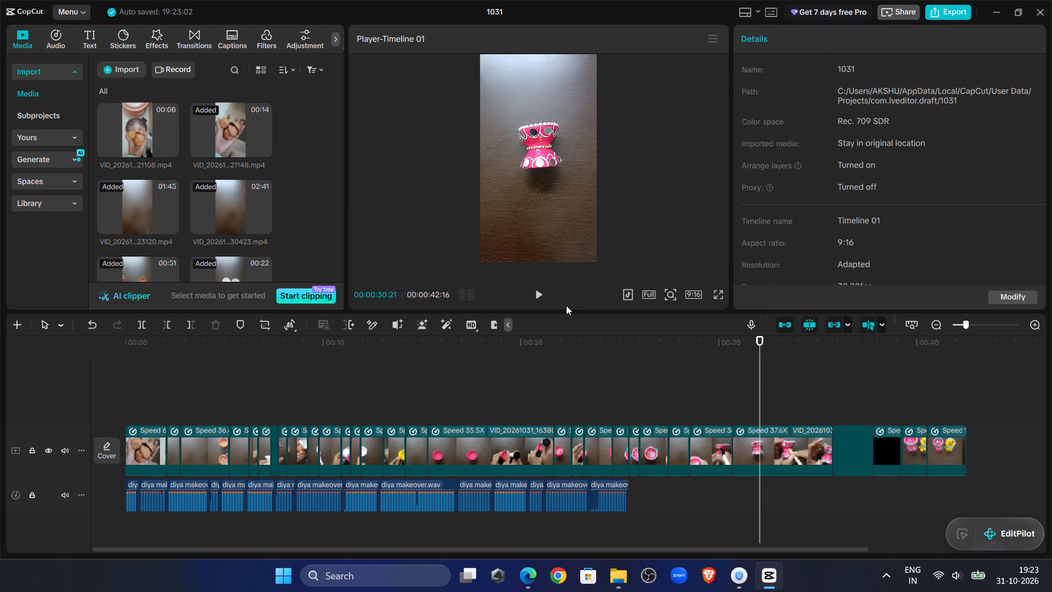
left_click(541, 292)
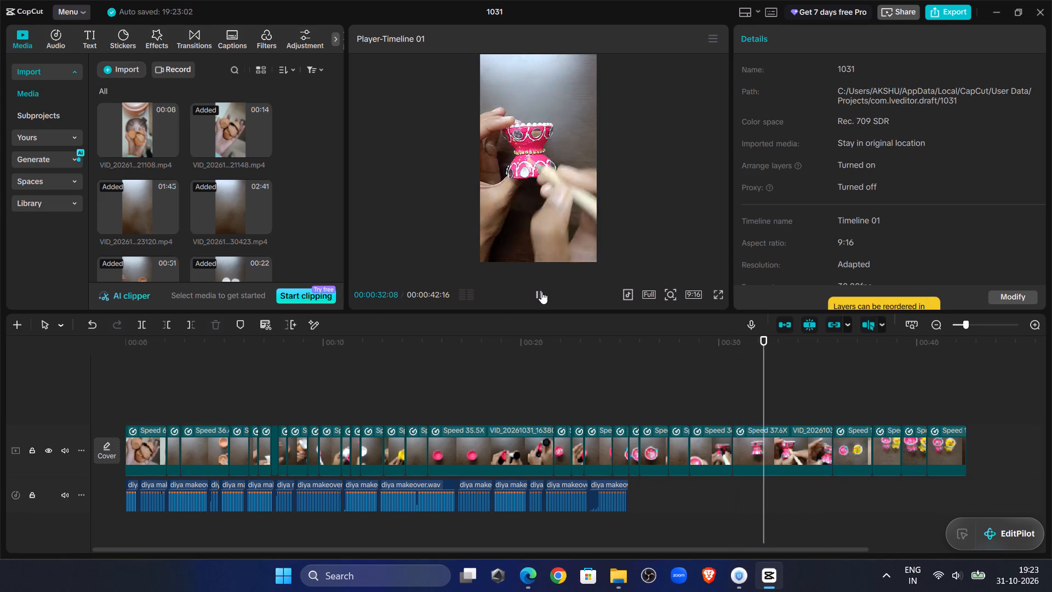
left_click(541, 292)
left_click(541, 292)
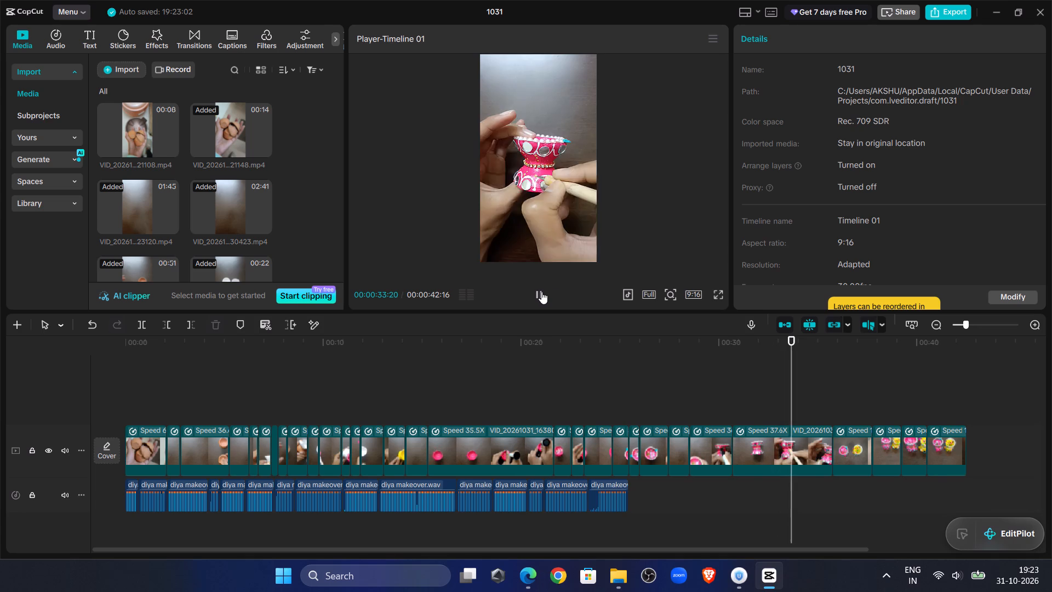
left_click(541, 292)
left_click(811, 469)
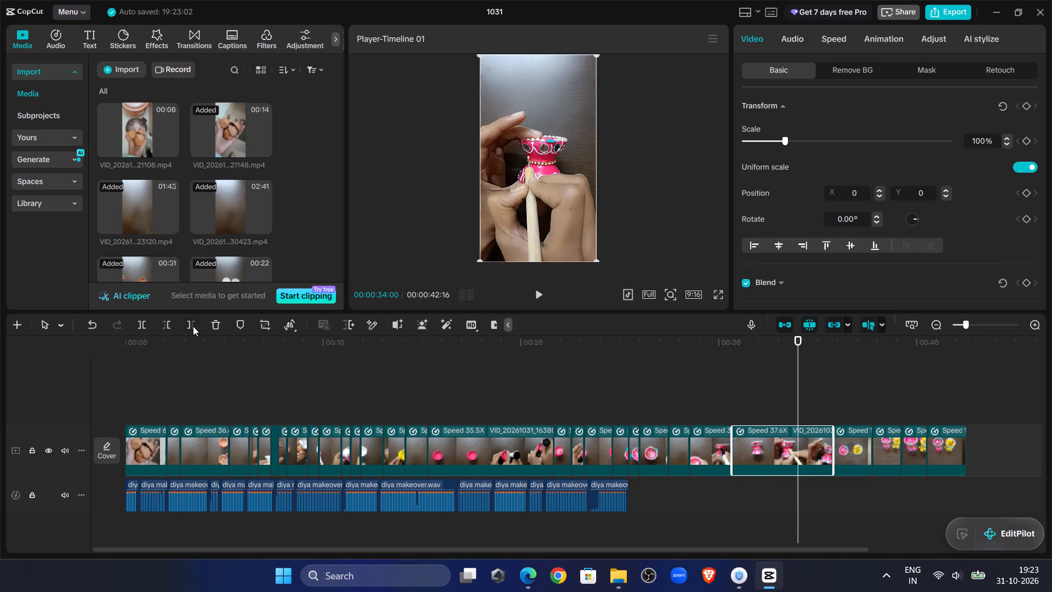
left_click(193, 326)
Play into the next clip showing the pink and yellow diyas and trim away its start up to 00:00:34:21.
left_click(541, 297)
left_click(541, 297)
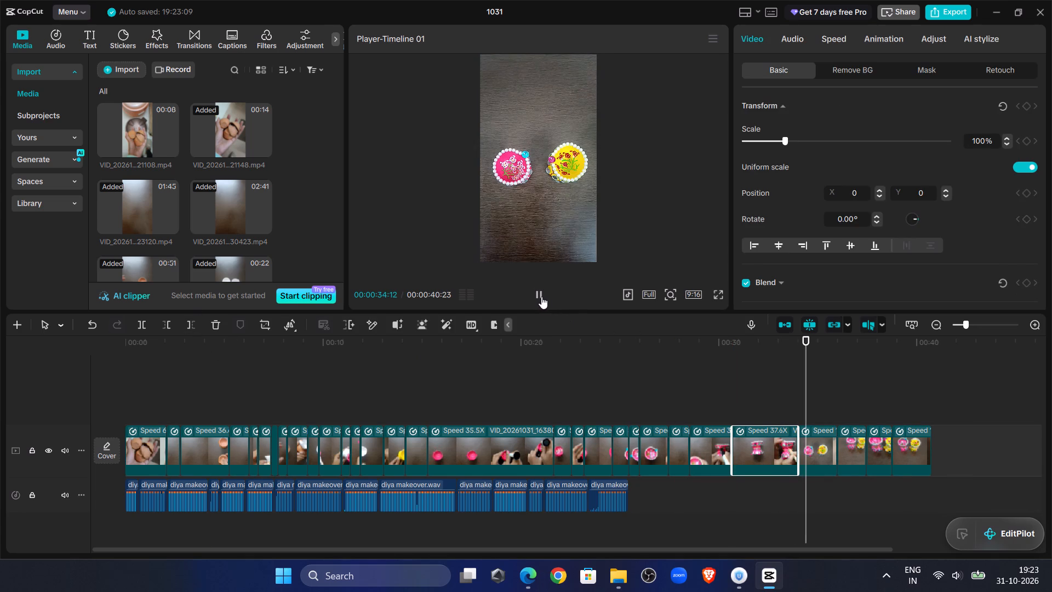
left_click(812, 376)
left_click(826, 461)
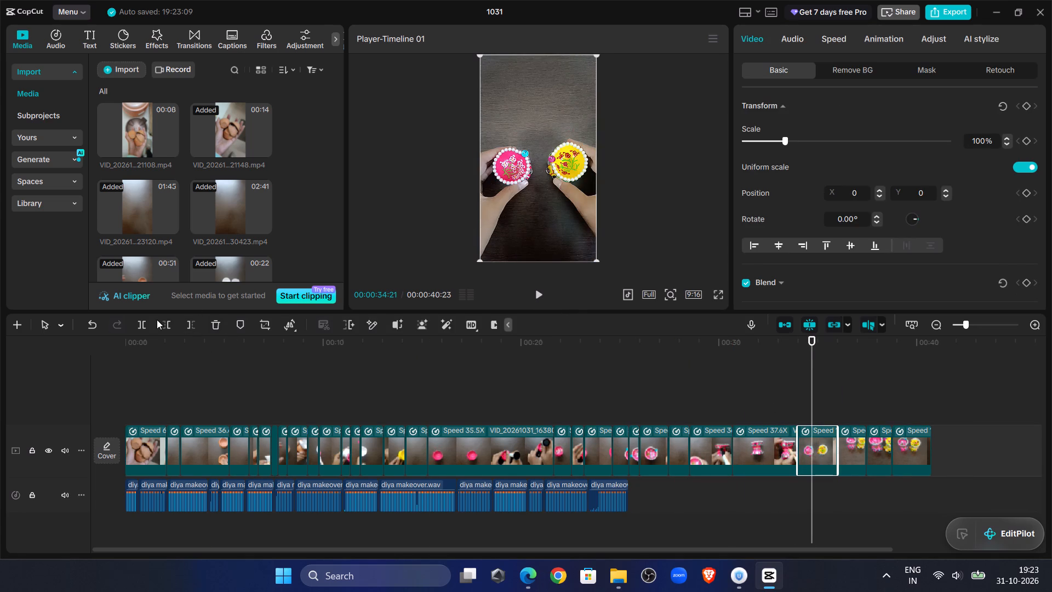
left_click(167, 322)
Replay from about 00:00:33:21 through the cut into the closing clips of both finished diyas.
left_click(792, 382)
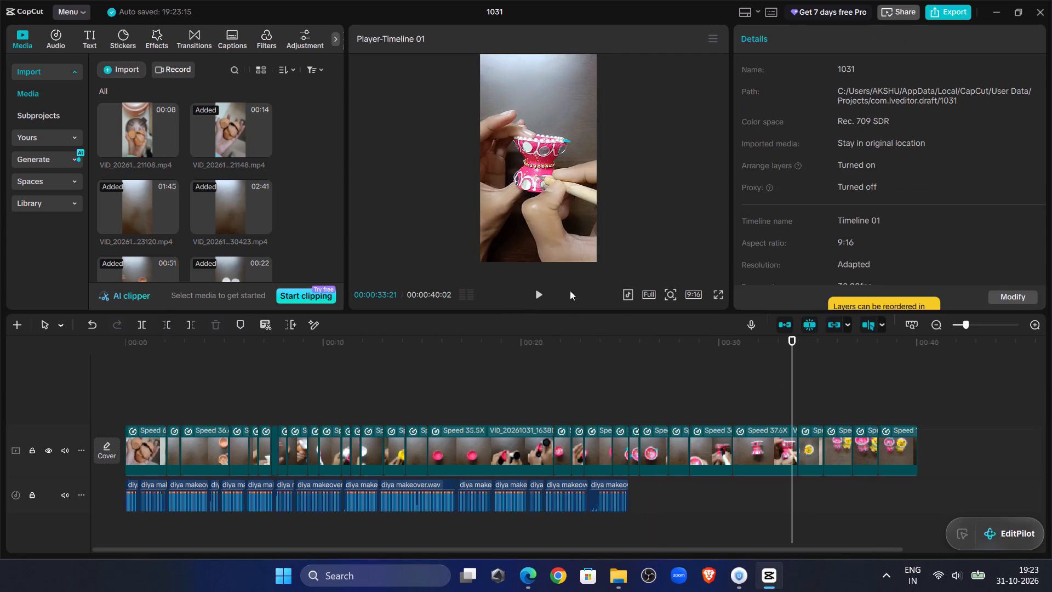
left_click(544, 289)
left_click(544, 290)
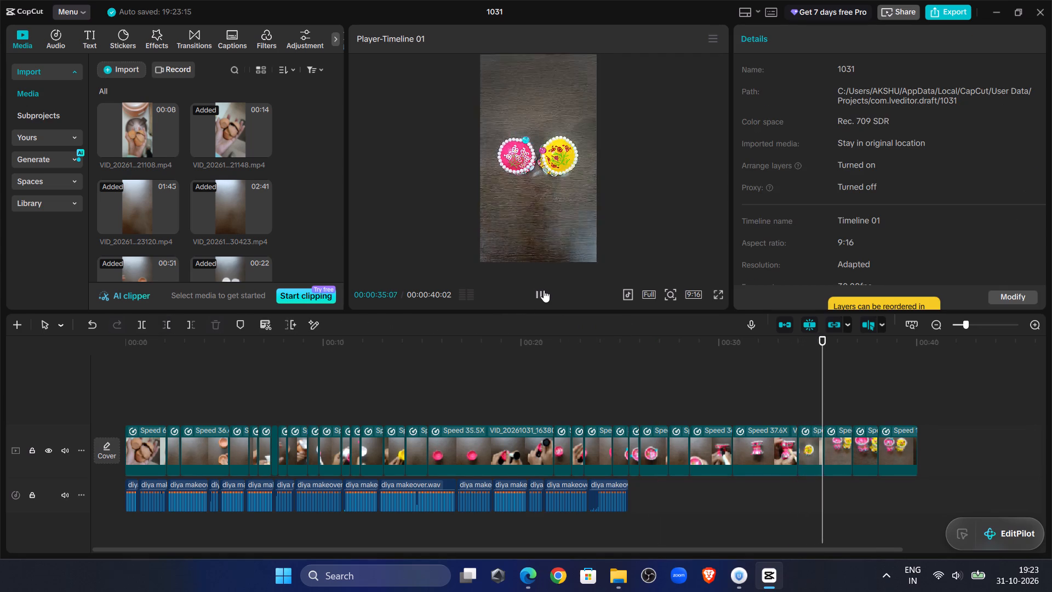
left_click(544, 290)
left_click(544, 290)
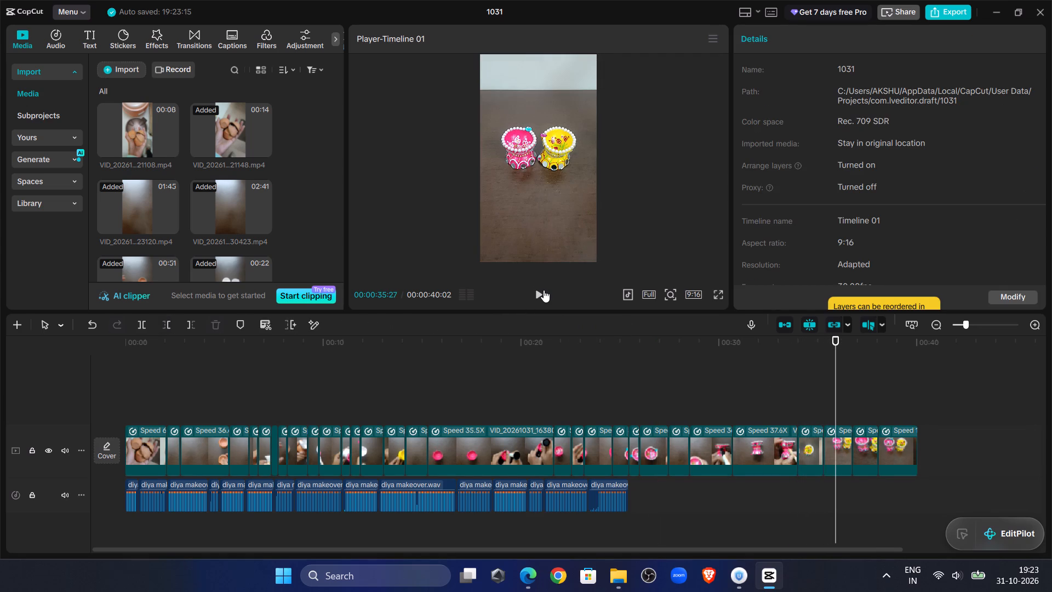
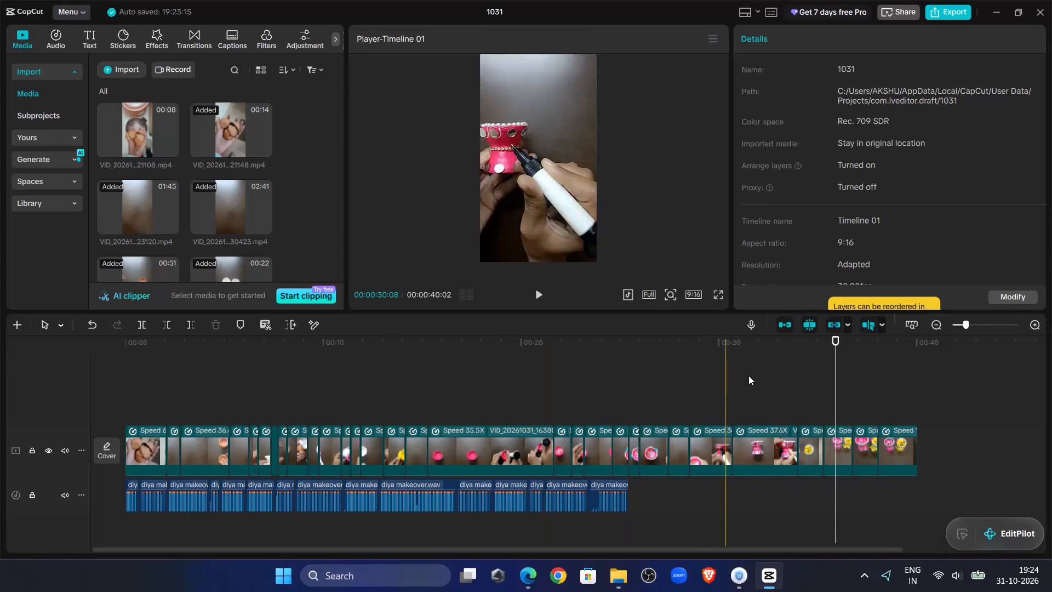
Replay the closing section from about 00:00:31:23 and delete the clip of both standing diyas that starts at about 00:00:35:10.
left_click(754, 372)
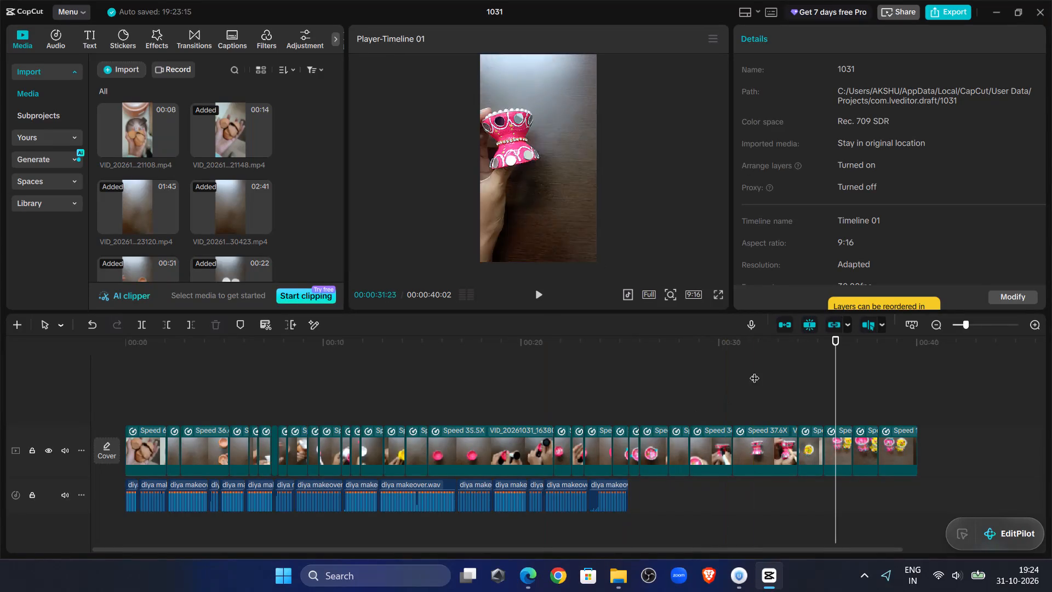
left_click(540, 292)
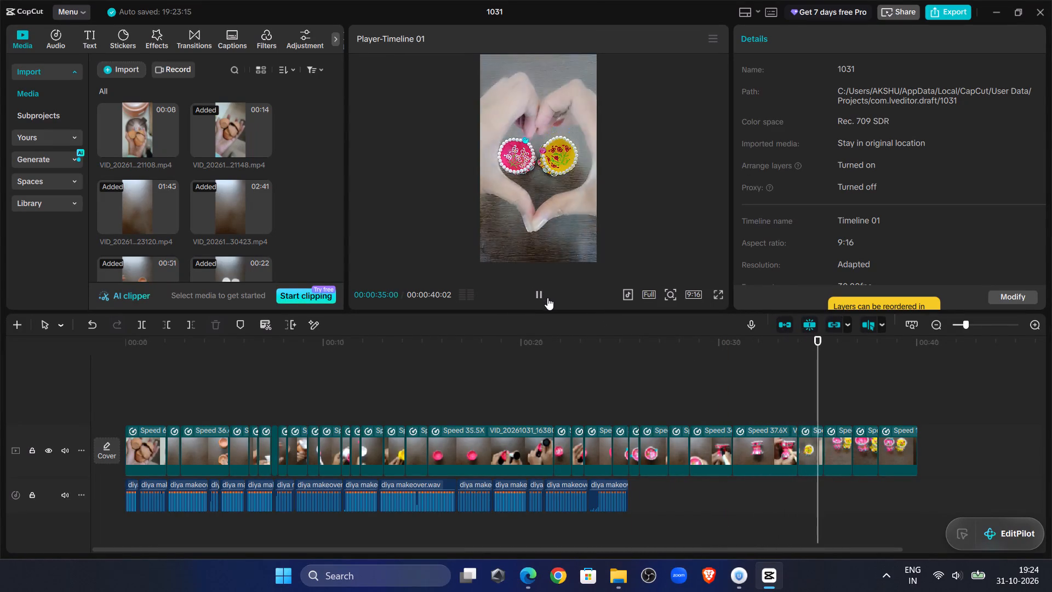
left_click(547, 298)
left_click(791, 381)
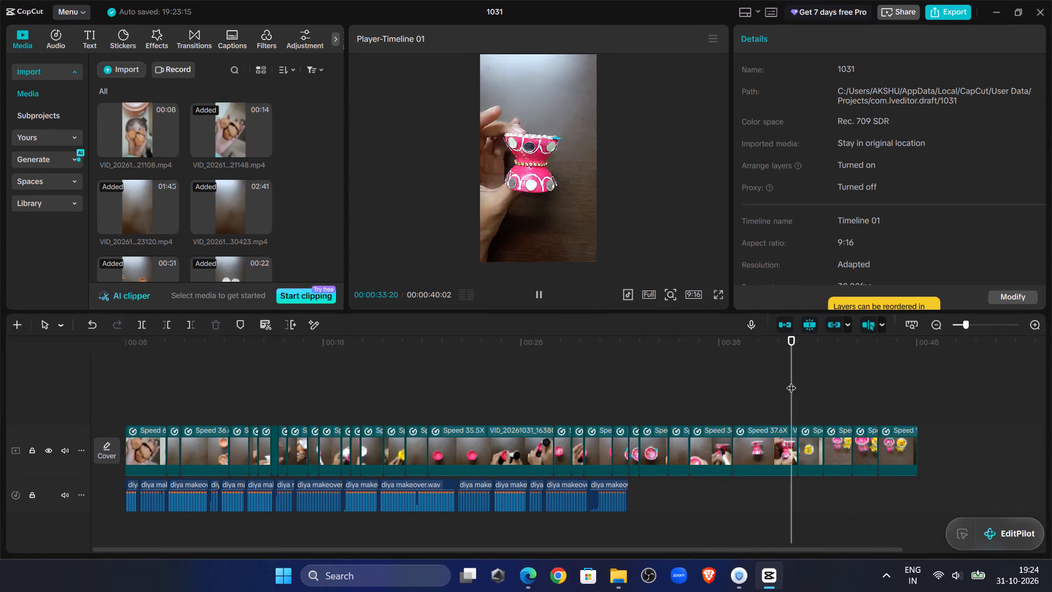
left_click(532, 294)
left_click(534, 294)
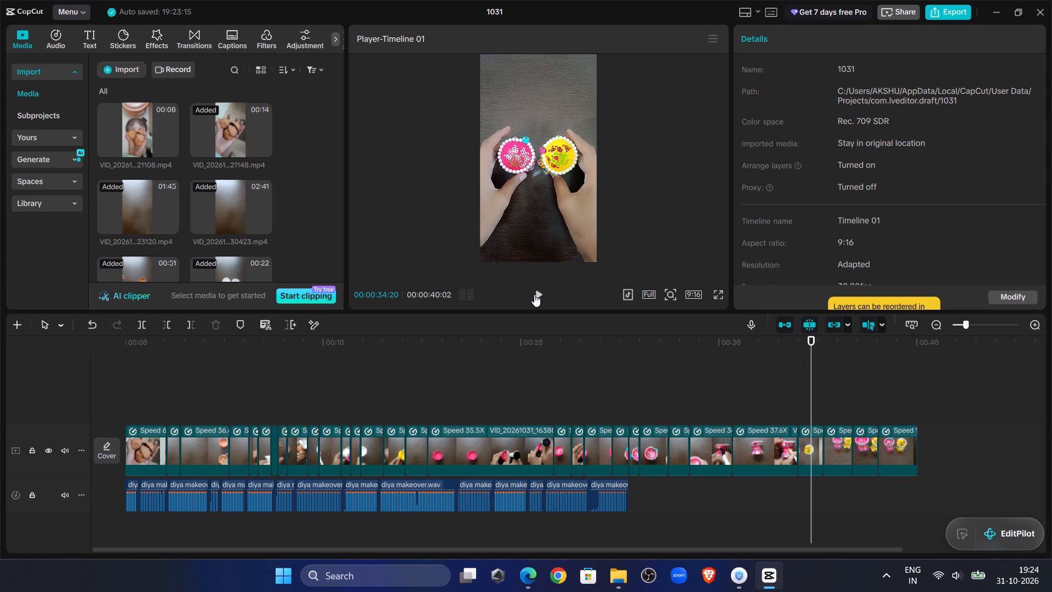
left_click(534, 294)
left_click(534, 294)
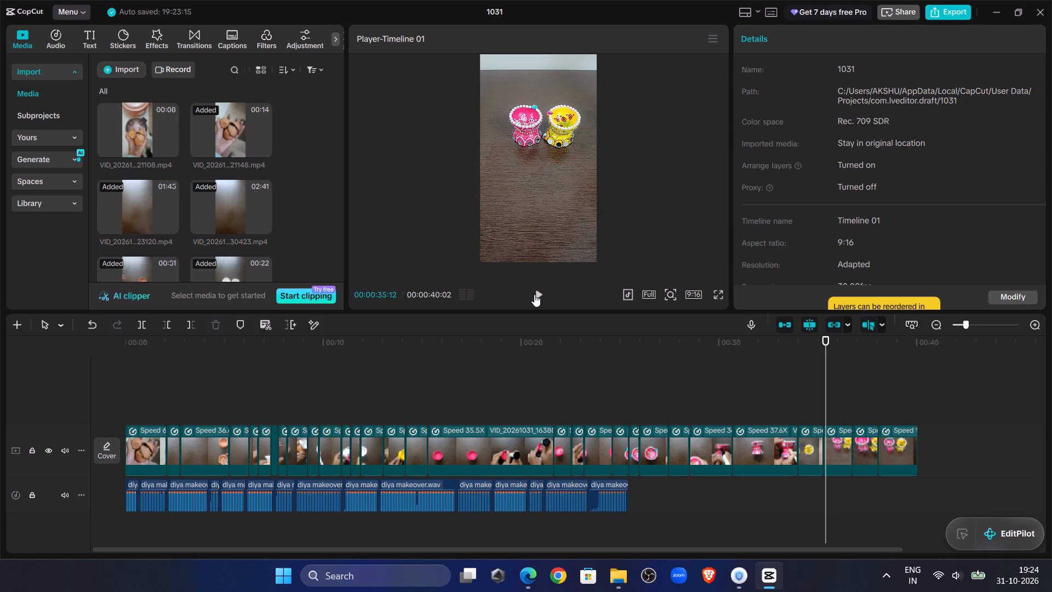
left_click(534, 294)
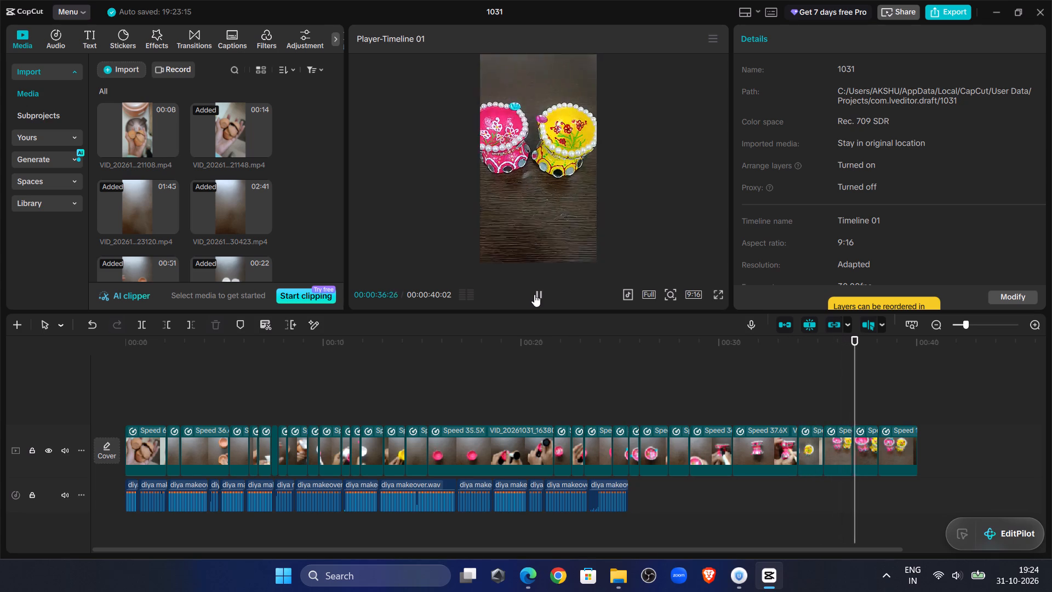
left_click(534, 294)
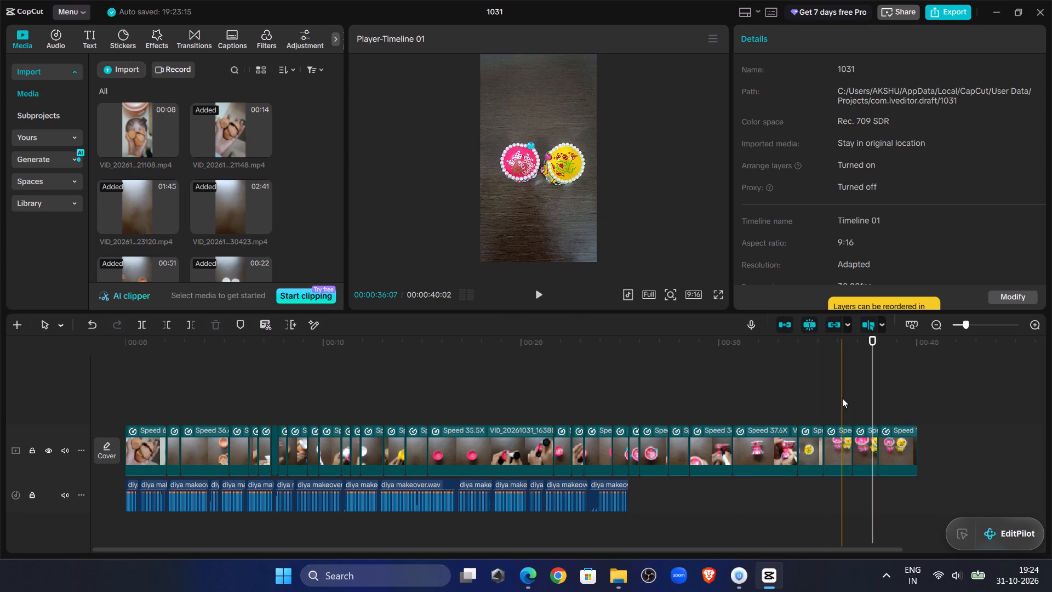
left_click(842, 398)
left_click(837, 437)
key("Delete")
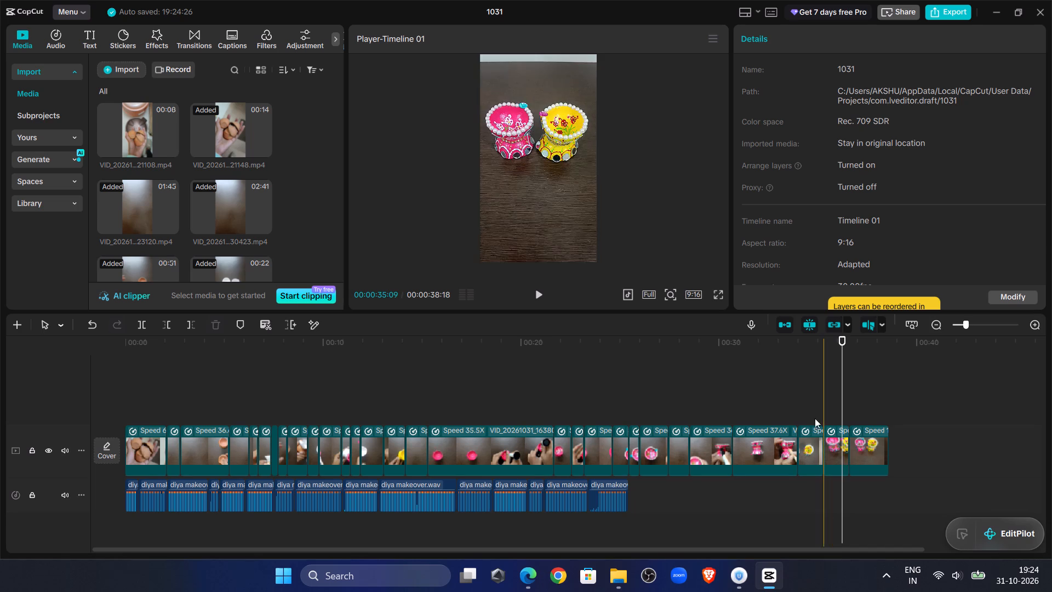
Replay the closing clips to the end of the video and trim away the last clip's end after 00:00:38:03.
left_click(781, 400)
left_click(533, 290)
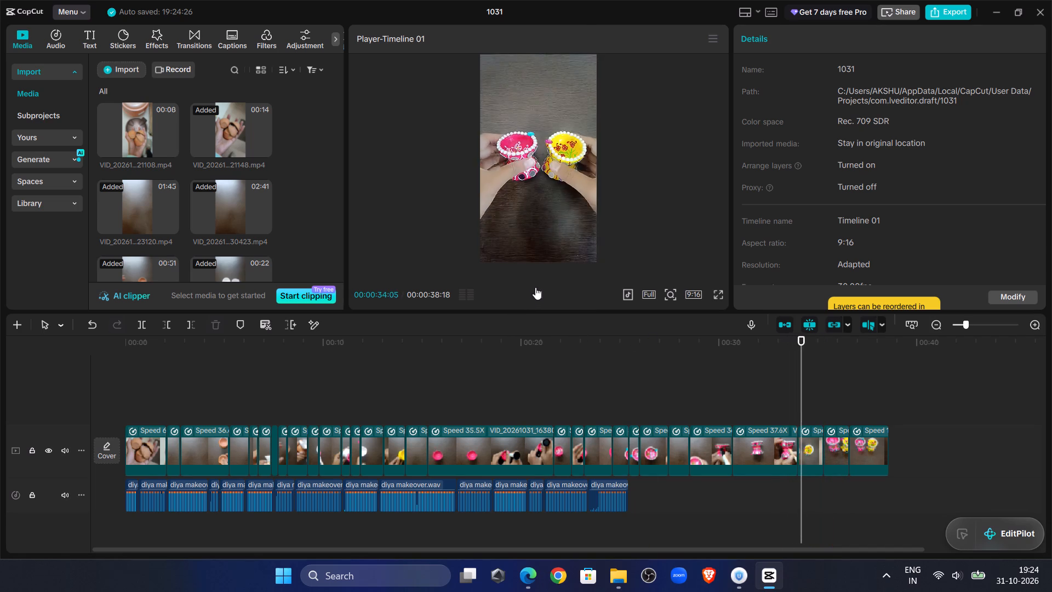
left_click(536, 287)
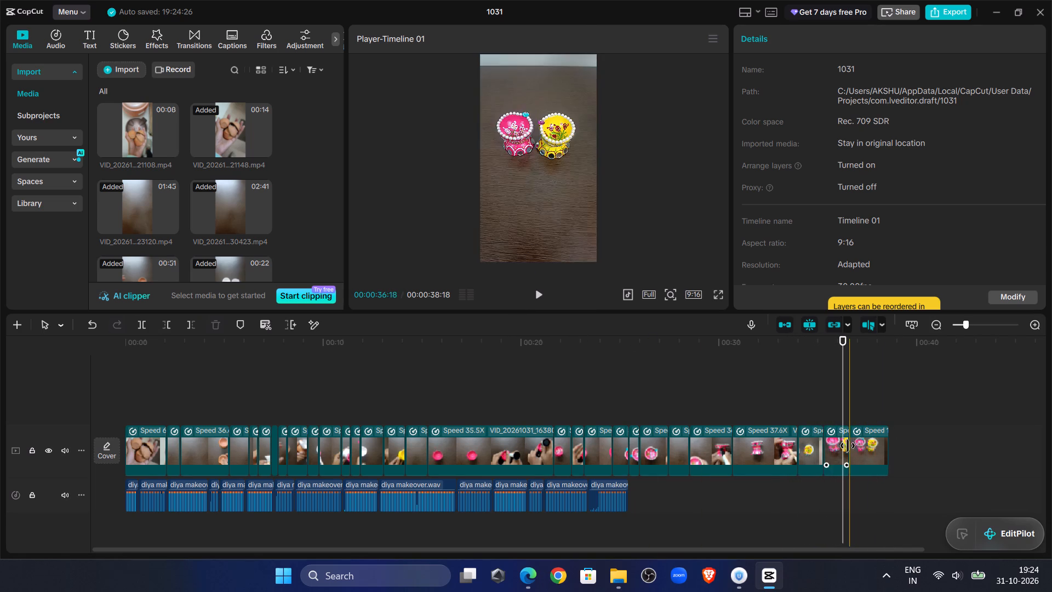
left_click(541, 289)
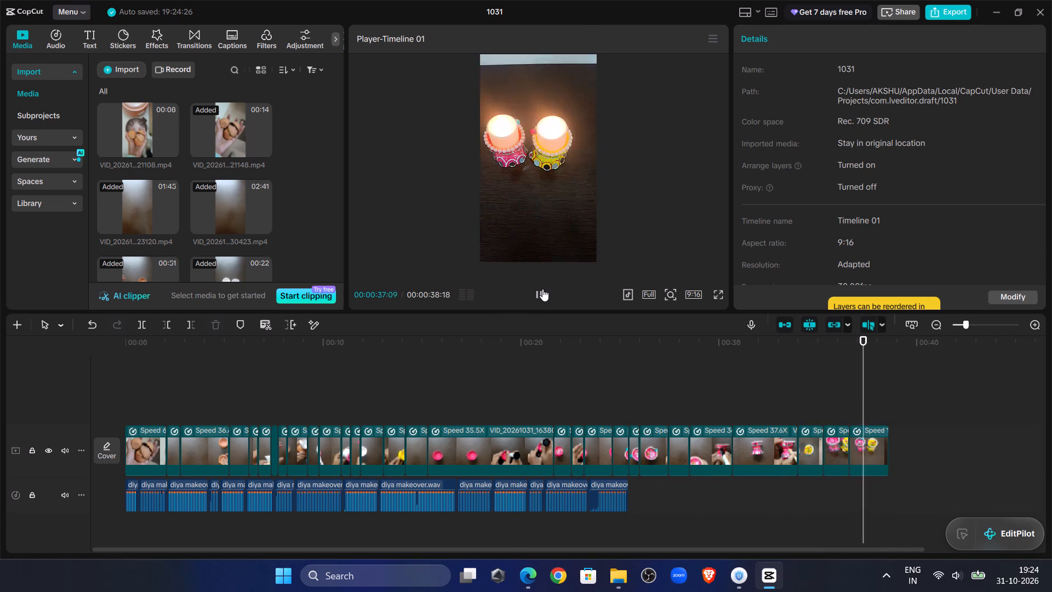
left_click(542, 289)
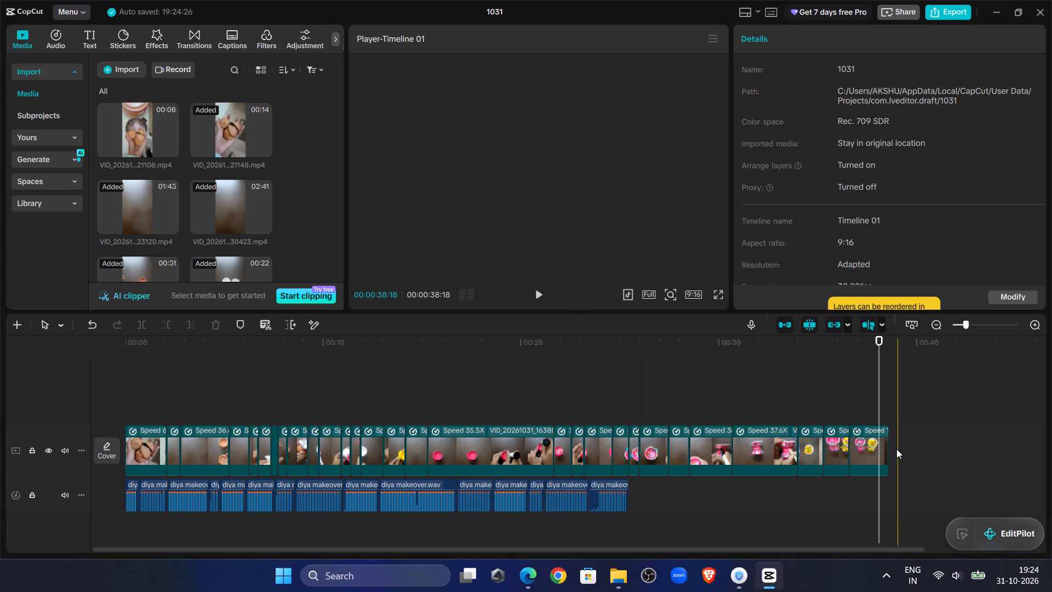
left_click(875, 439)
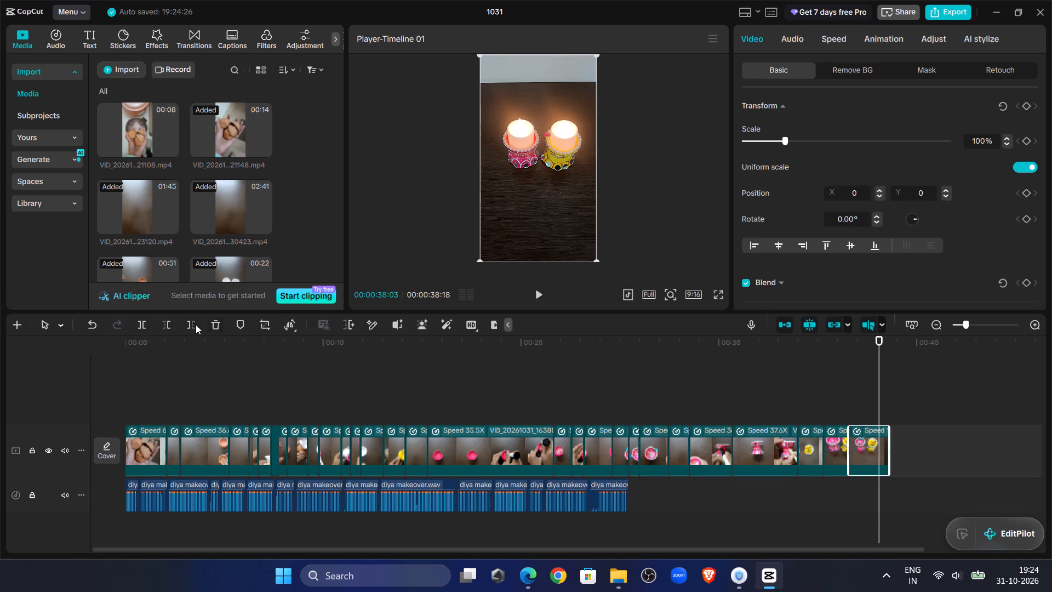
left_click(191, 325)
Replay the video from its beginning and trim away the end of the clay diya assembly clip after 00:00:05:05.
left_click(628, 373)
left_click_drag(628, 372, 0, 427)
left_click(553, 294)
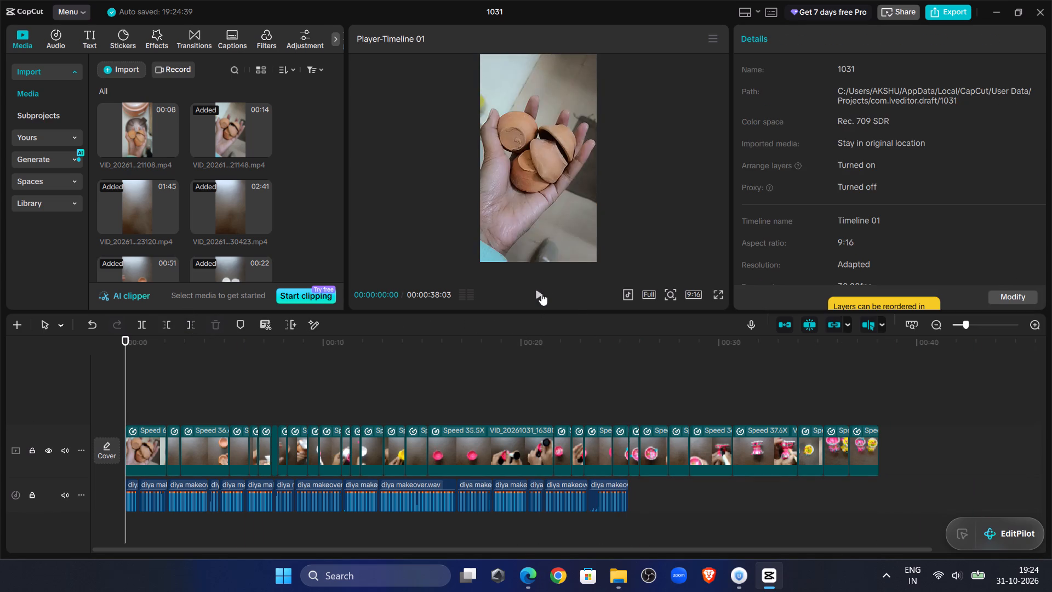
left_click(541, 293)
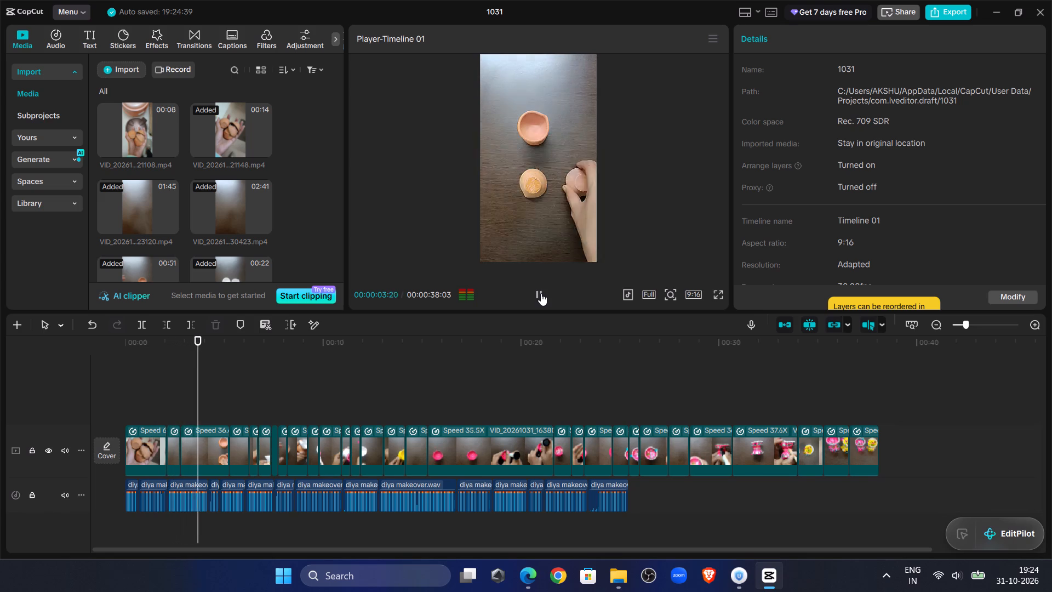
left_click(541, 293)
left_click(541, 293)
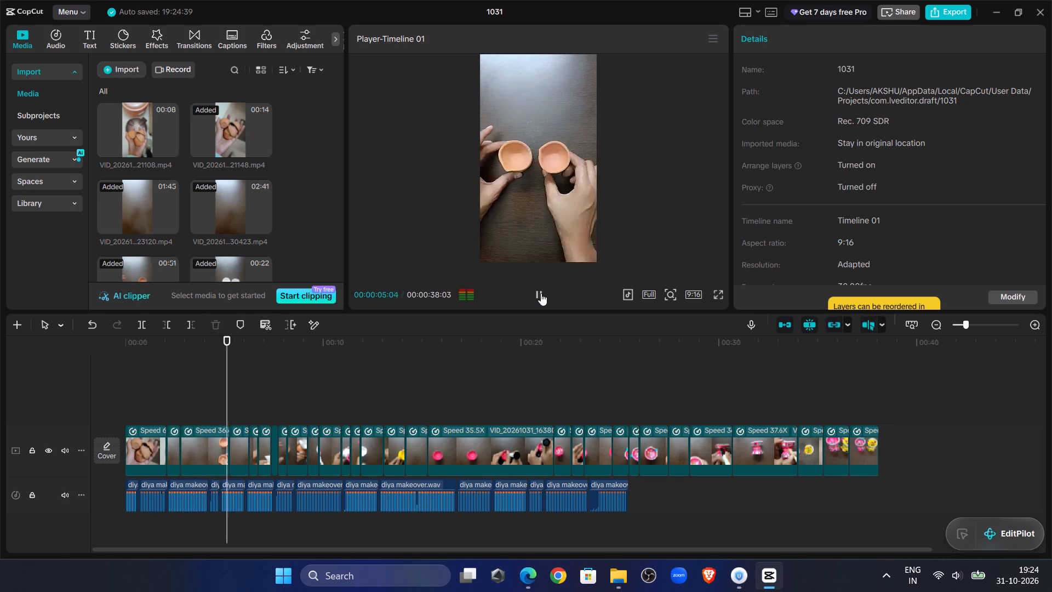
left_click(541, 293)
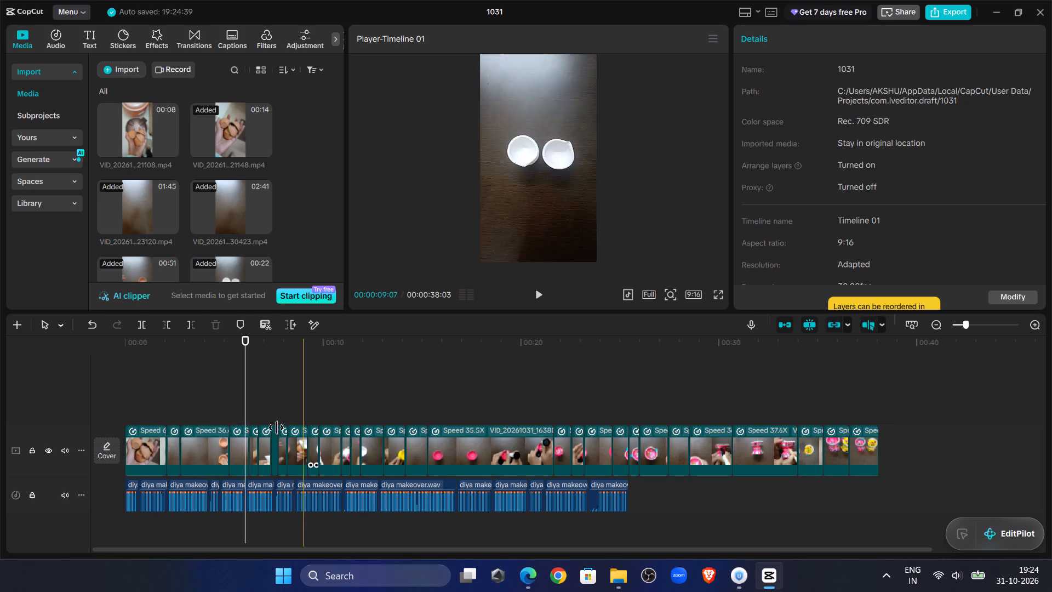
left_click(216, 394)
left_click(539, 286)
left_click(539, 286)
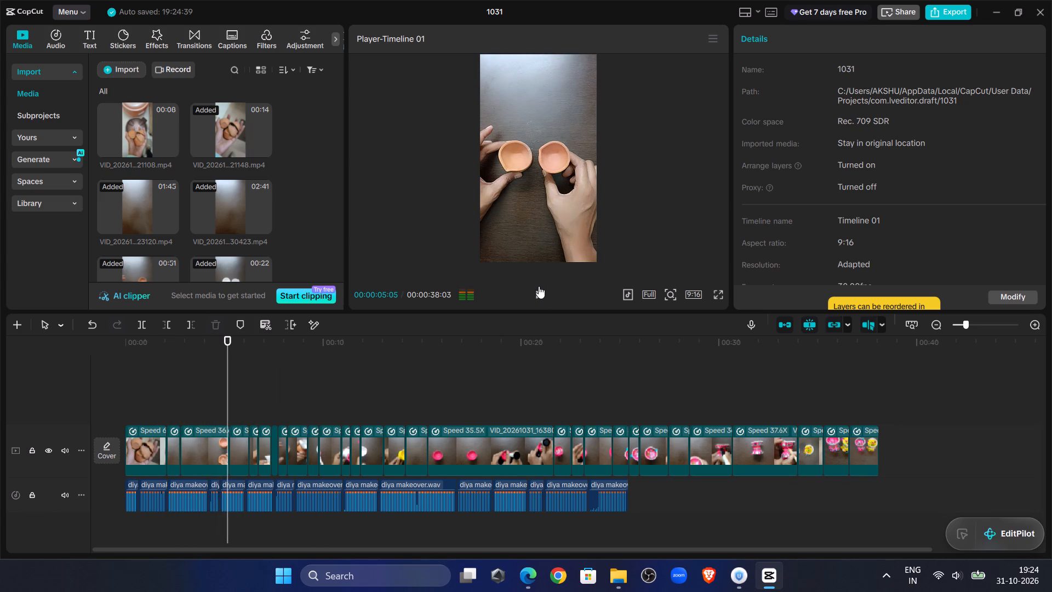
left_click(204, 434)
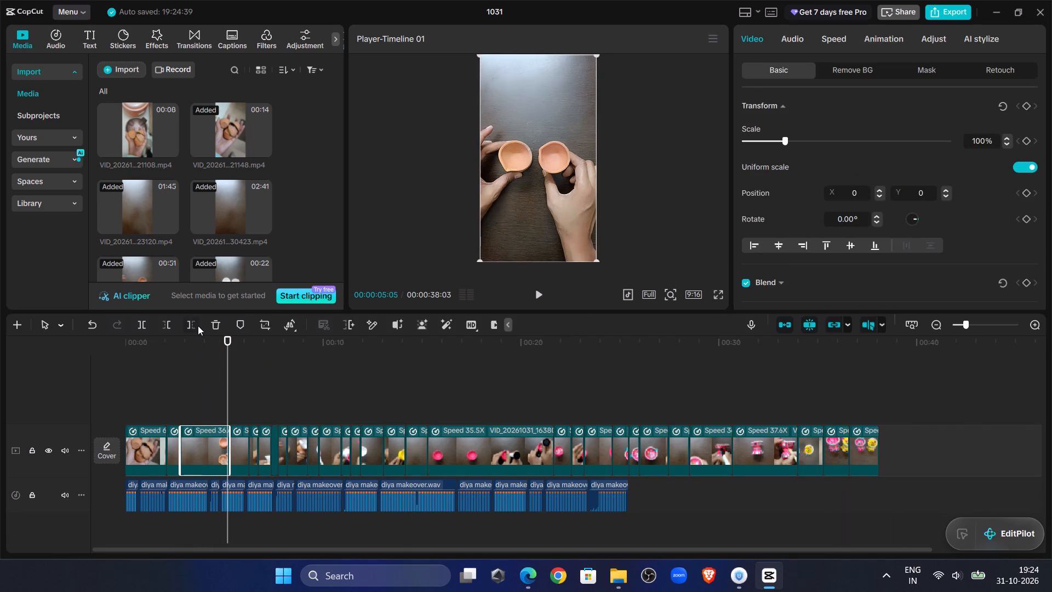
left_click(198, 326)
Play on through the white painting clips and delete the short clip that starts at about 00:00:07:09.
left_click(540, 301)
left_click(540, 301)
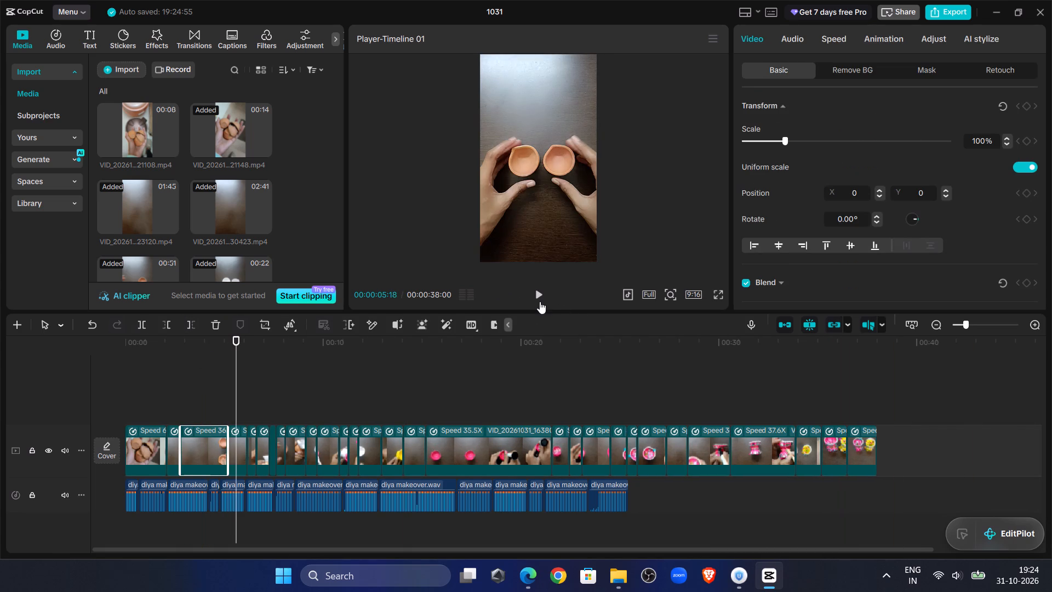
double_click(540, 301)
double_click(540, 301)
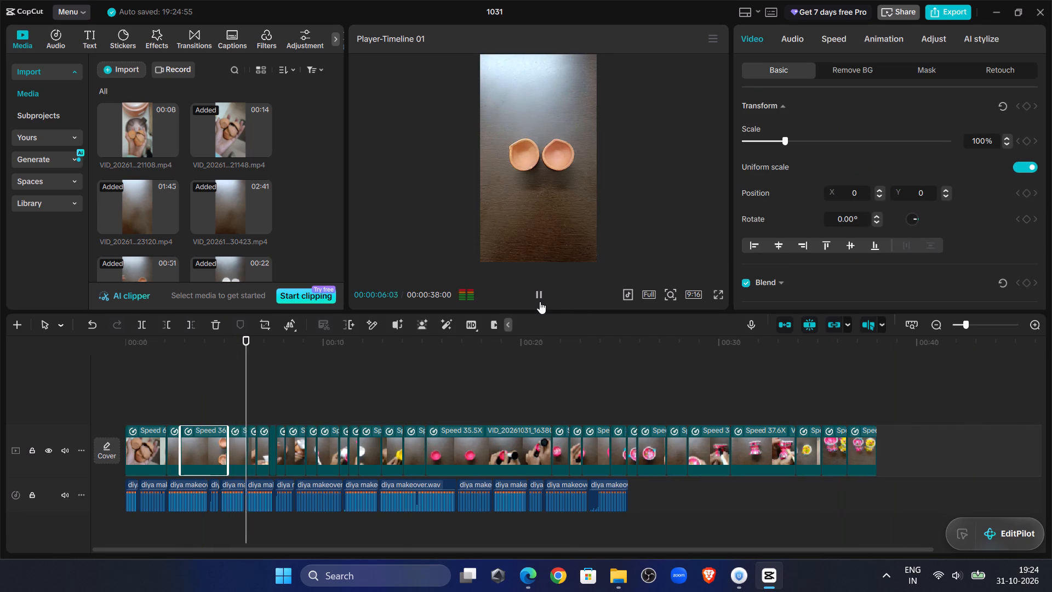
left_click(540, 301)
left_click(540, 301)
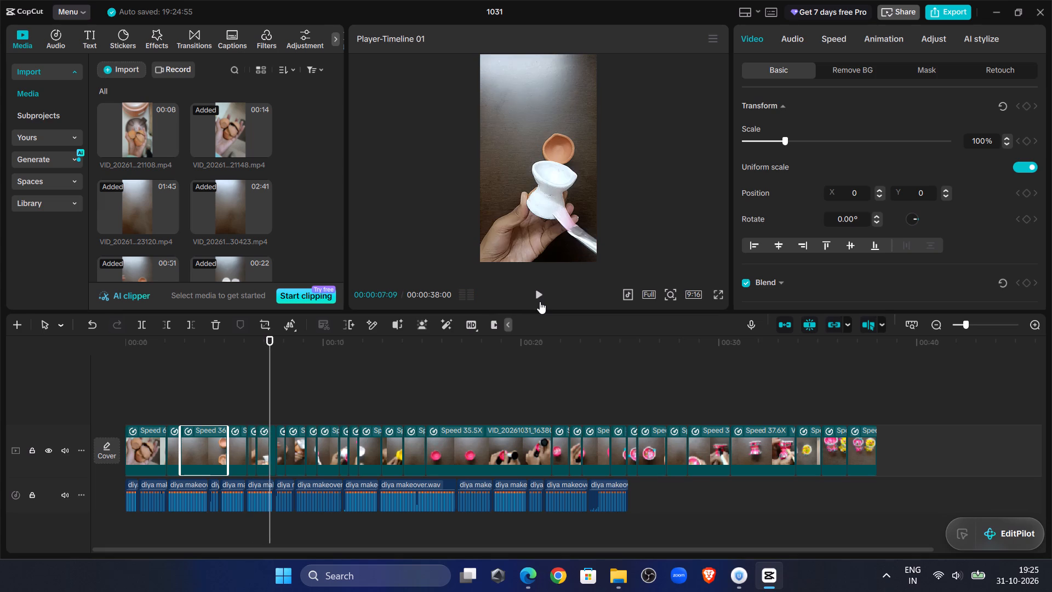
left_click(981, 326)
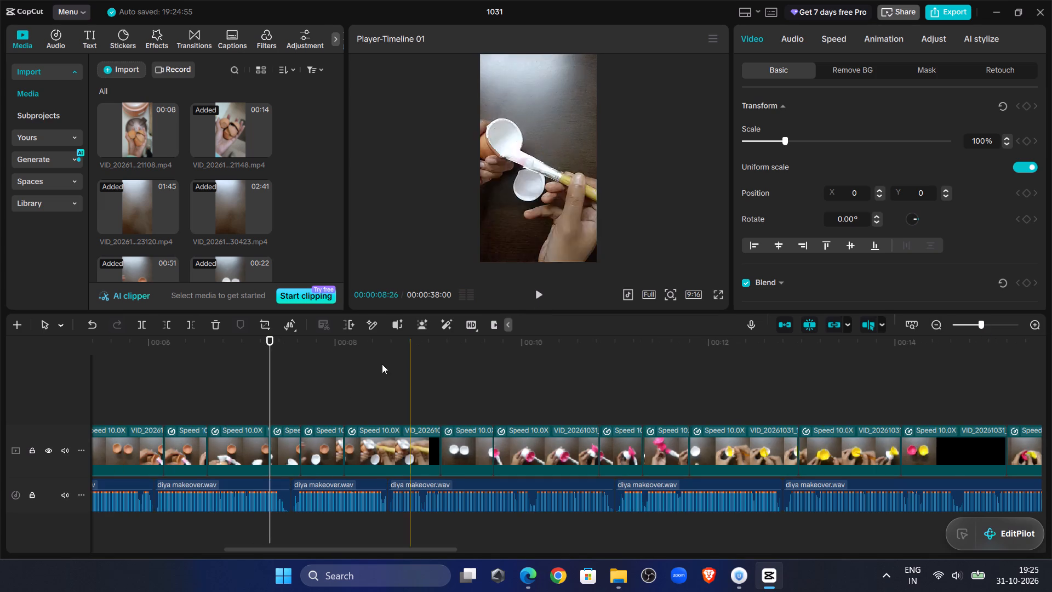
double_click(537, 299)
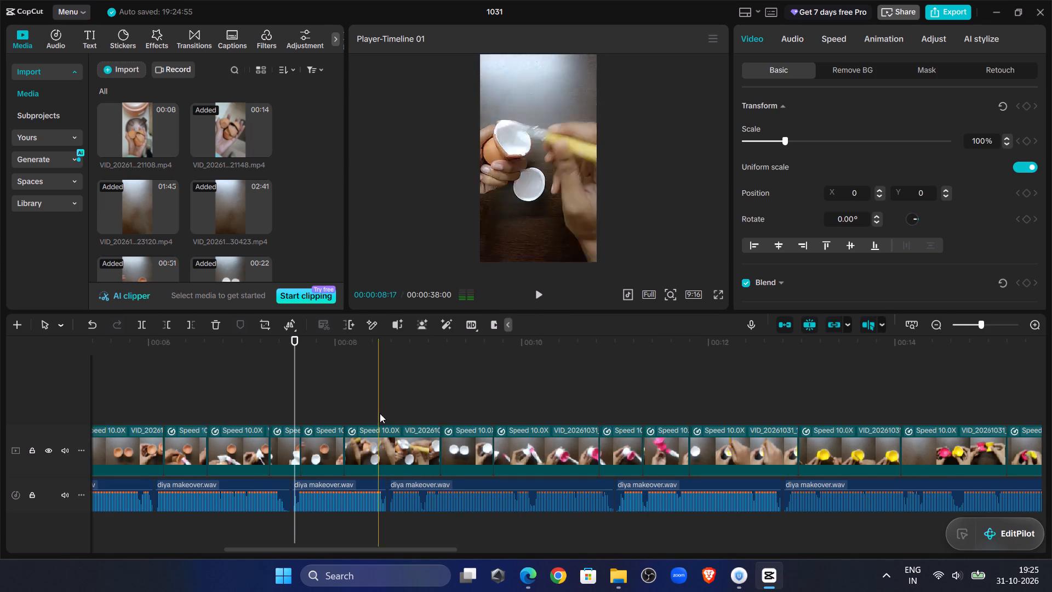
left_click(290, 443)
key("Delete")
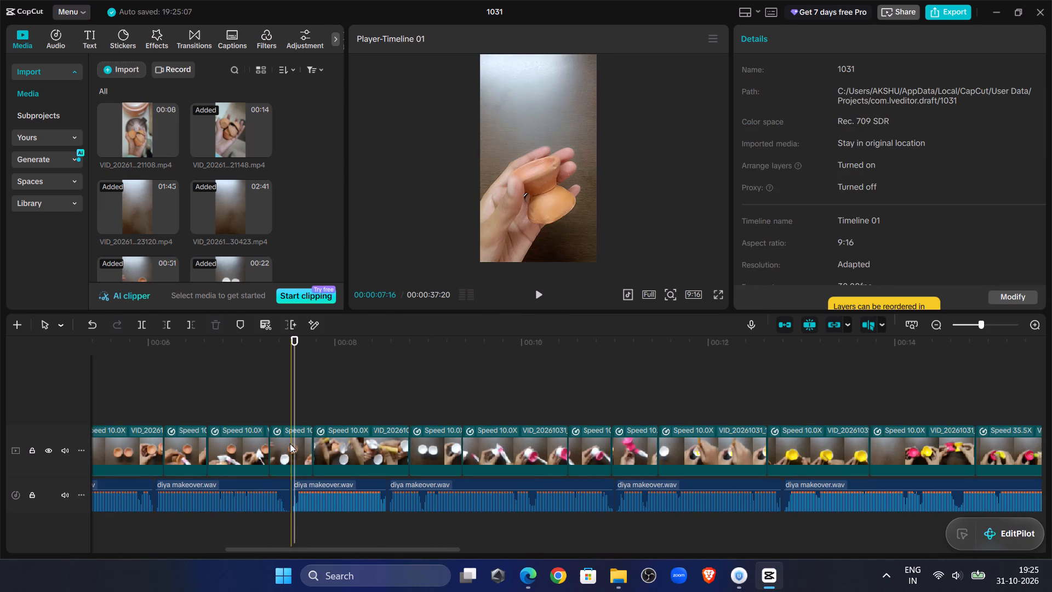
Play into the following clips and delete the short 10.0x white painting clip at about 00:00:07:09.
left_click(536, 291)
left_click(536, 291)
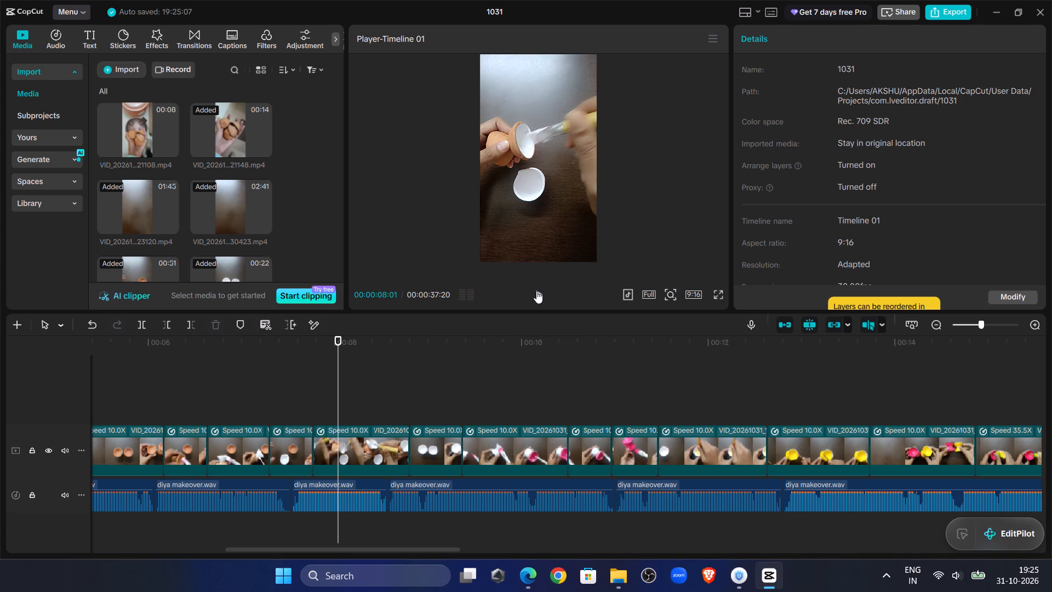
left_click(284, 436)
key("Delete")
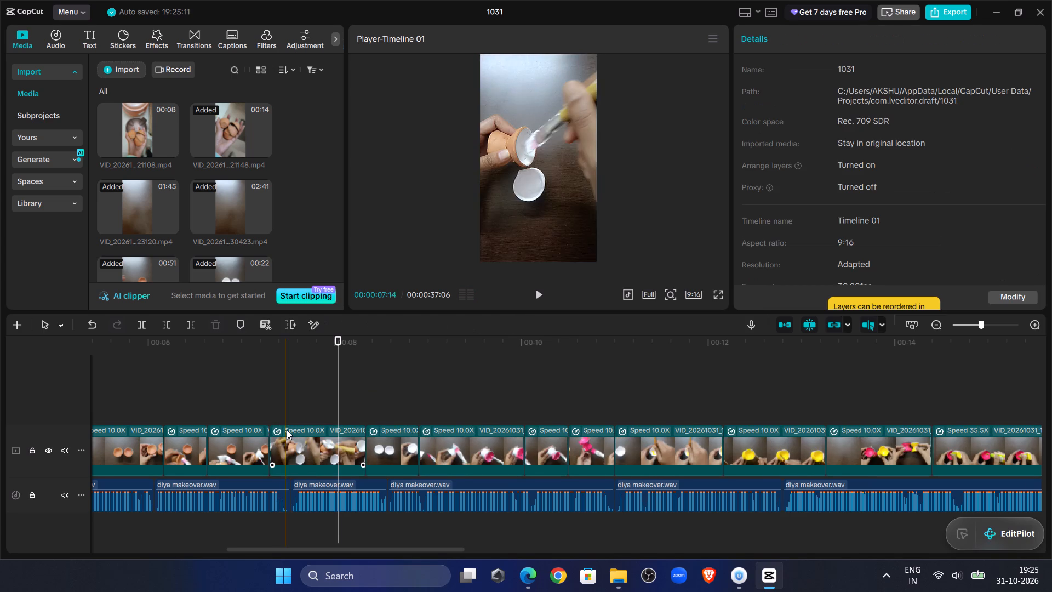
Replay from 00:00:06:13 into the first pink painting clip and trim away that clip's end after 00:00:09:18.
left_click(190, 370)
left_click(548, 297)
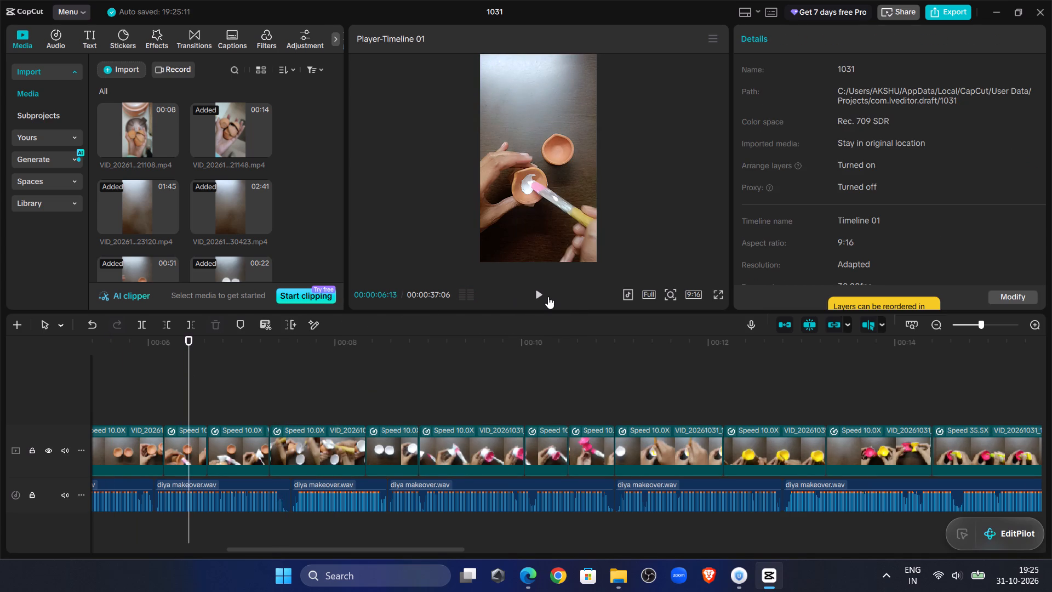
left_click(548, 297)
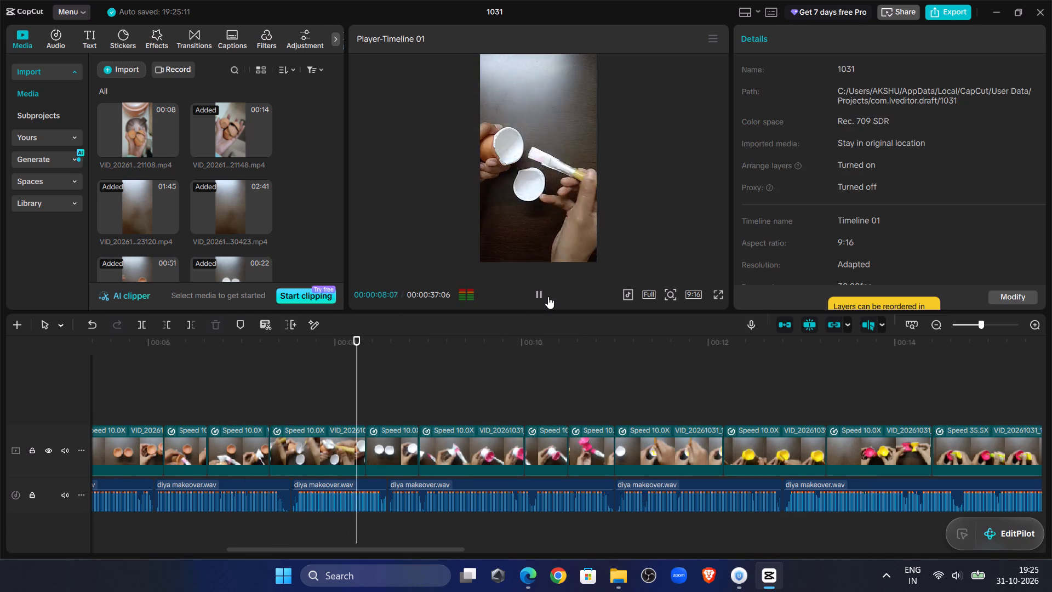
left_click(542, 297)
left_click(542, 297)
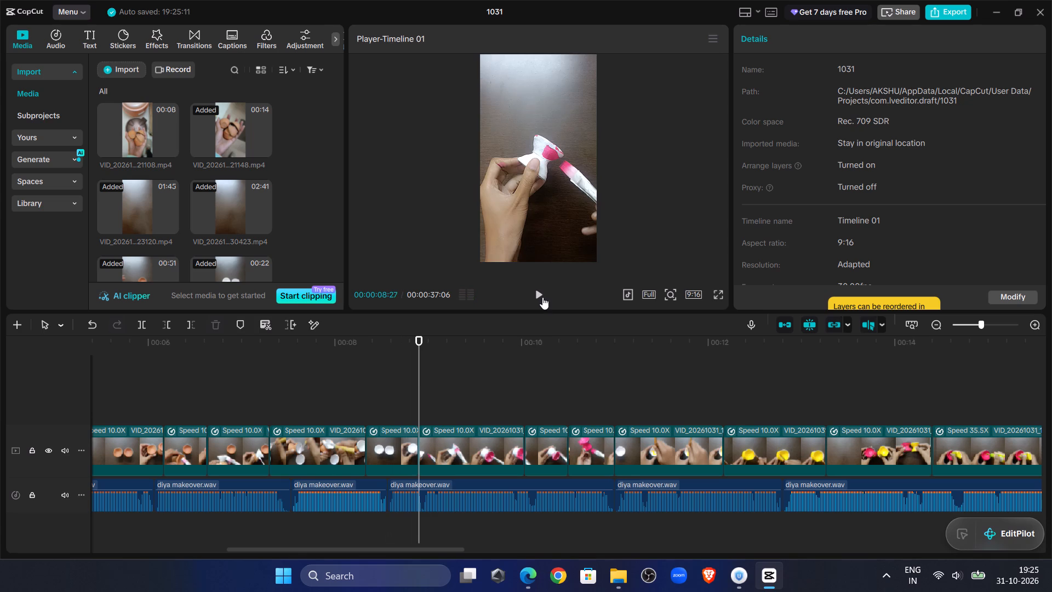
left_click(533, 293)
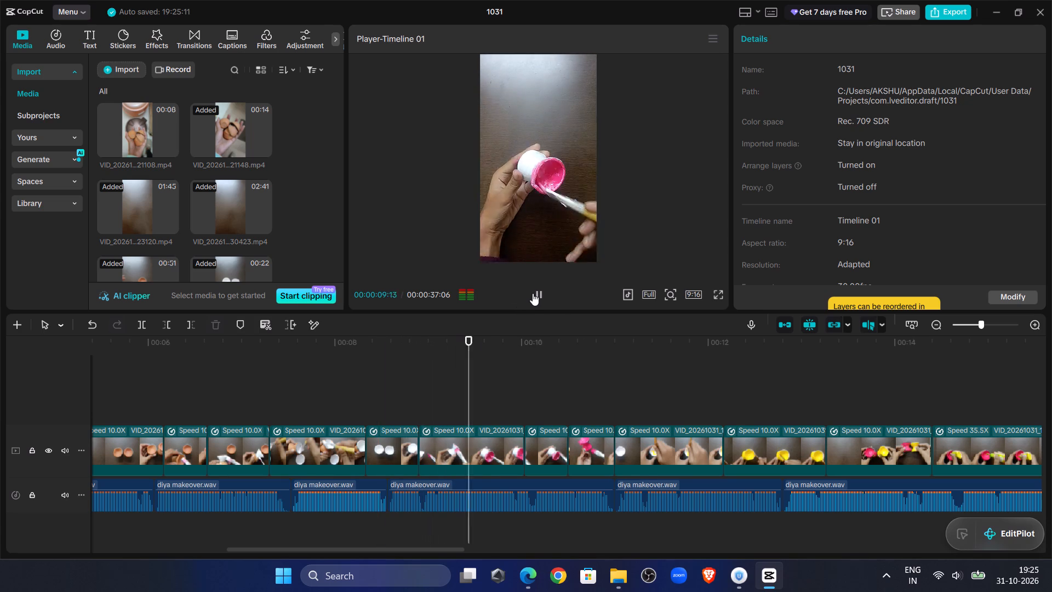
left_click(533, 293)
left_click(489, 451)
left_click(423, 406)
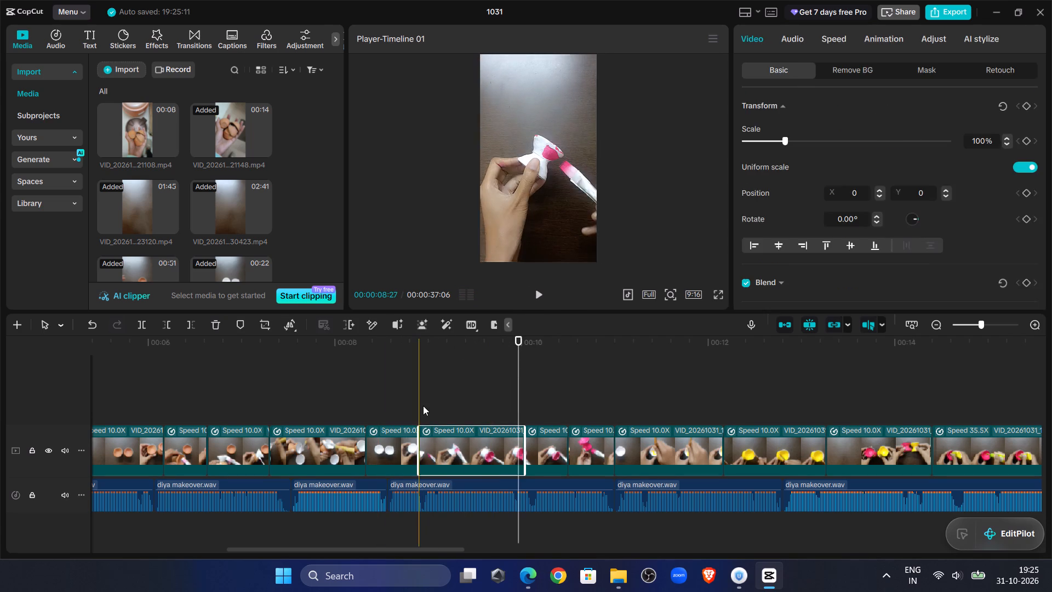
left_click(545, 291)
left_click(545, 291)
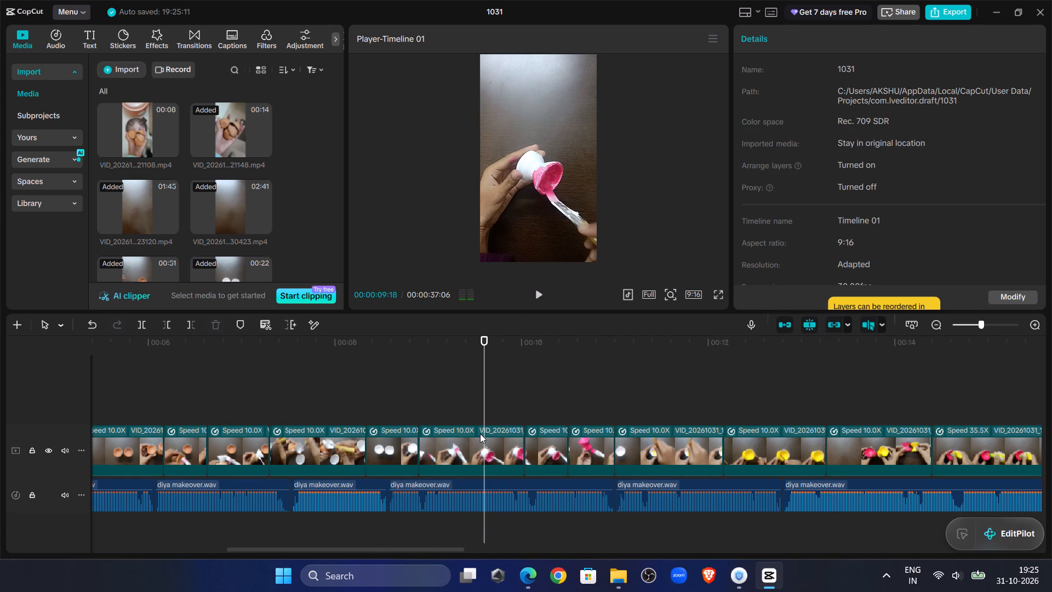
left_click(479, 437)
left_click(193, 320)
Play on into the following pink painting clip and delete the short clip that starts at about 00:00:09:18.
left_click(538, 291)
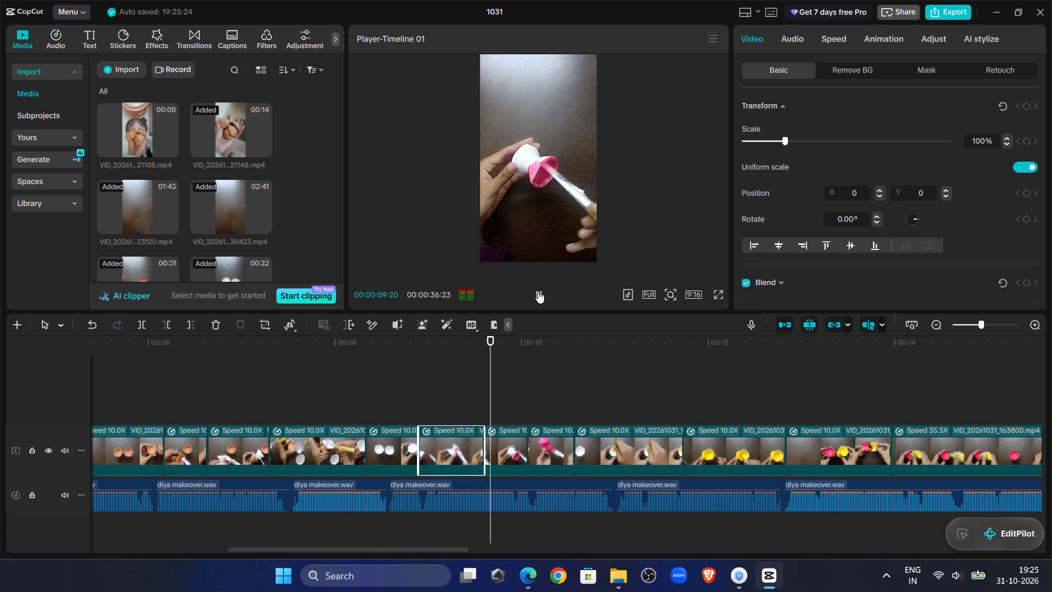
left_click(538, 291)
left_click(506, 449)
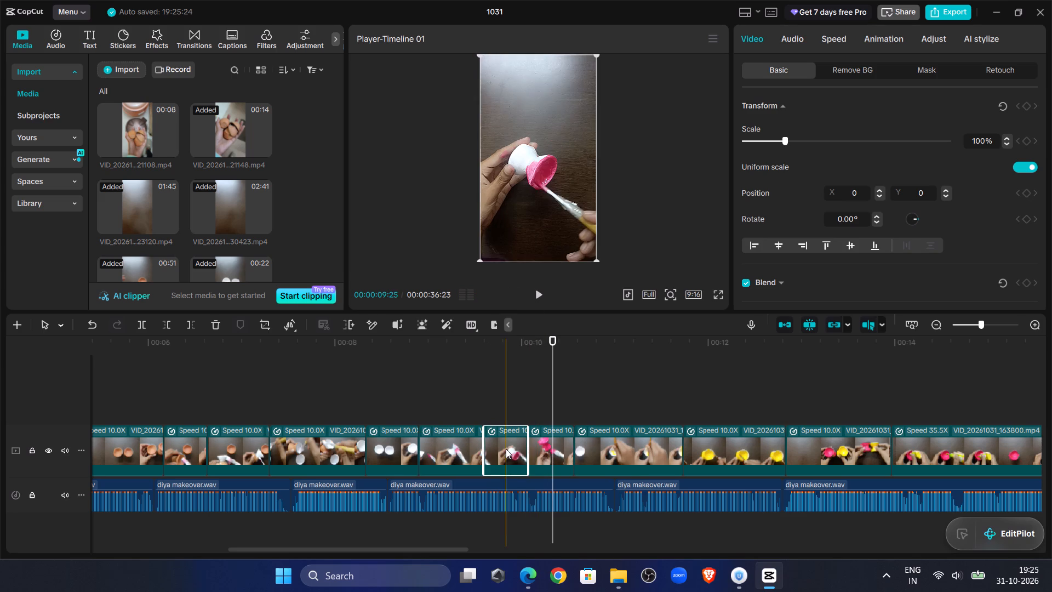
key("Delete")
Replay from 00:00:08:22 into the first yellow painting clip and trim away that clip's end after 00:00:11:03.
left_click(403, 391)
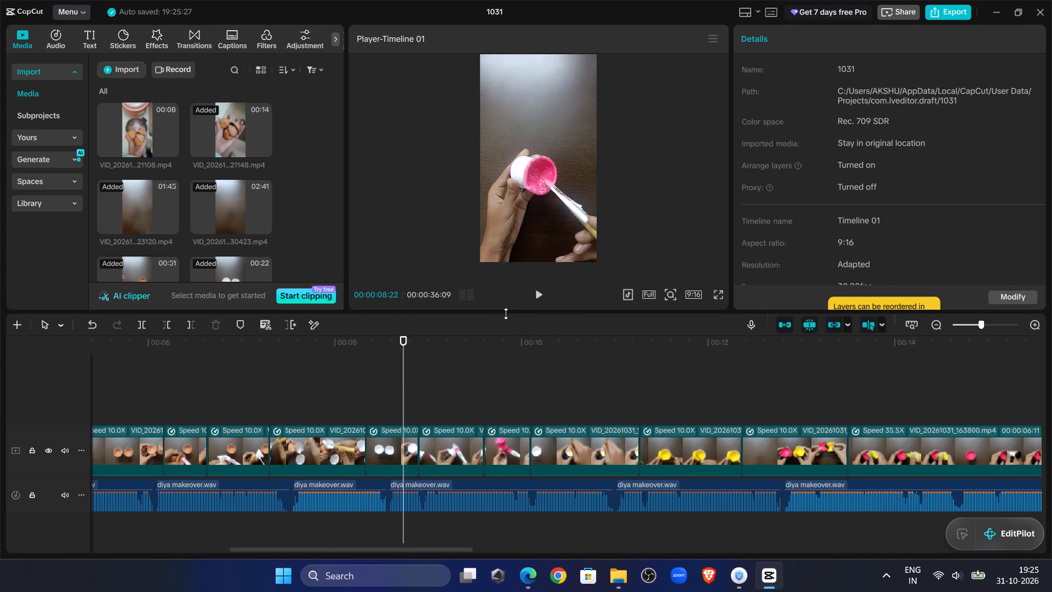
left_click(534, 295)
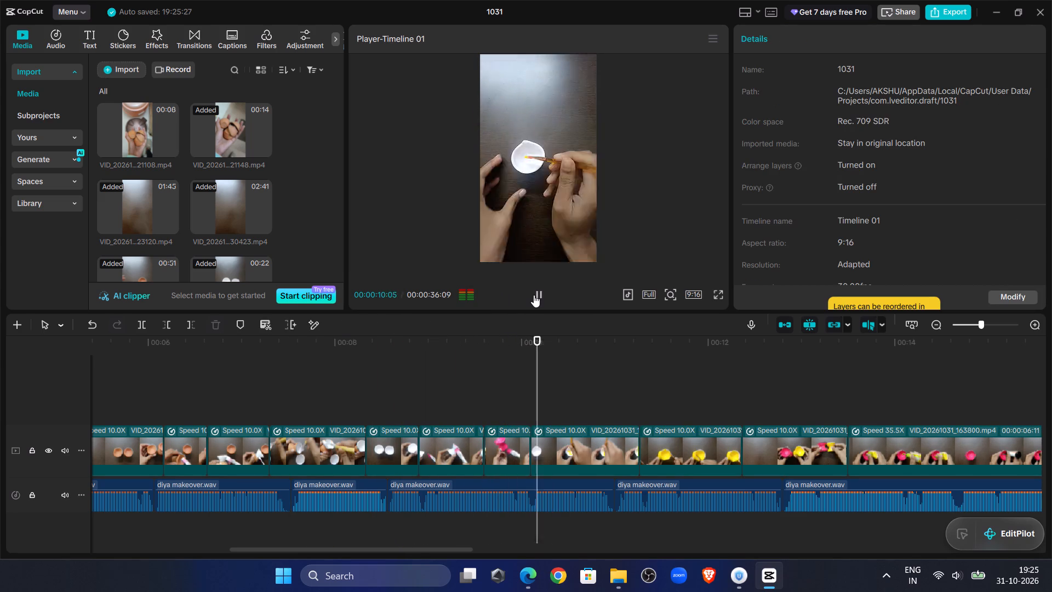
left_click(535, 296)
double_click(538, 299)
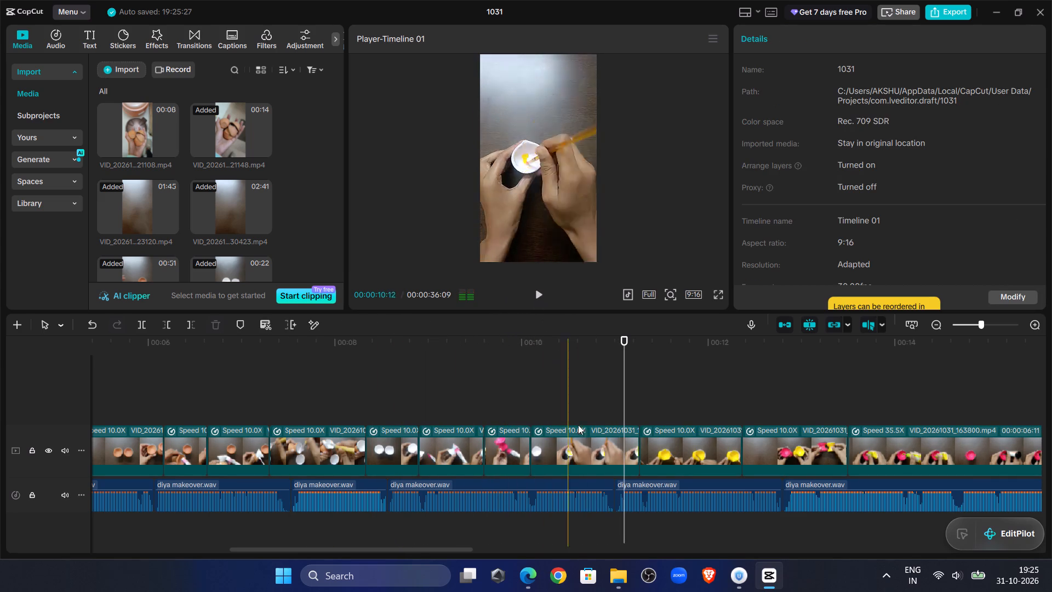
left_click(528, 395)
left_click(538, 297)
left_click(538, 297)
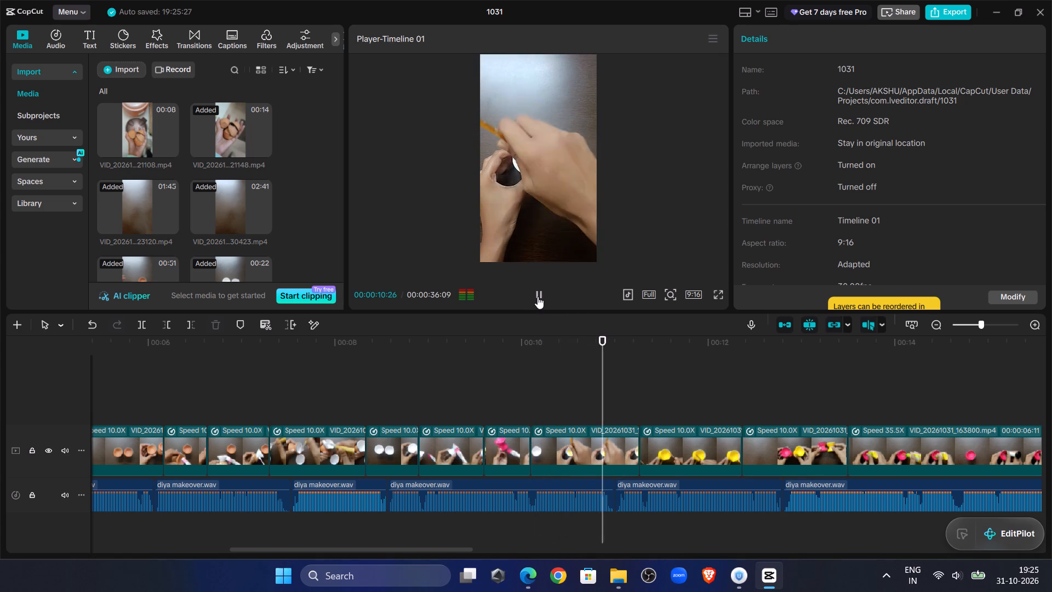
left_click(573, 458)
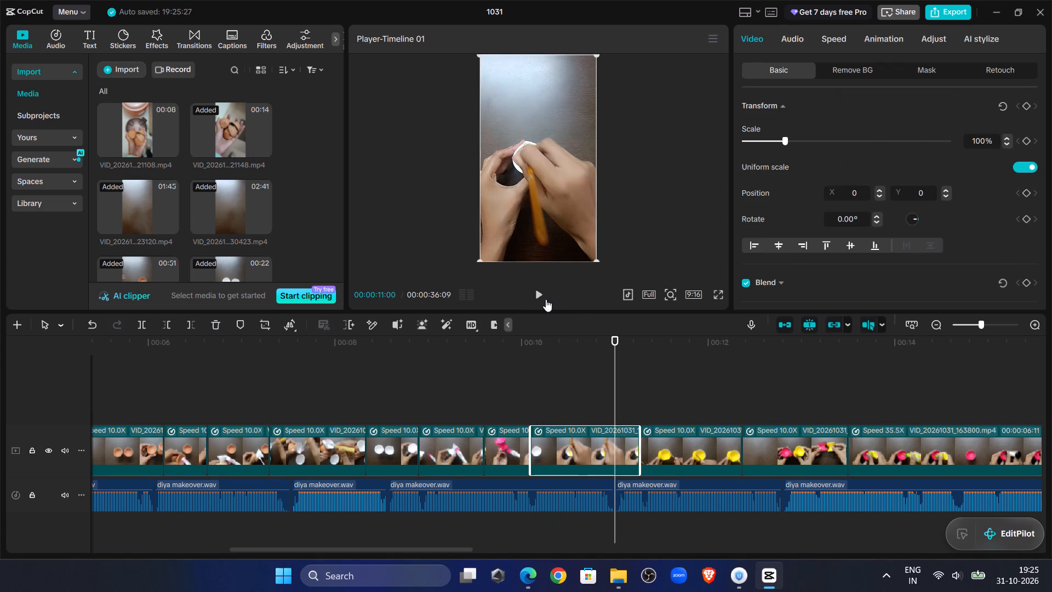
double_click(538, 296)
left_click(183, 318)
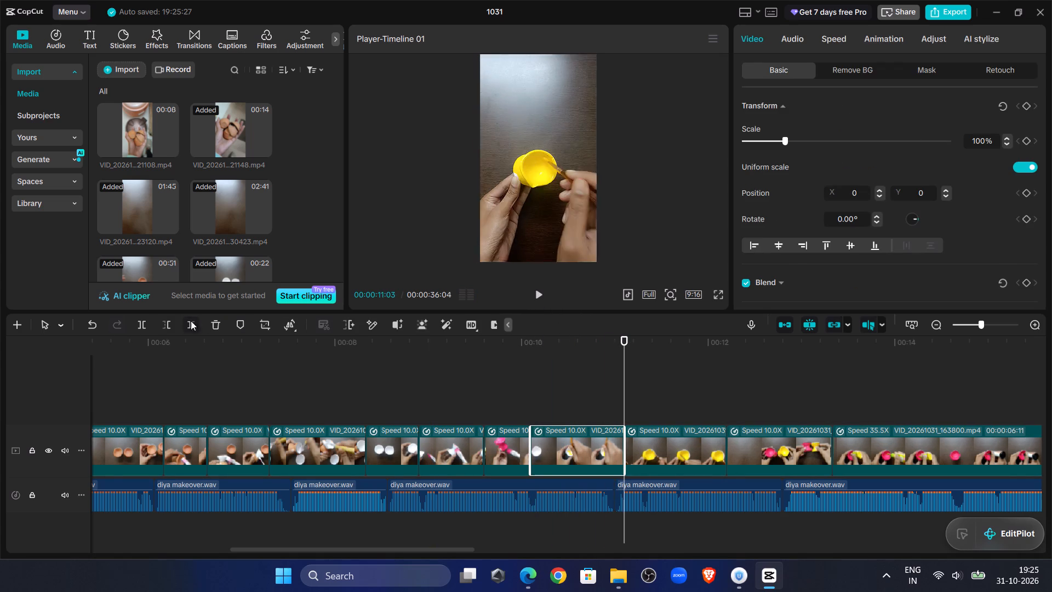
Play into the second yellow painting clip and trim away that clip's beginning before 00:00:11:24.
double_click(542, 294)
double_click(542, 294)
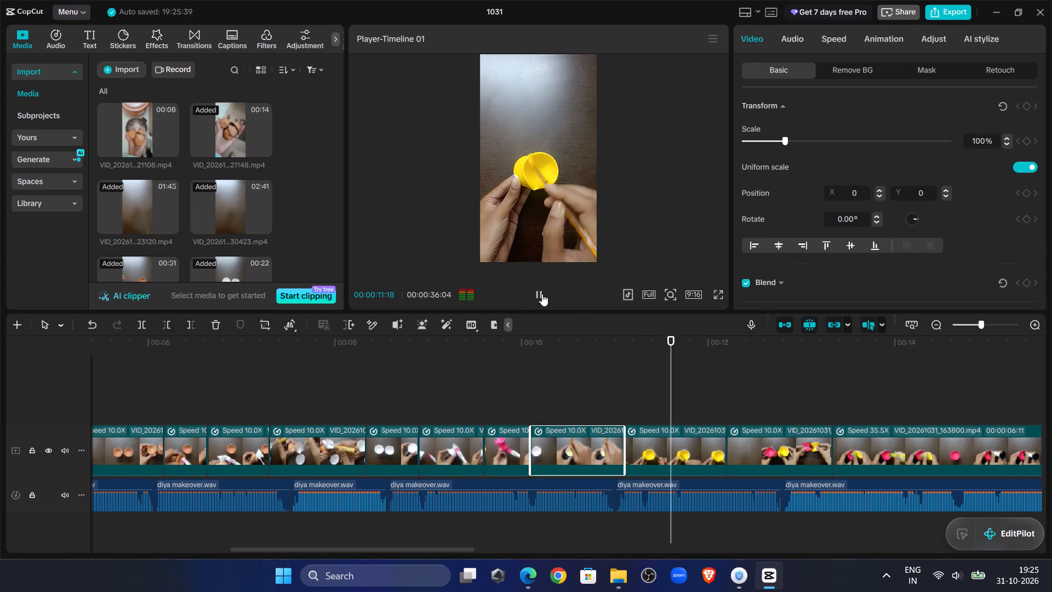
left_click(667, 449)
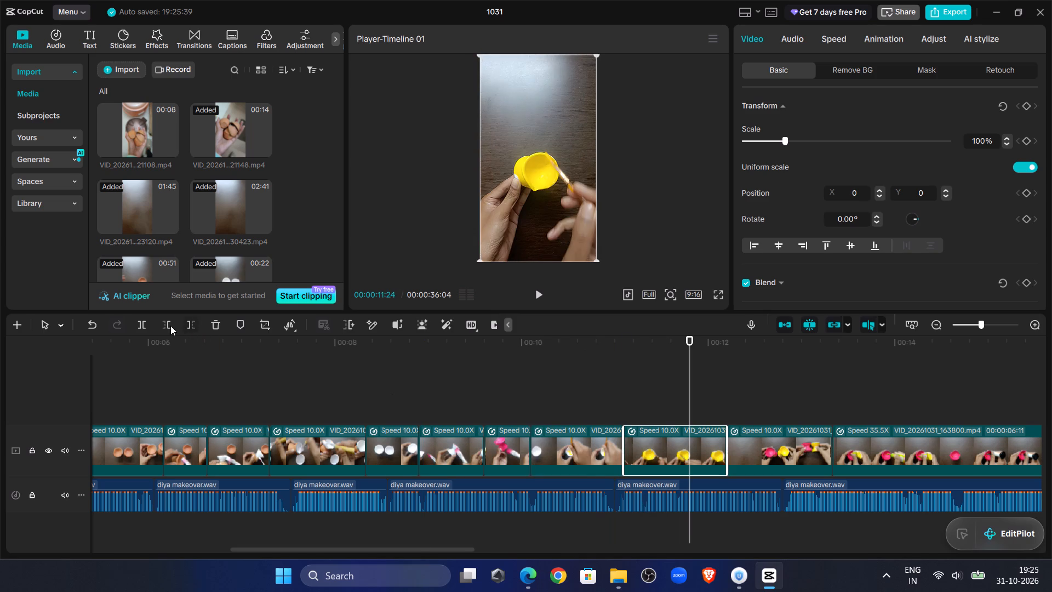
left_click(170, 326)
Replay the first yellow painting clip from its start and trim away its end after 00:00:10:28.
left_click(509, 377)
left_click(536, 294)
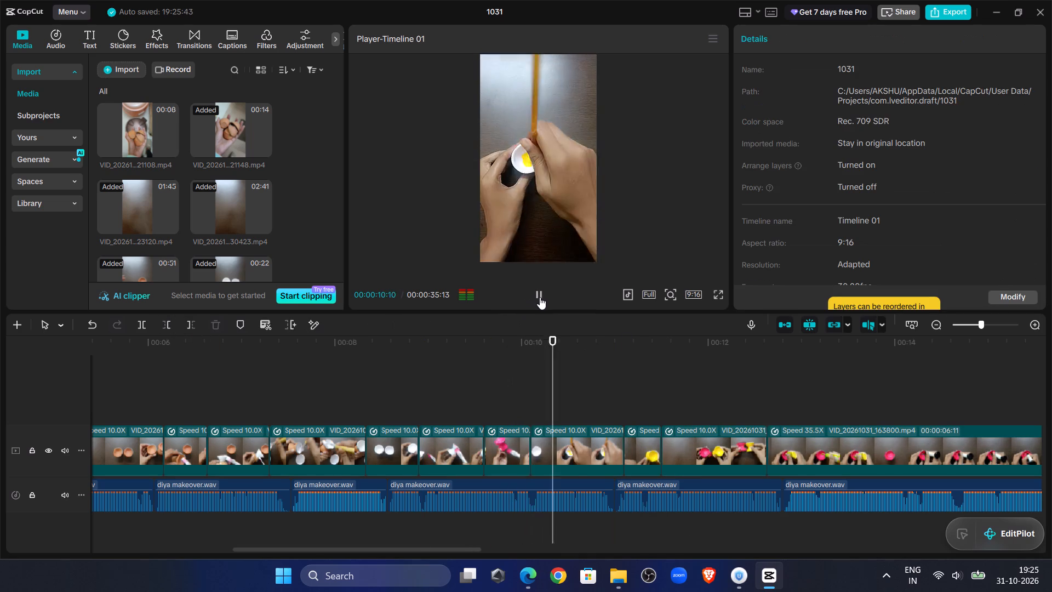
left_click(541, 301)
left_click(529, 374)
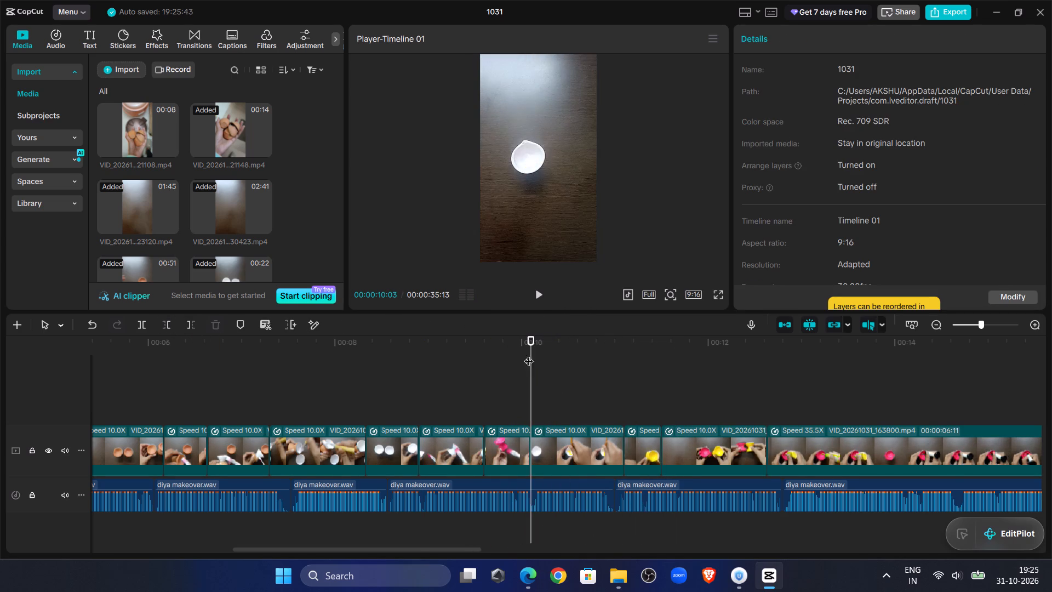
left_click(539, 293)
left_click(540, 293)
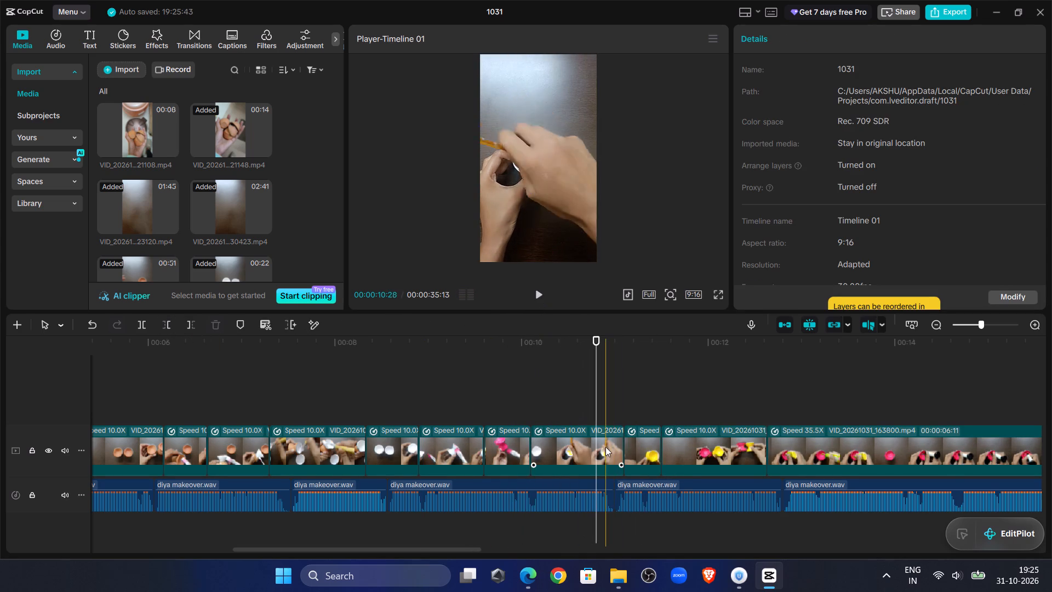
left_click(605, 447)
left_click(191, 317)
Replay from 00:00:10:01 into the clip showing the pink and yellow diyas together and trim away its end after 00:00:11:23.
left_click(524, 394)
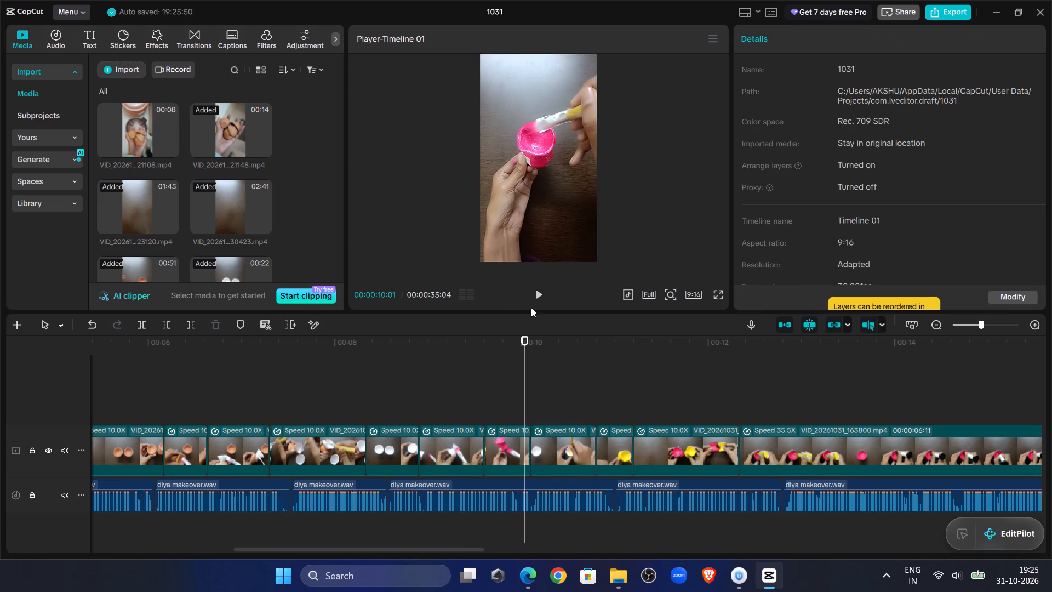
left_click(538, 294)
left_click(538, 294)
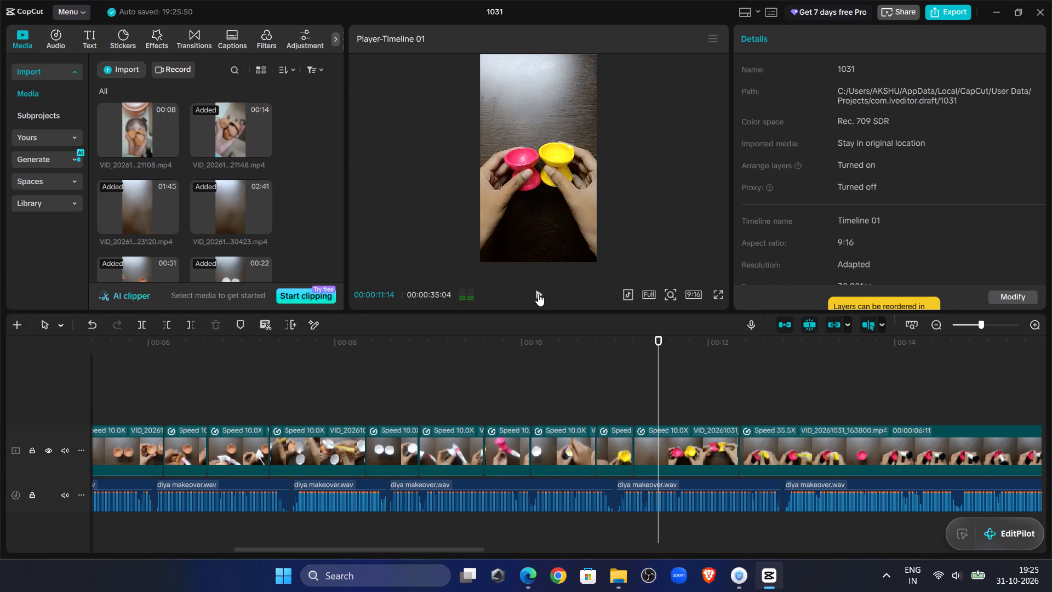
left_click(538, 294)
left_click(538, 294)
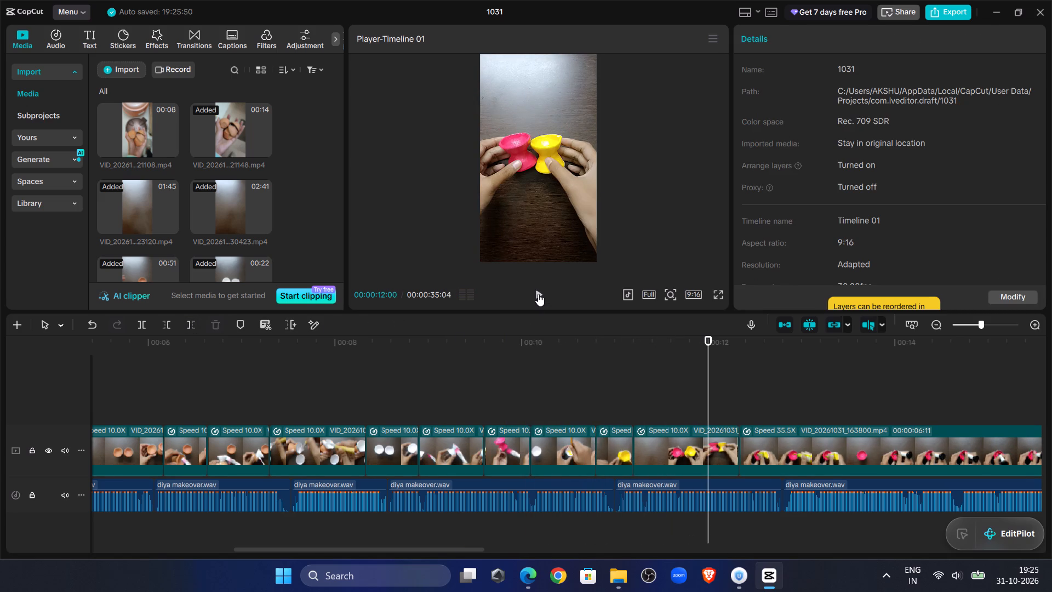
left_click(632, 376)
left_click(539, 299)
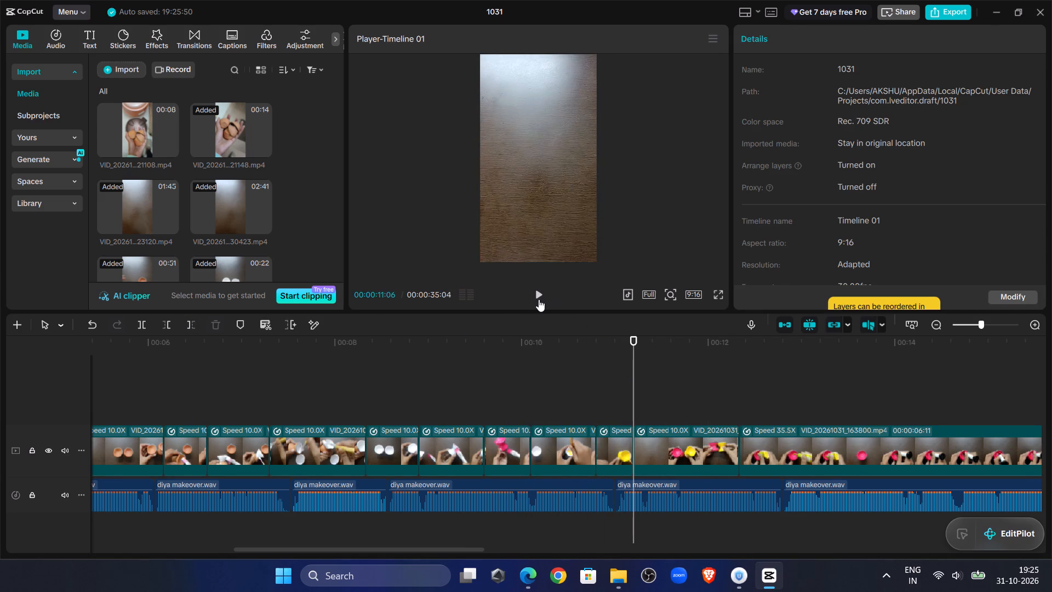
left_click(539, 299)
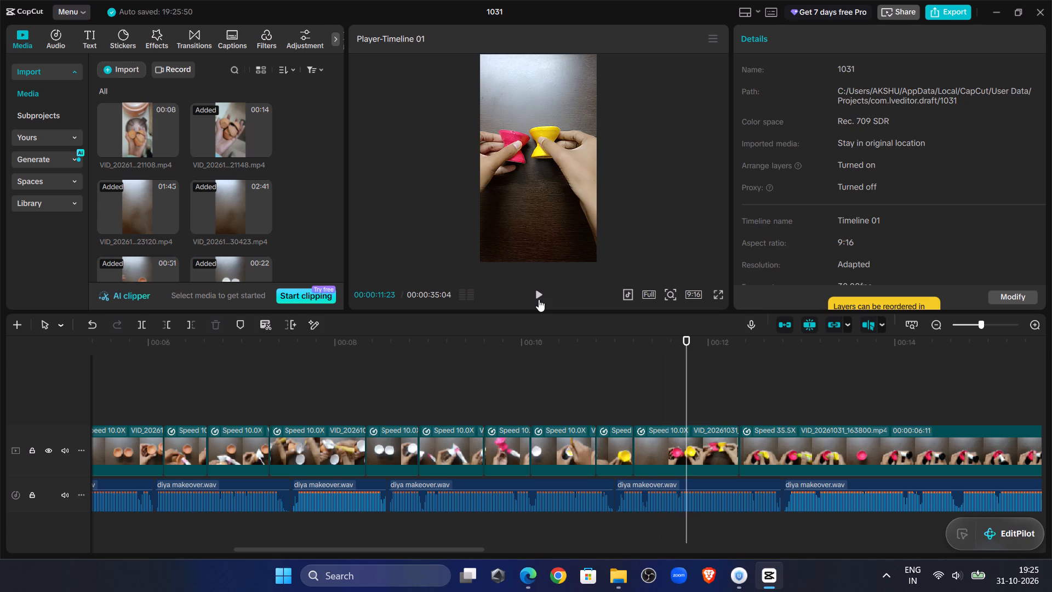
left_click(669, 457)
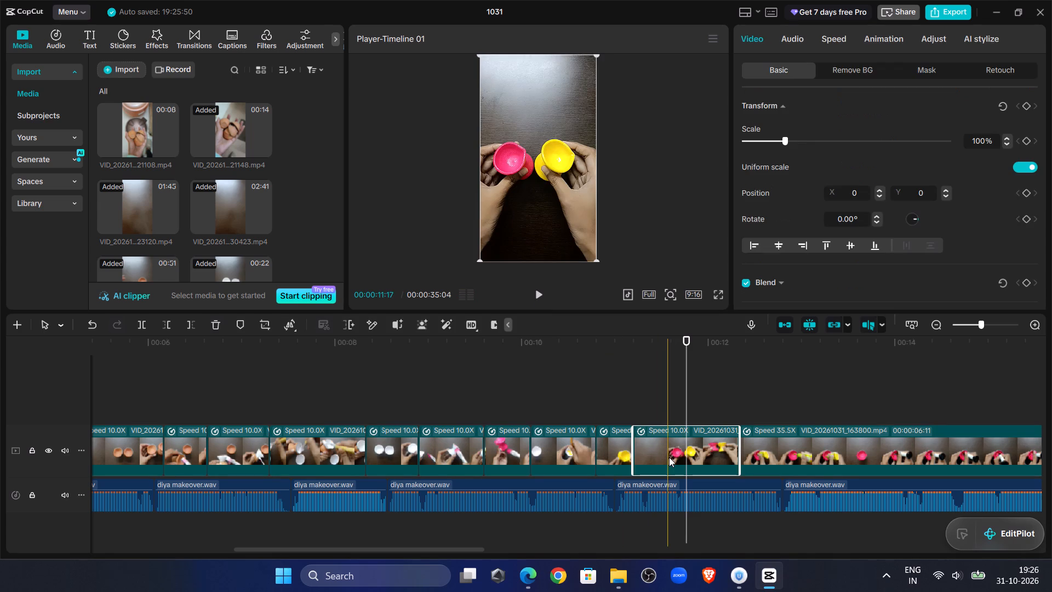
left_click(190, 322)
Replay from 00:00:11:04 into the 35.5x decorating clip and split that clip at 00:00:13:29.
left_click(627, 375)
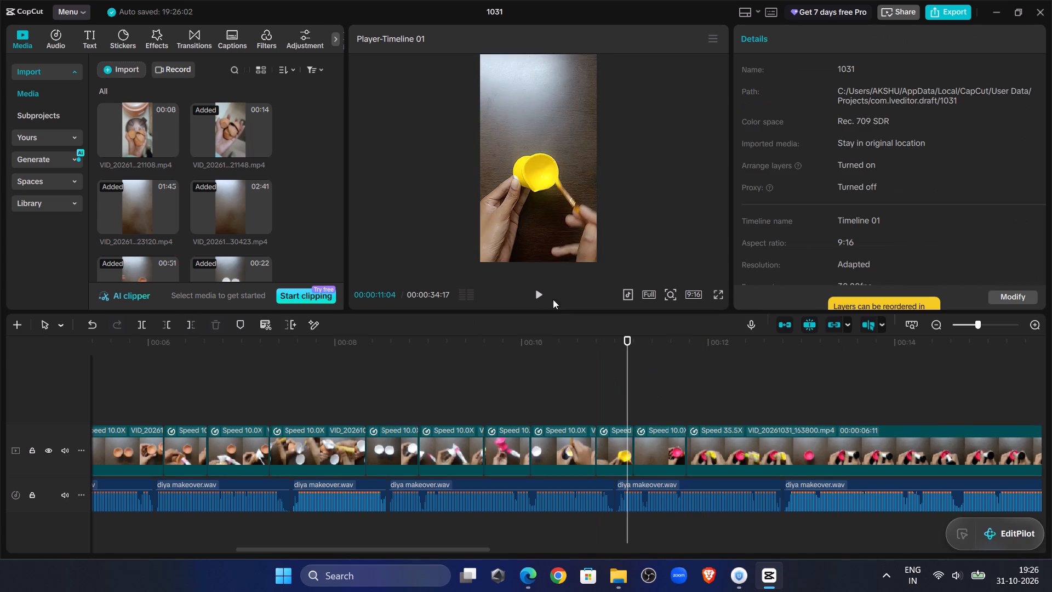
left_click(544, 296)
left_click(544, 296)
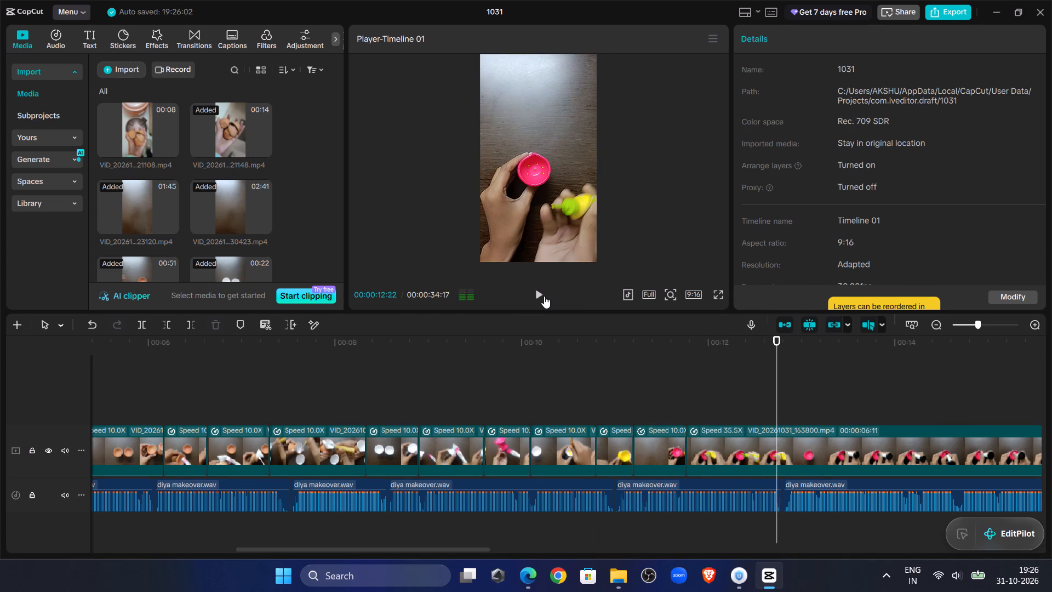
double_click(544, 296)
left_click(544, 296)
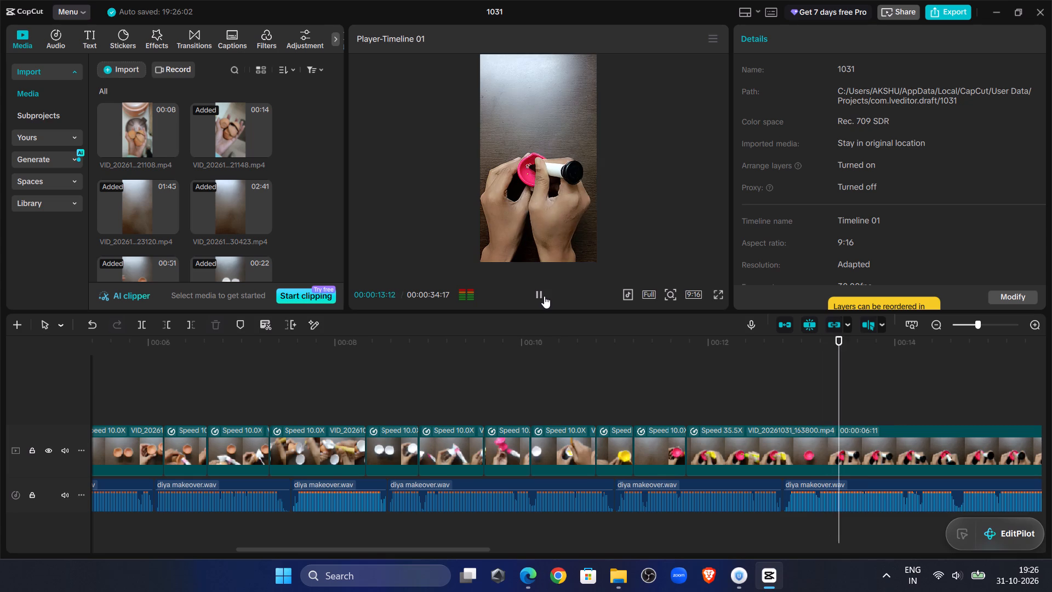
left_click(544, 296)
left_click(798, 469)
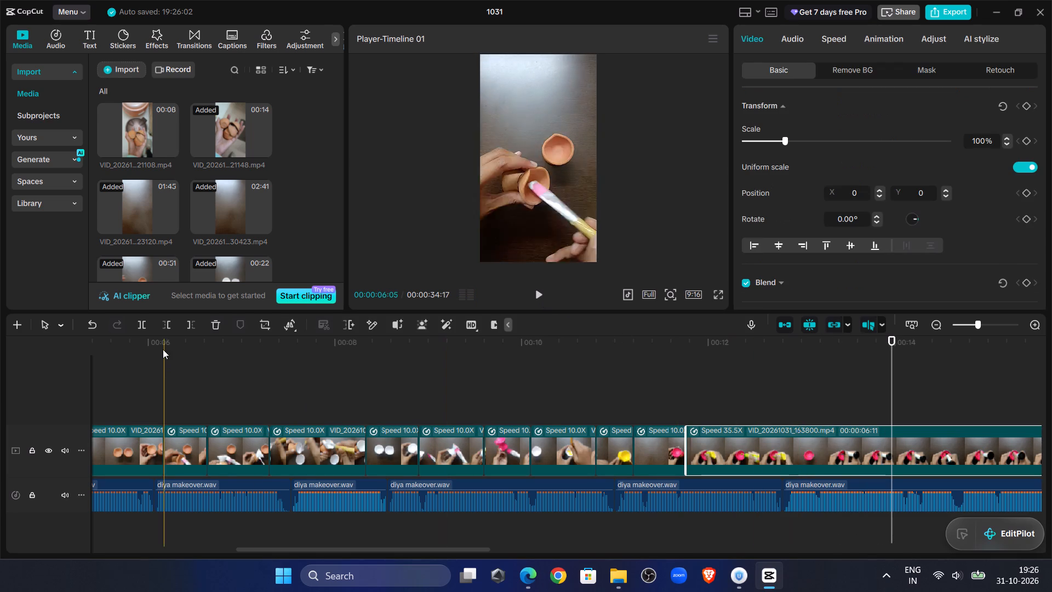
left_click(137, 316)
left_click(140, 328)
Trim away the beginning of the second 35.5x part, from the split up to about 00:00:17.
left_click_drag(428, 548, 487, 553)
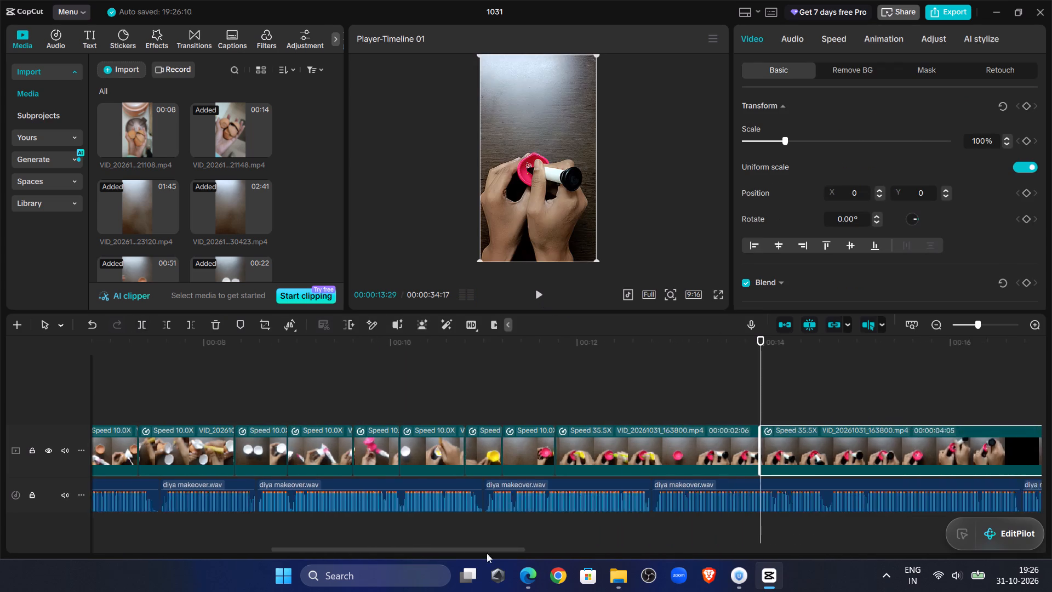
left_click_drag(487, 553, 556, 544)
left_click_drag(418, 349, 585, 368)
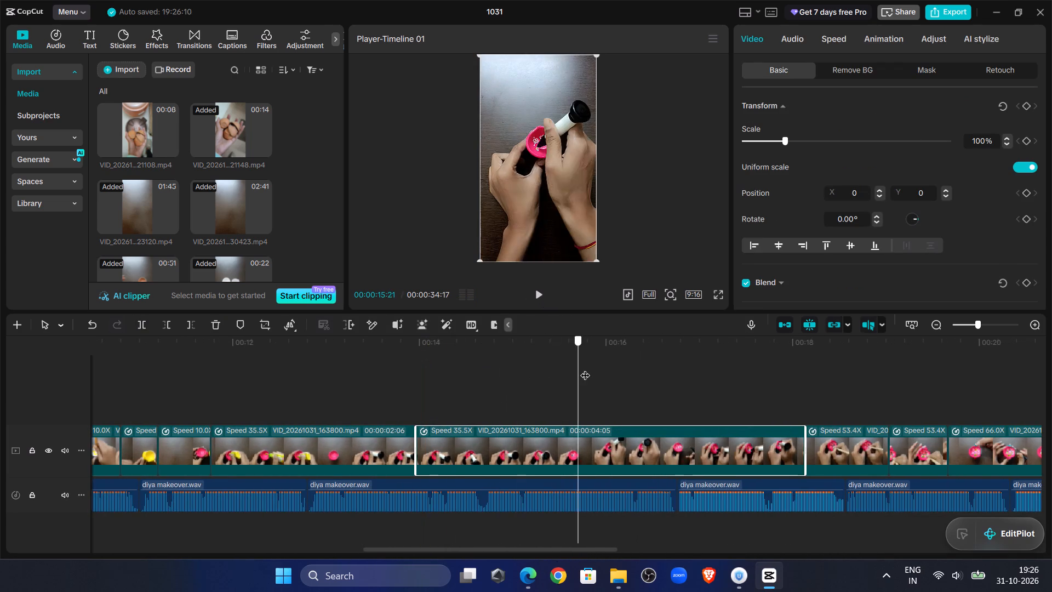
left_click_drag(585, 368, 703, 405)
left_click(169, 325)
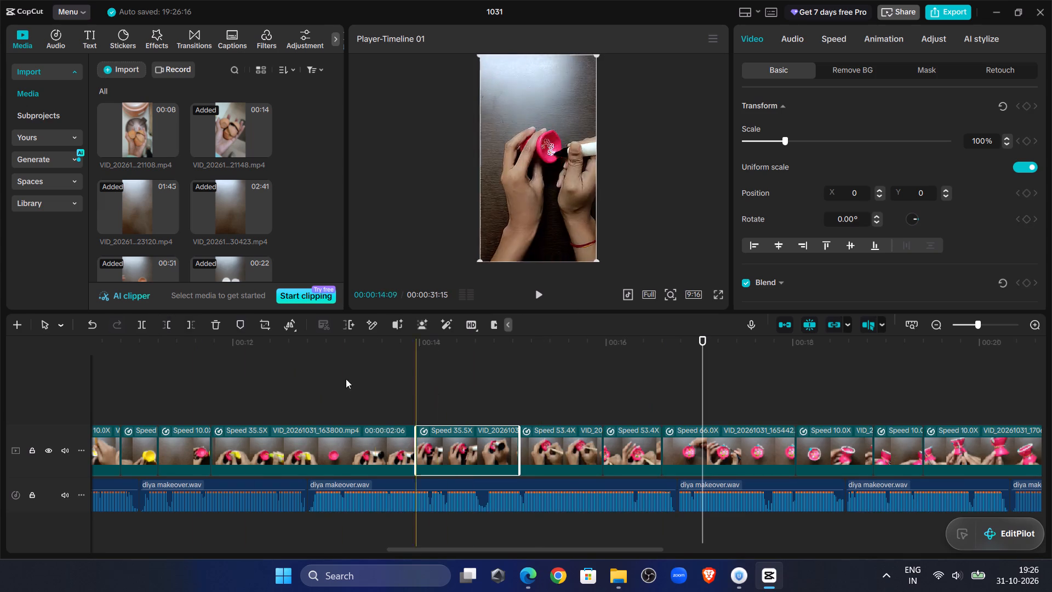
Replay from the first 35.5x clip and trim away the end of the first 53.4x clip just before 00:00:16.
left_click(271, 374)
left_click(540, 297)
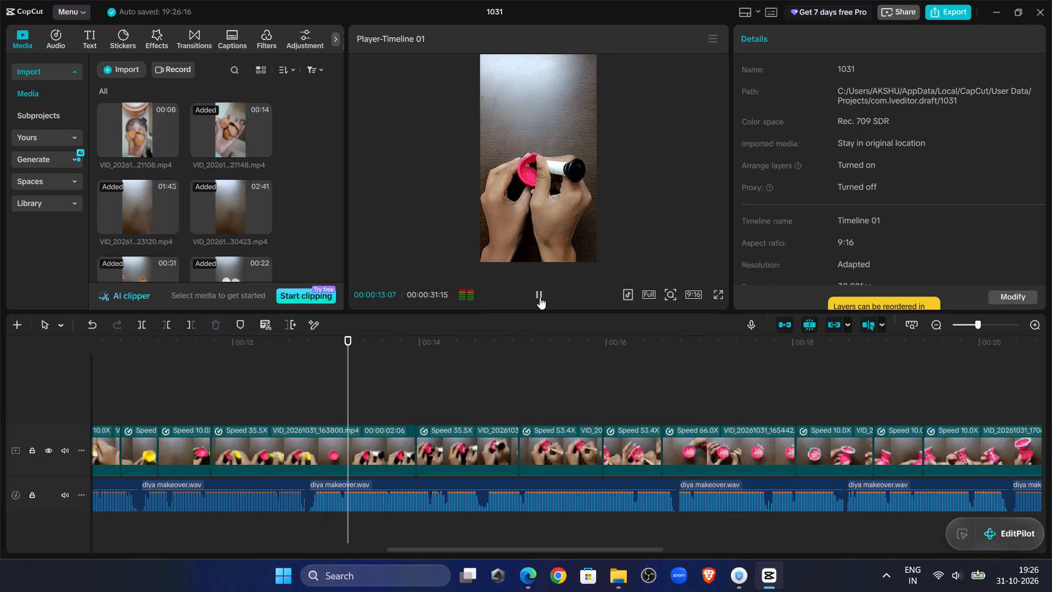
left_click(541, 297)
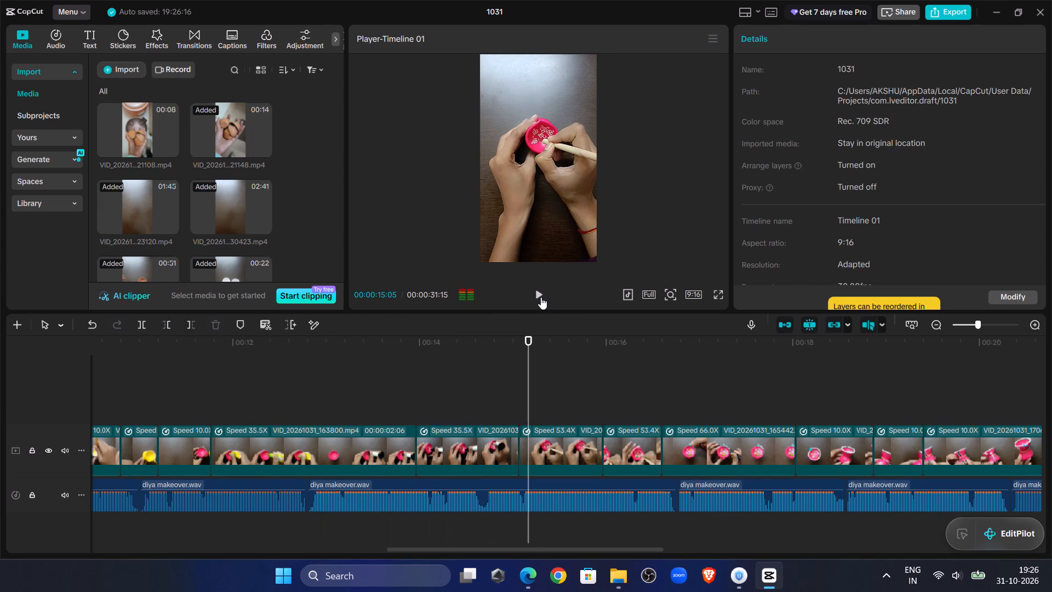
left_click(541, 299)
left_click(541, 299)
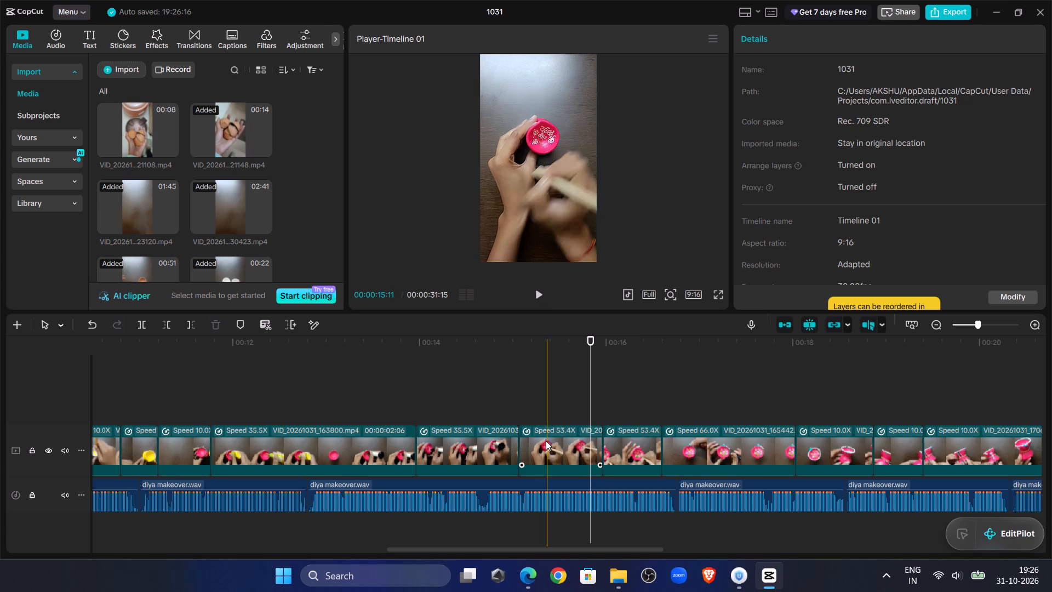
left_click(546, 441)
left_click(190, 326)
Play on through the second 53.4x clip and set the speed of the 66.0x clip after it to 100.0x.
left_click(545, 302)
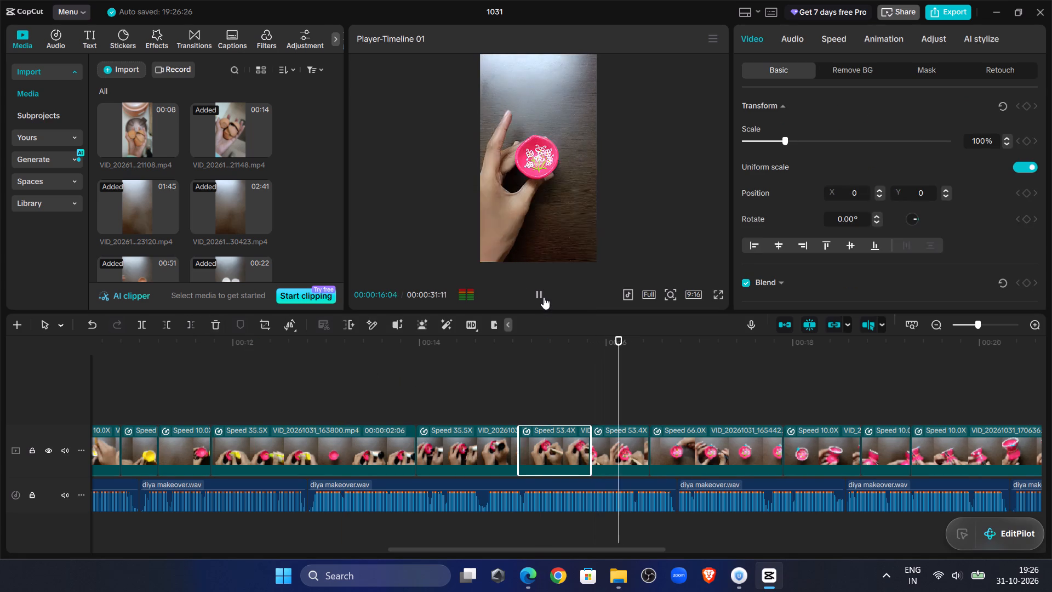
left_click(544, 297)
left_click(544, 297)
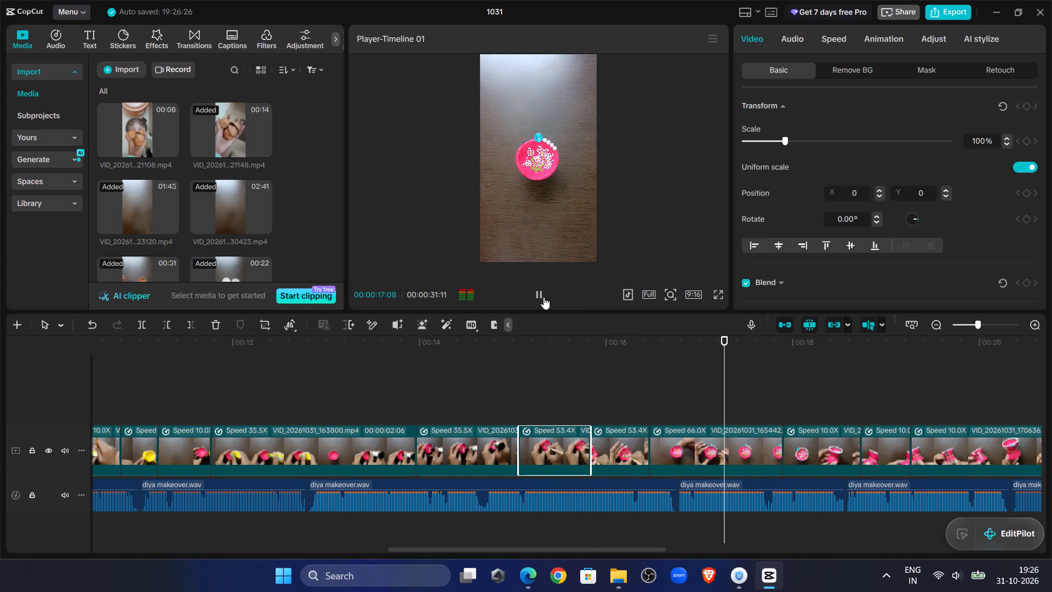
left_click(544, 297)
left_click(737, 471)
left_click(823, 32)
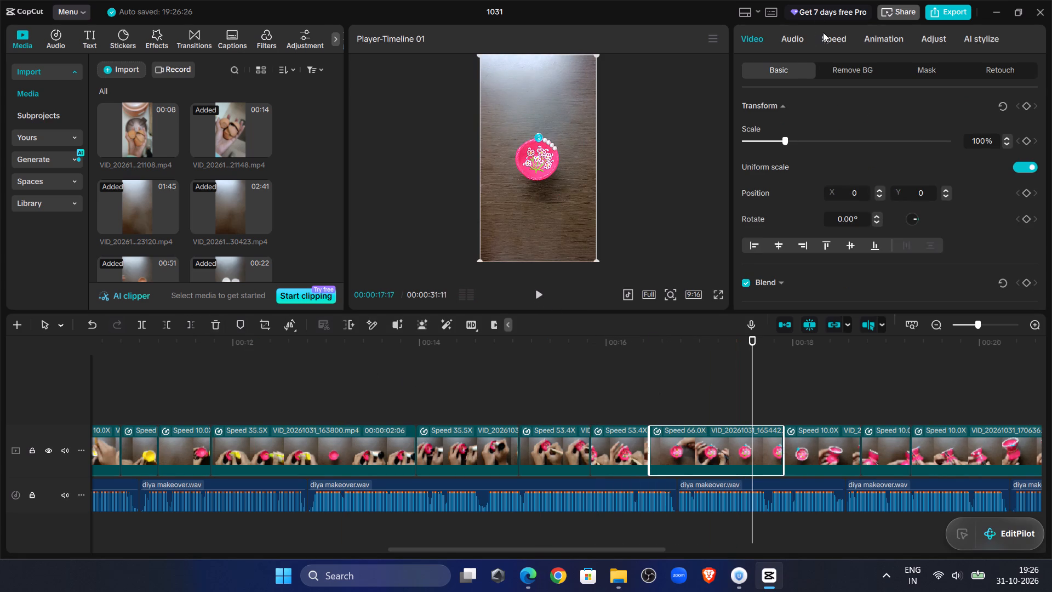
left_click(974, 126)
Replay from 00:00:16:11 through the 100.0x clip and trim away the end of the 10.0x clip after it, before 00:00:18.
left_click(642, 394)
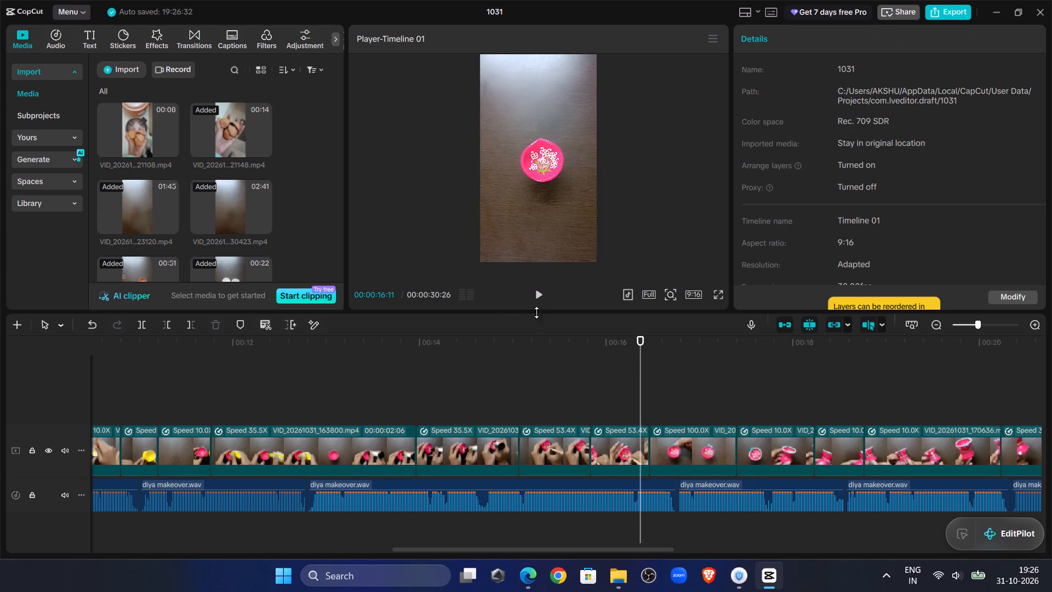
left_click(540, 301)
left_click(540, 301)
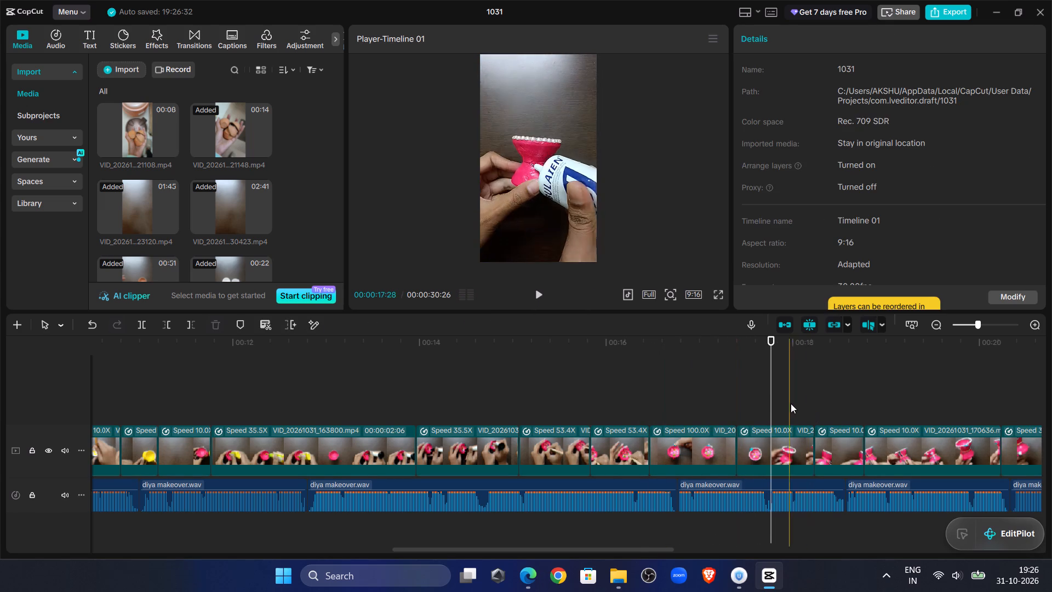
left_click(762, 451)
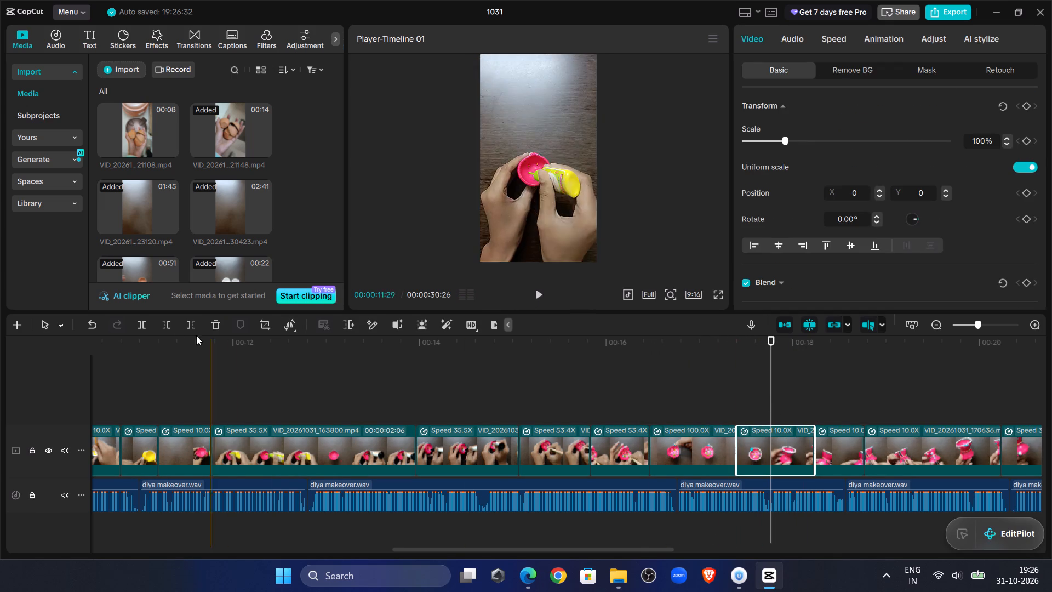
left_click(191, 324)
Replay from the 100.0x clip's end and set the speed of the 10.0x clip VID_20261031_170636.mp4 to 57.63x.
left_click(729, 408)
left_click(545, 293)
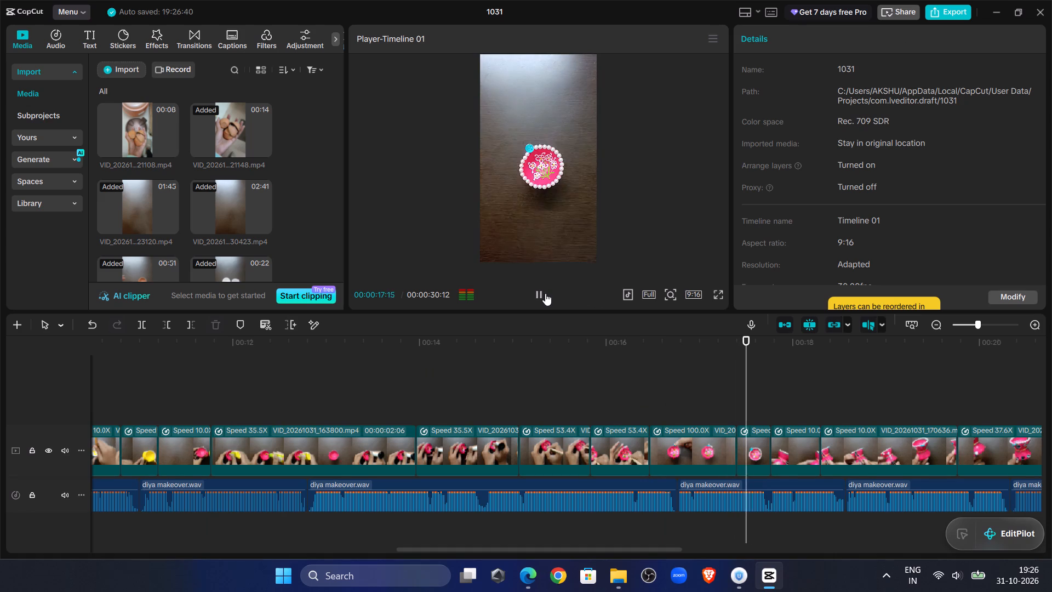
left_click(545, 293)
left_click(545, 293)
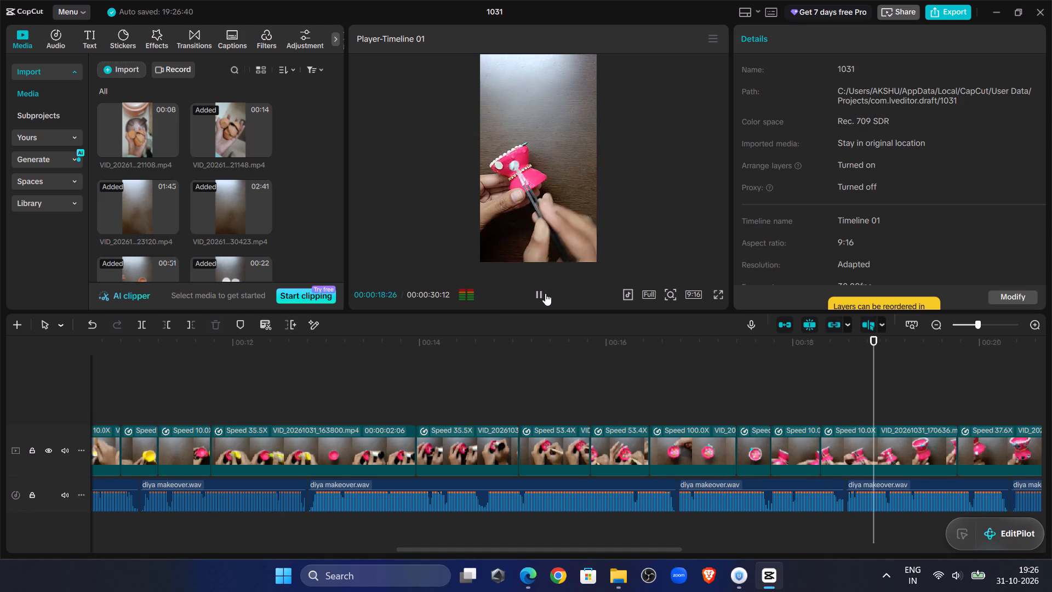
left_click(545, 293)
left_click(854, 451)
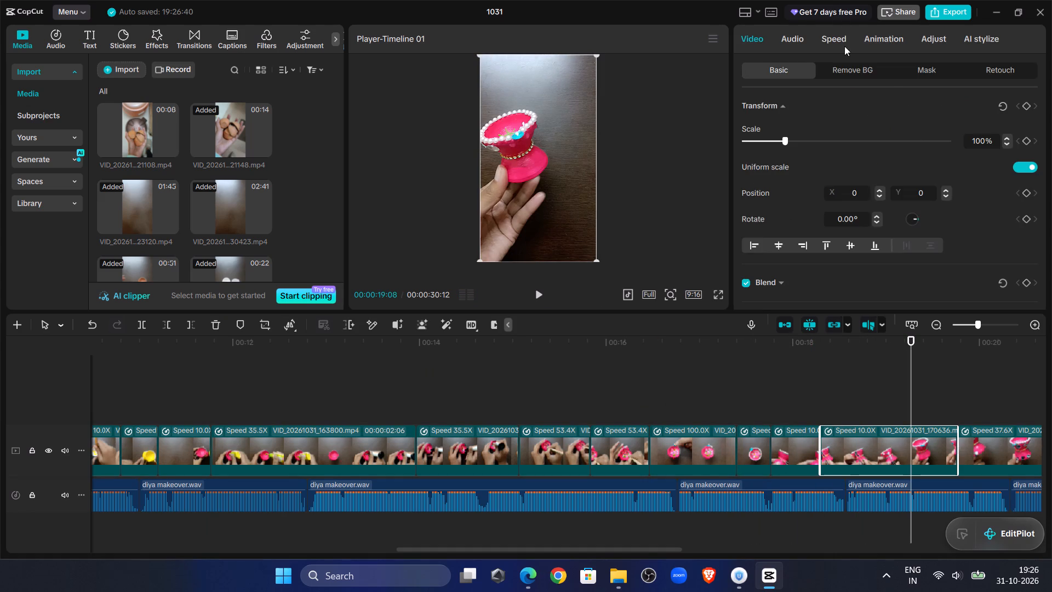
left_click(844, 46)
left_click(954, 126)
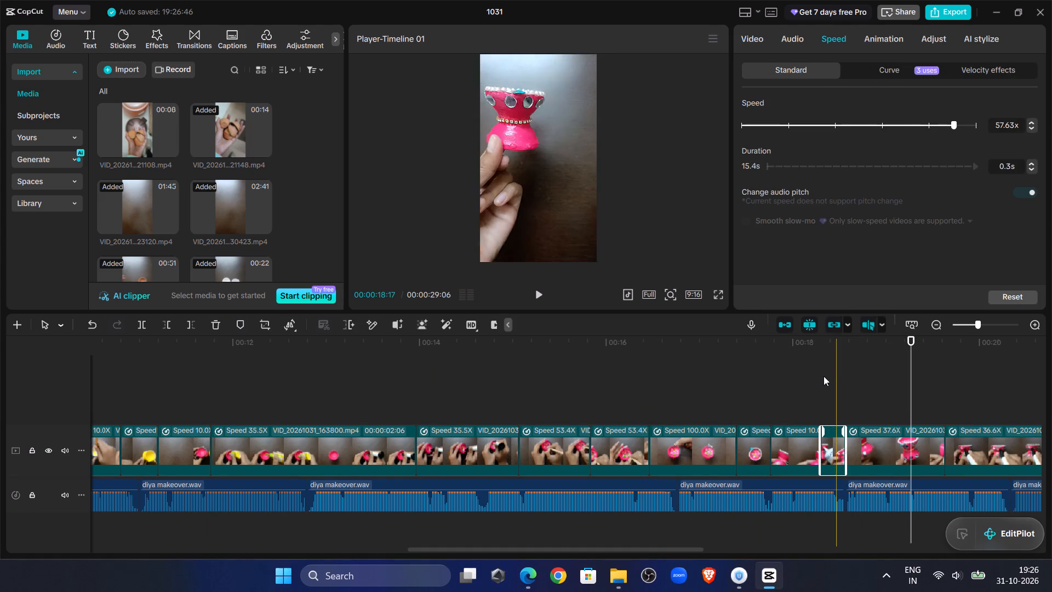
Replay from the start of the sped-up VID_20261031_170636.mp4 clip and lower its speed slightly.
left_click(822, 375)
left_click(537, 290)
left_click(537, 290)
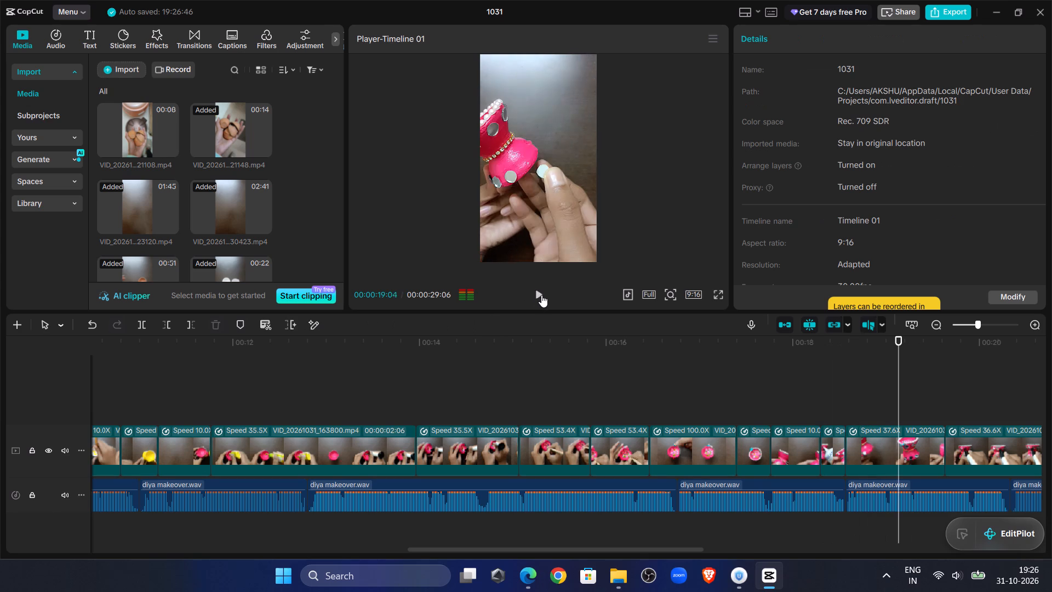
left_click(836, 451)
left_click(837, 42)
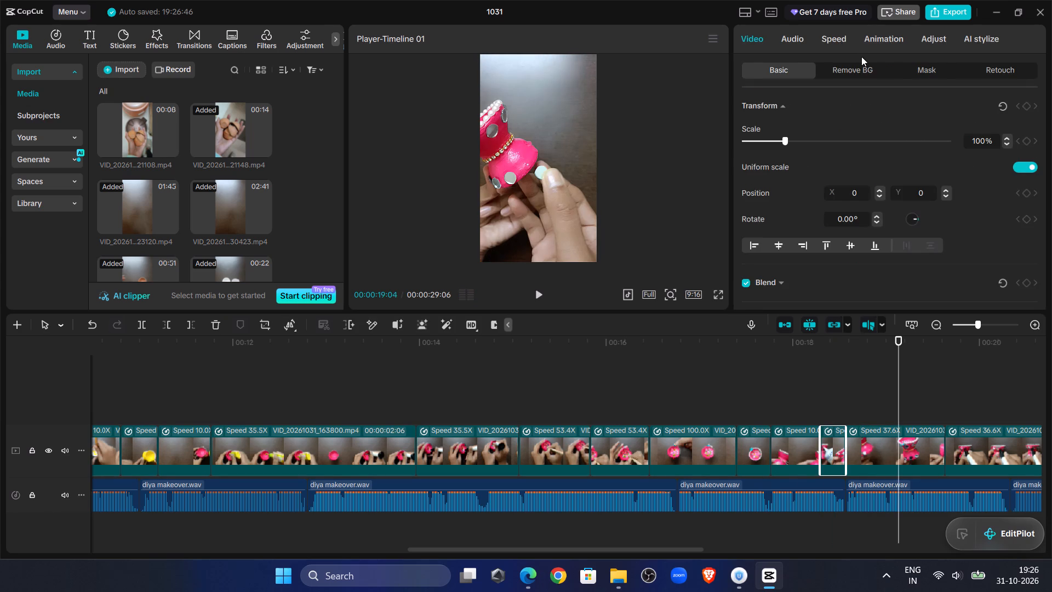
left_click(948, 128)
Play on from that clip's start through the 37.6x clip and trim away the end of the 36.6x clip from 00:00:21:12.
left_click(824, 384)
left_click(535, 293)
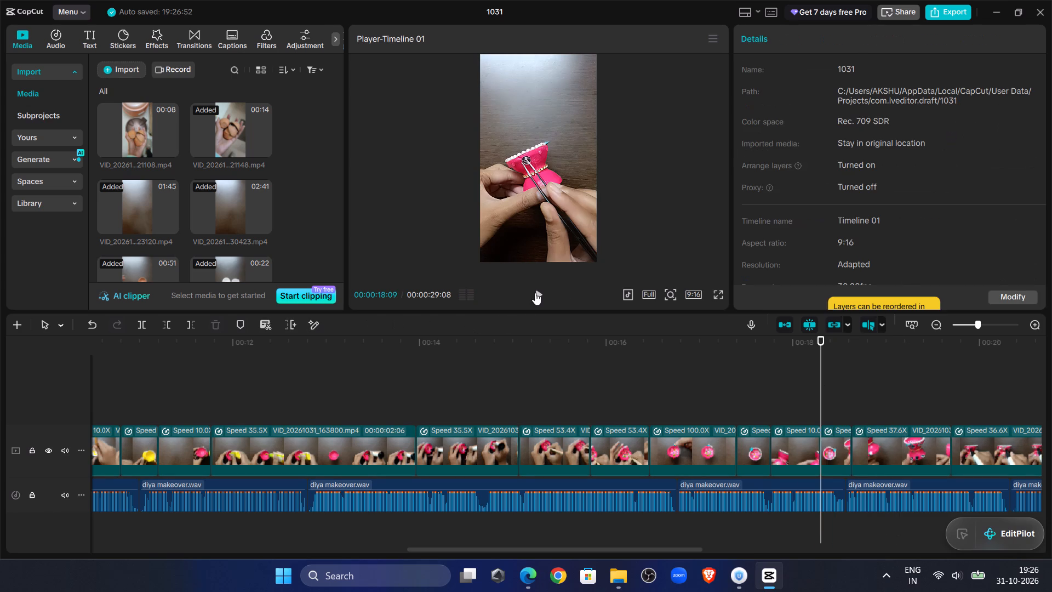
left_click(535, 293)
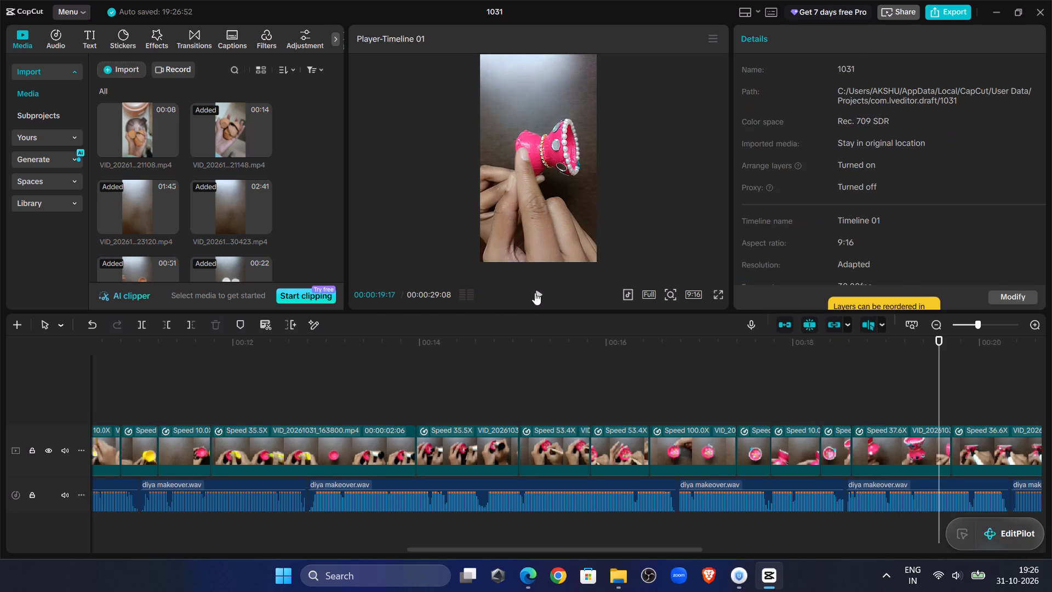
left_click(535, 293)
left_click(535, 293)
left_click(535, 293)
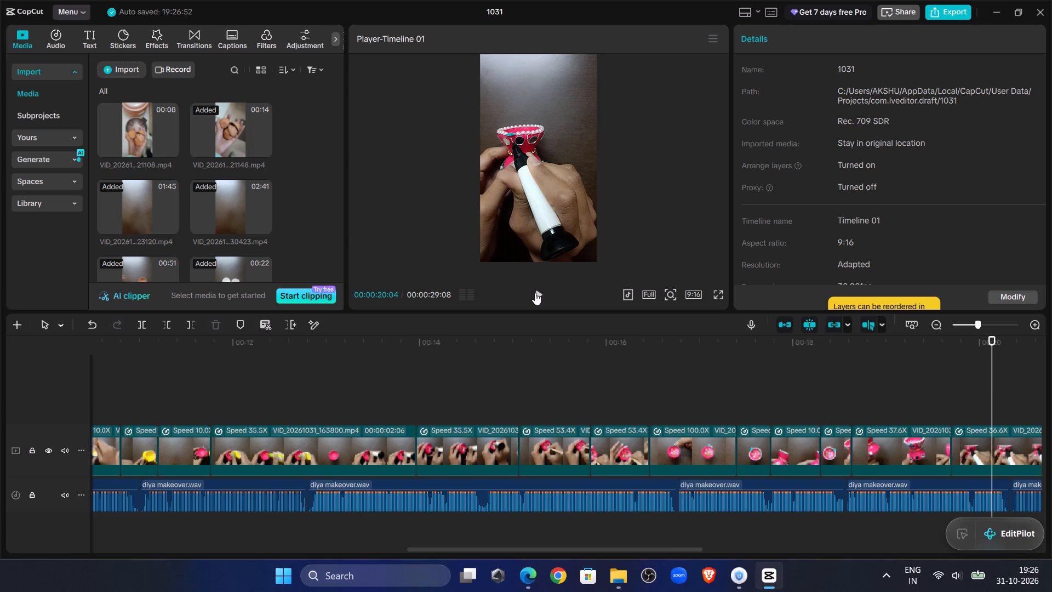
left_click(535, 293)
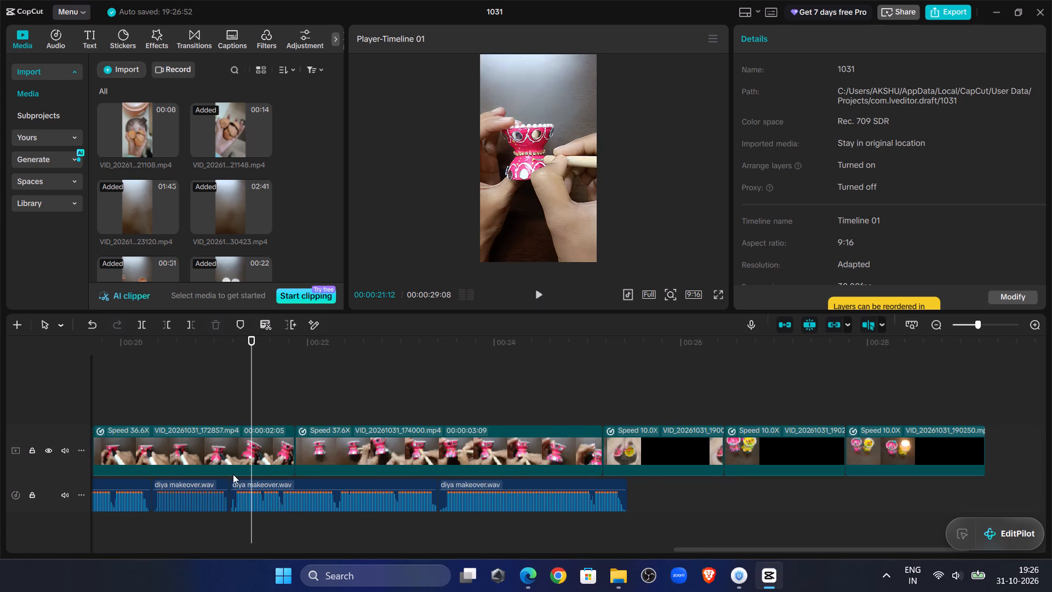
left_click(223, 453)
left_click(188, 320)
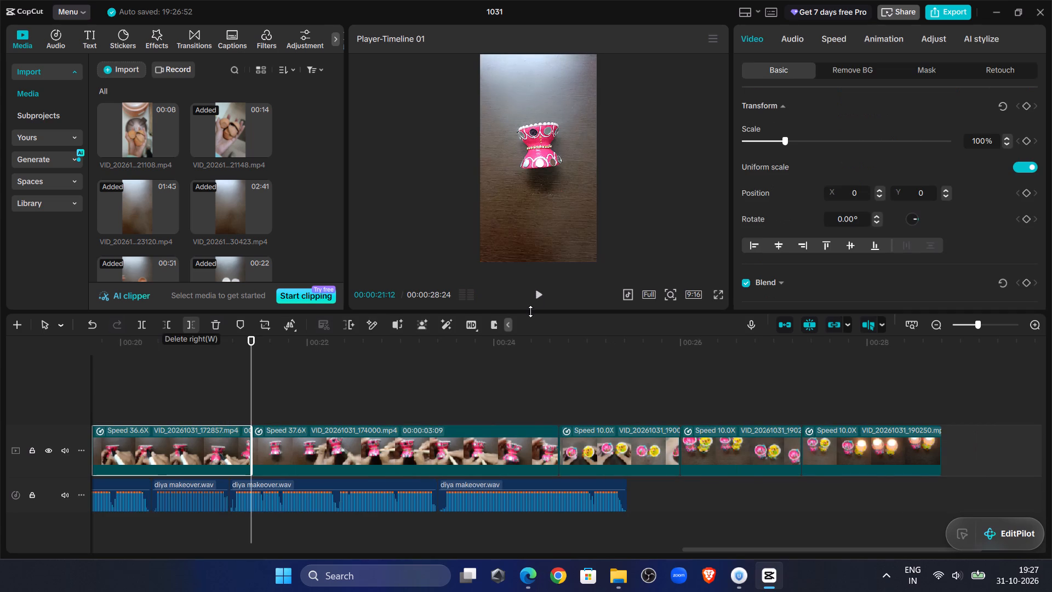
Play from 00:00:21:12 into the 37.6x clip VID_20261031_174000.mp4 and split that clip shortly after 00:00:22.
left_click(535, 294)
left_click(535, 294)
double_click(527, 294)
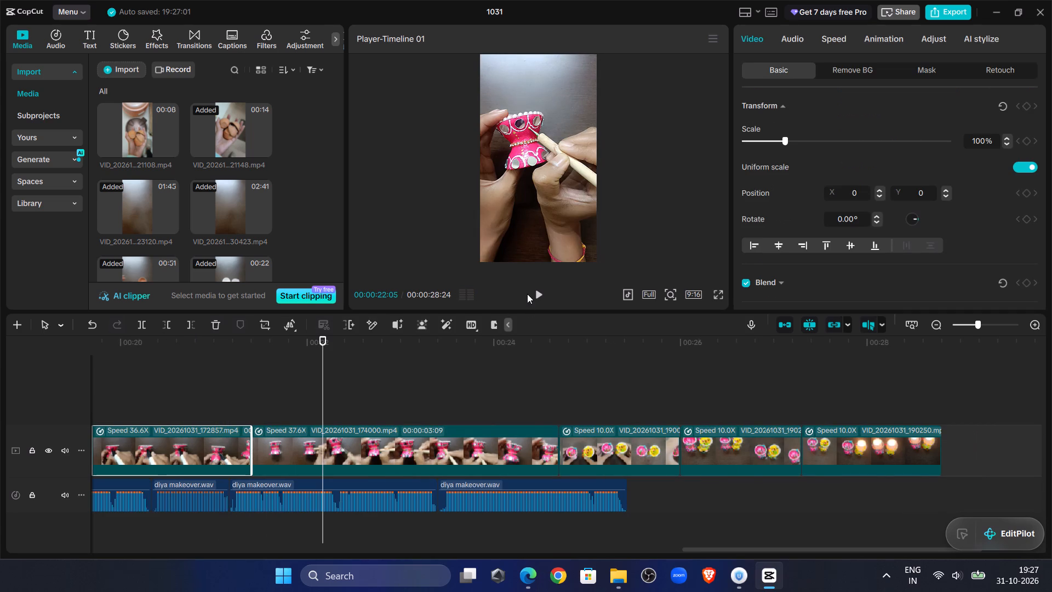
double_click(538, 295)
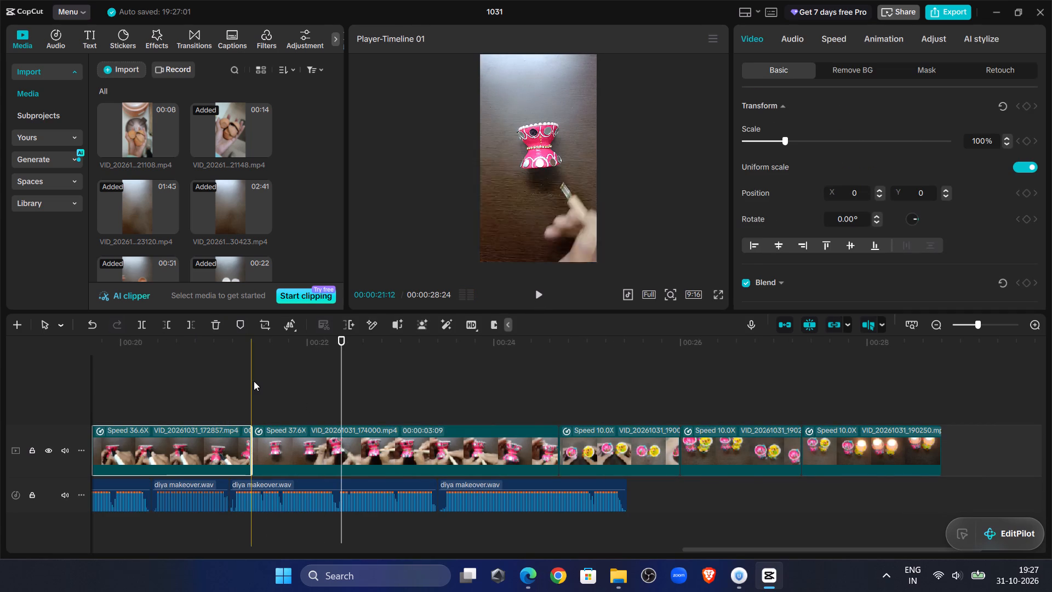
left_click(254, 381)
double_click(552, 292)
left_click(548, 291)
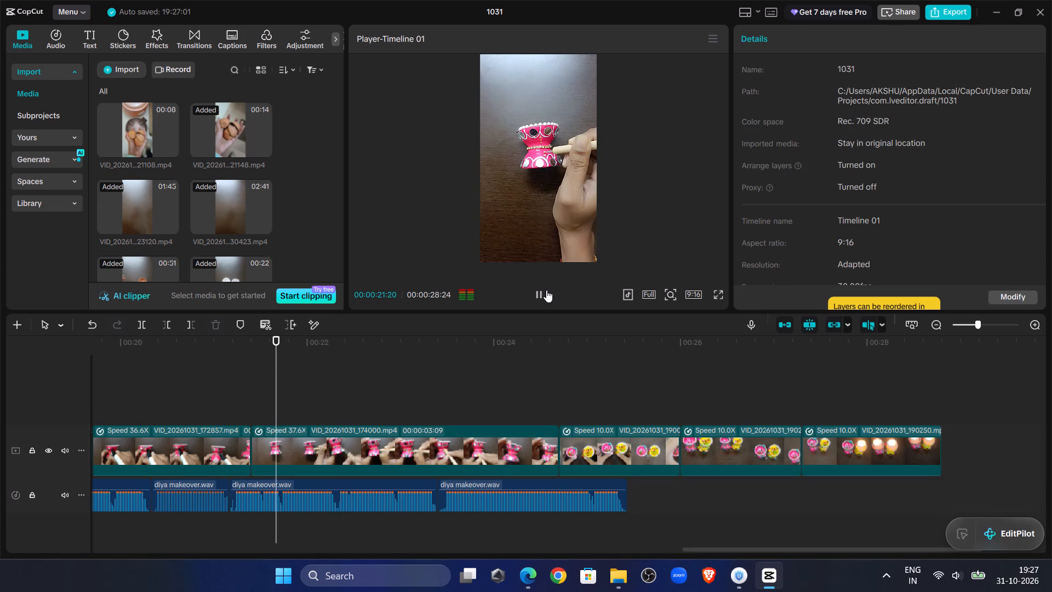
left_click(546, 290)
left_click(404, 432)
left_click(136, 331)
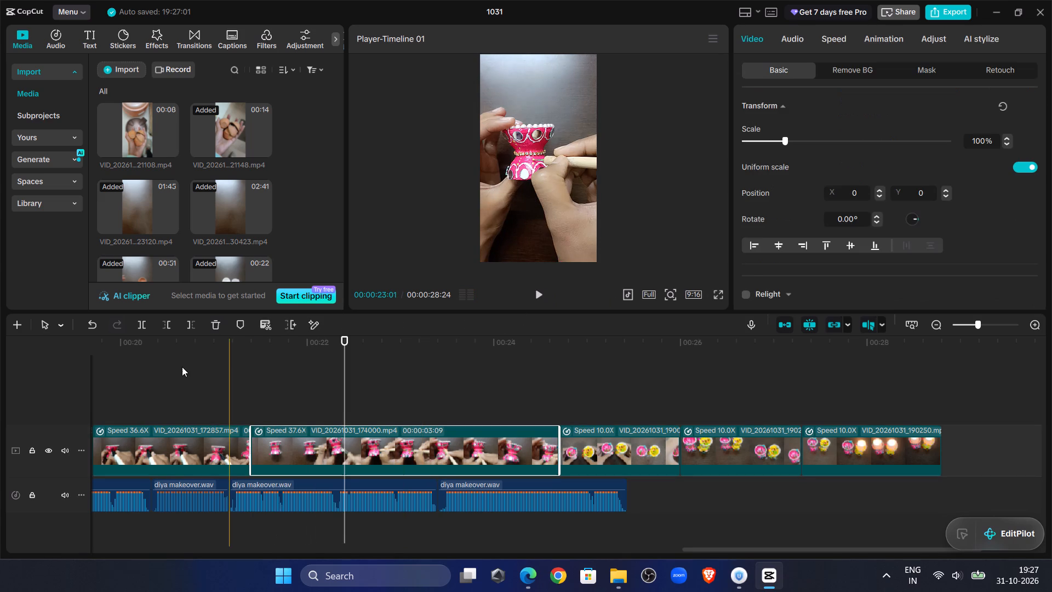
Trim away the beginning of the second 37.6x part, from the split up to just past 00:00:24.
left_click(480, 367)
left_click_drag(480, 367, 530, 378)
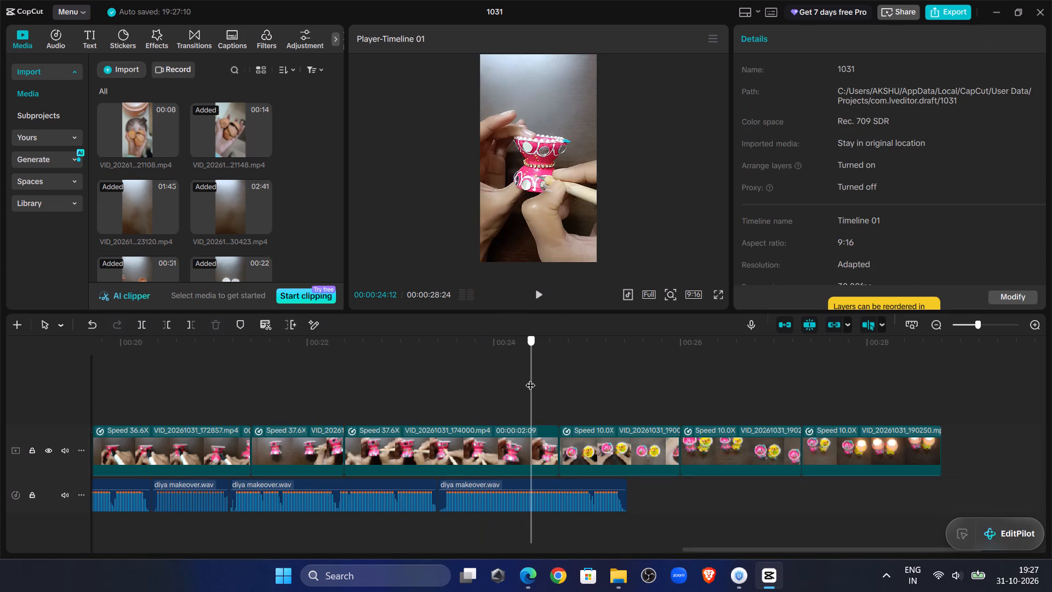
left_click_drag(530, 378, 521, 380)
left_click(503, 437)
left_click(161, 325)
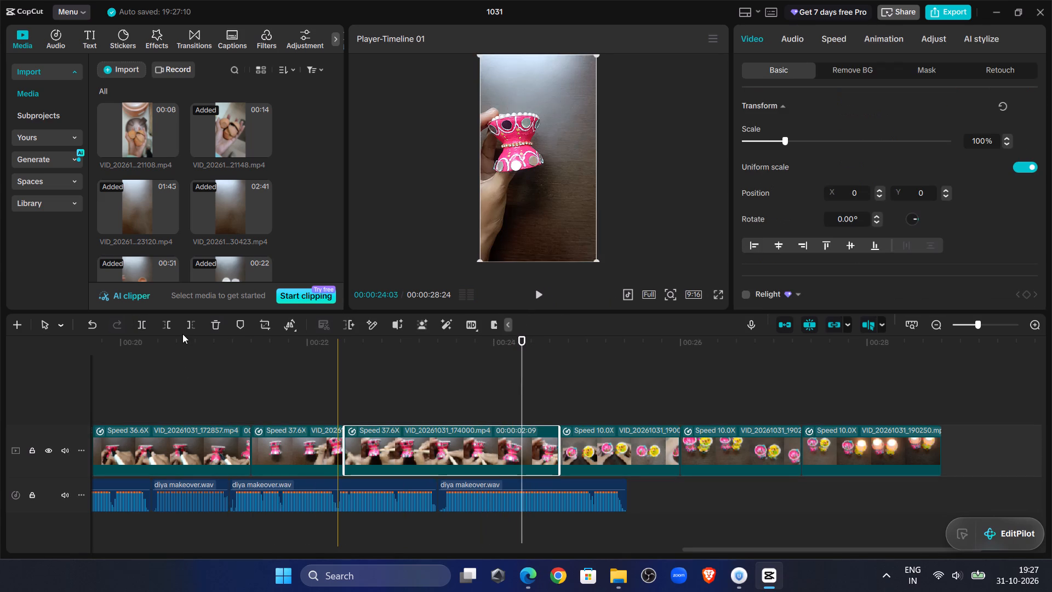
Replay the shortened 37.6x parts and set the speed of the 10.0x clip right after them to 35.53x.
left_click(241, 374)
left_click(546, 291)
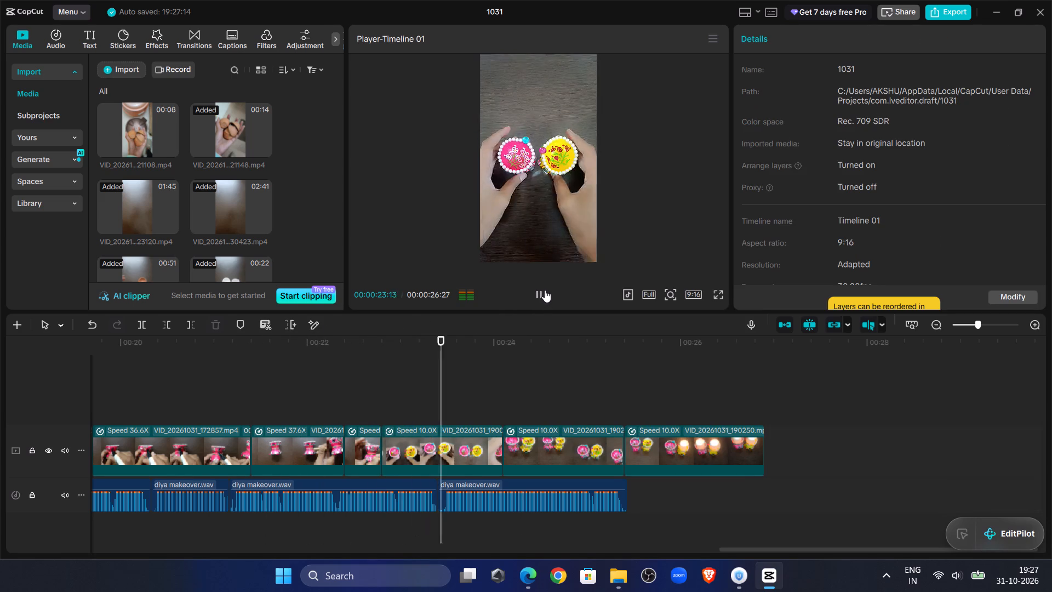
left_click(545, 290)
left_click(477, 435)
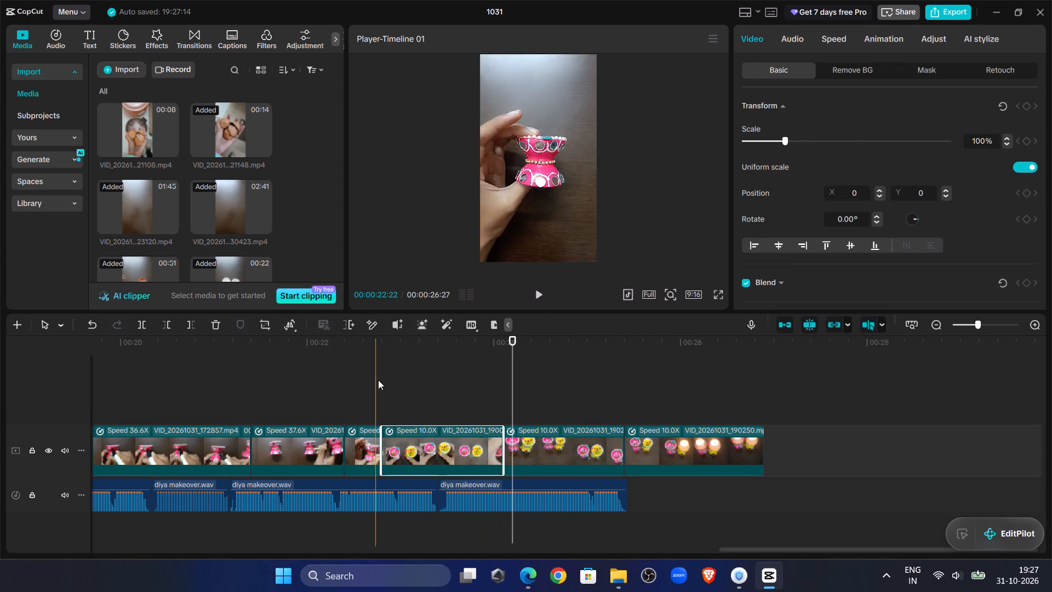
left_click(841, 37)
left_click(942, 121)
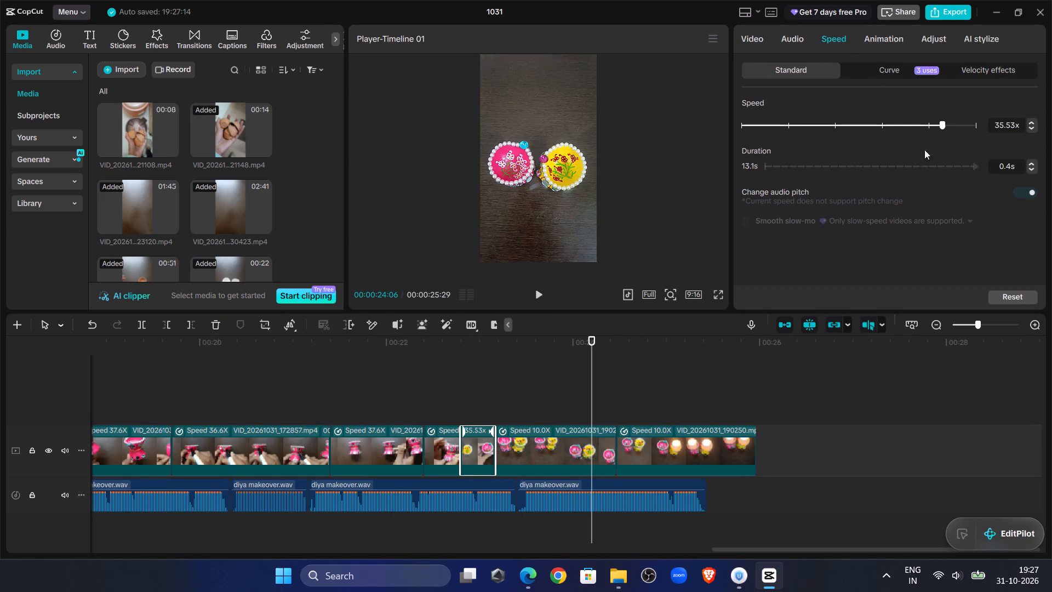
Replay the clip showing both finished diyas and trim away its end from 00:00:23:02.
left_click(462, 359)
left_click(541, 299)
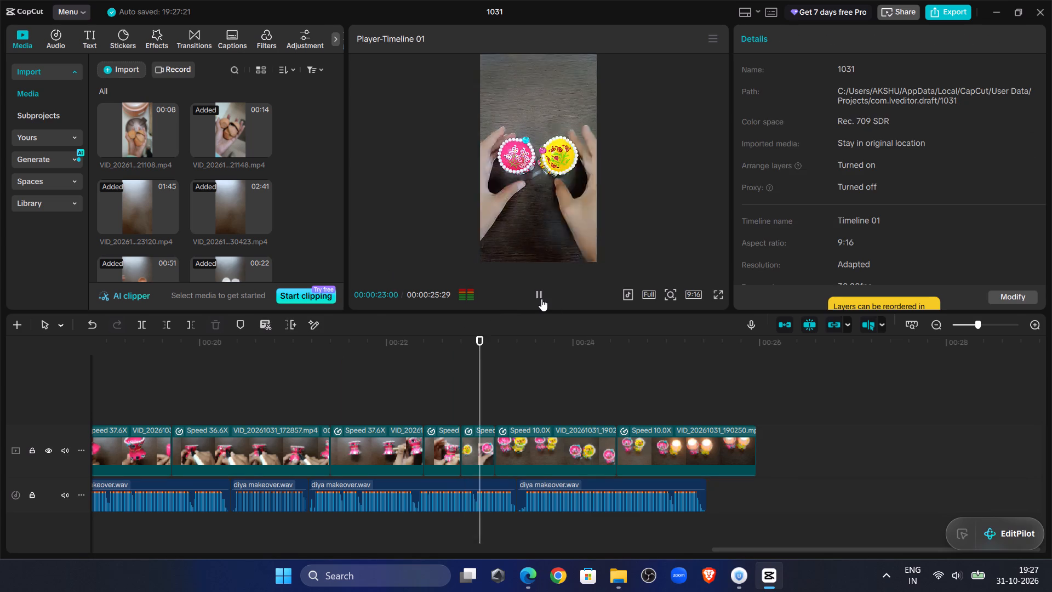
left_click(541, 299)
left_click(462, 392)
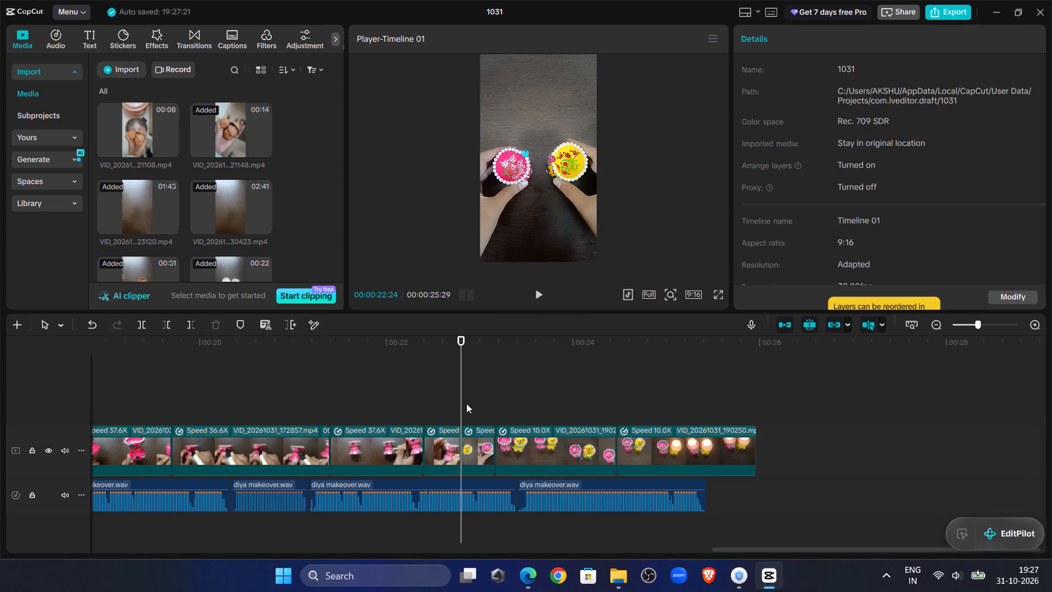
double_click(538, 294)
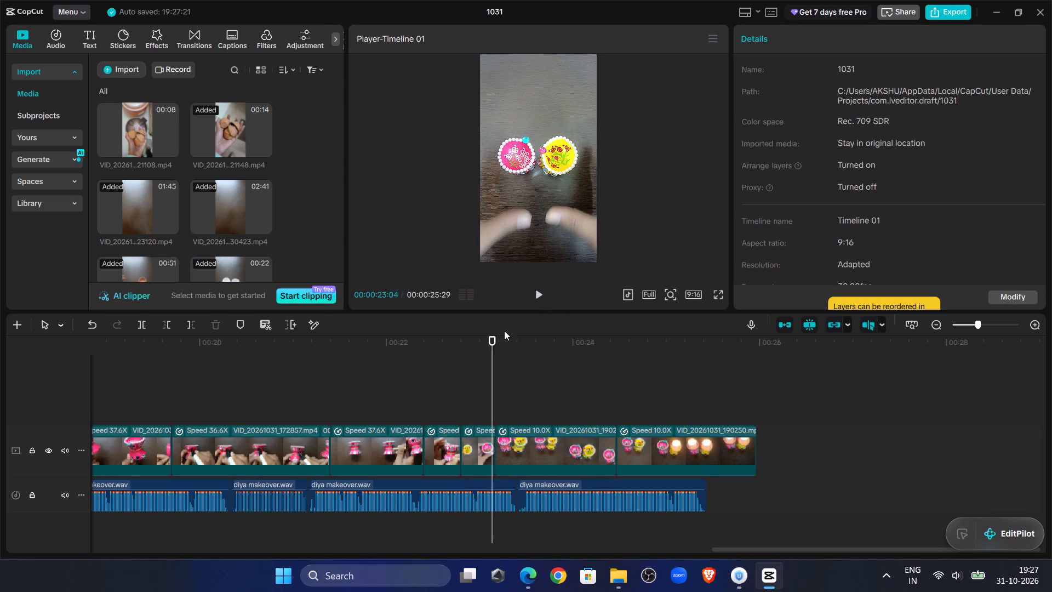
left_click_drag(493, 355, 486, 355)
left_click(484, 449)
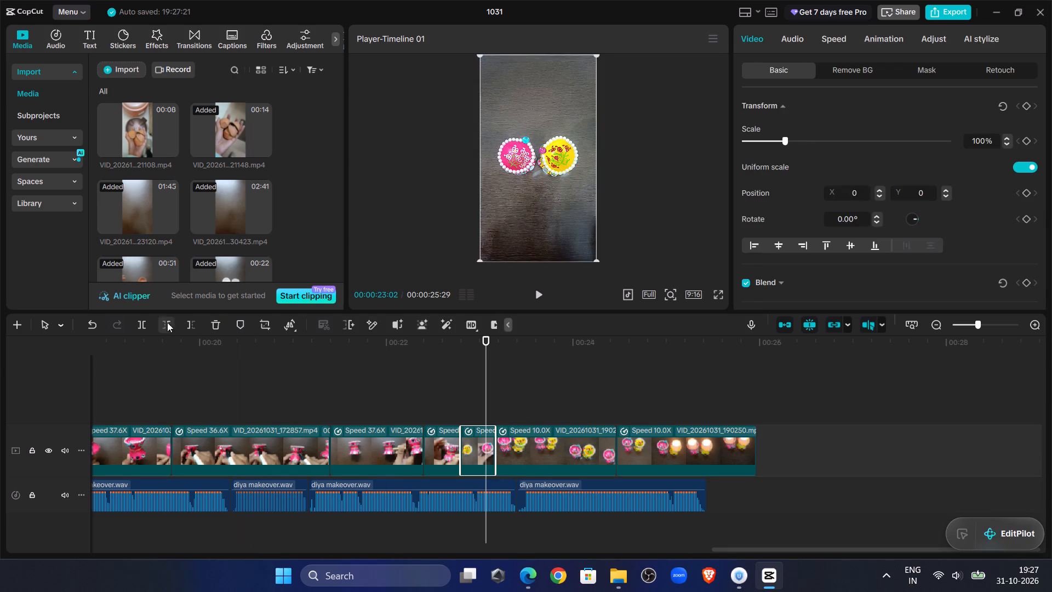
left_click(185, 318)
Replay the trimmed clip of both diyas from its start and set its speed to 21.15x.
left_click(456, 371)
left_click(536, 292)
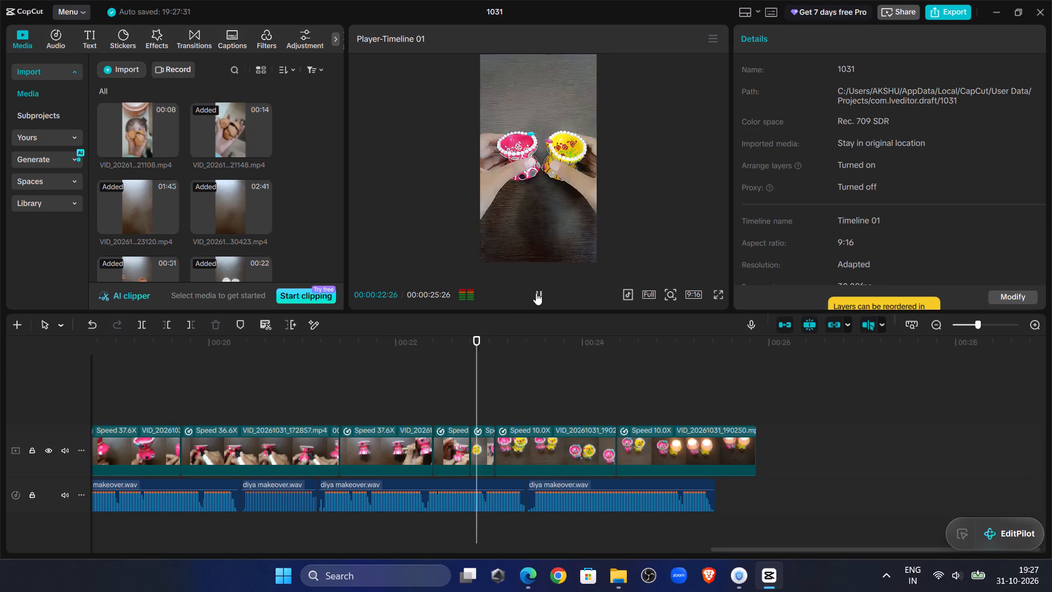
left_click(538, 294)
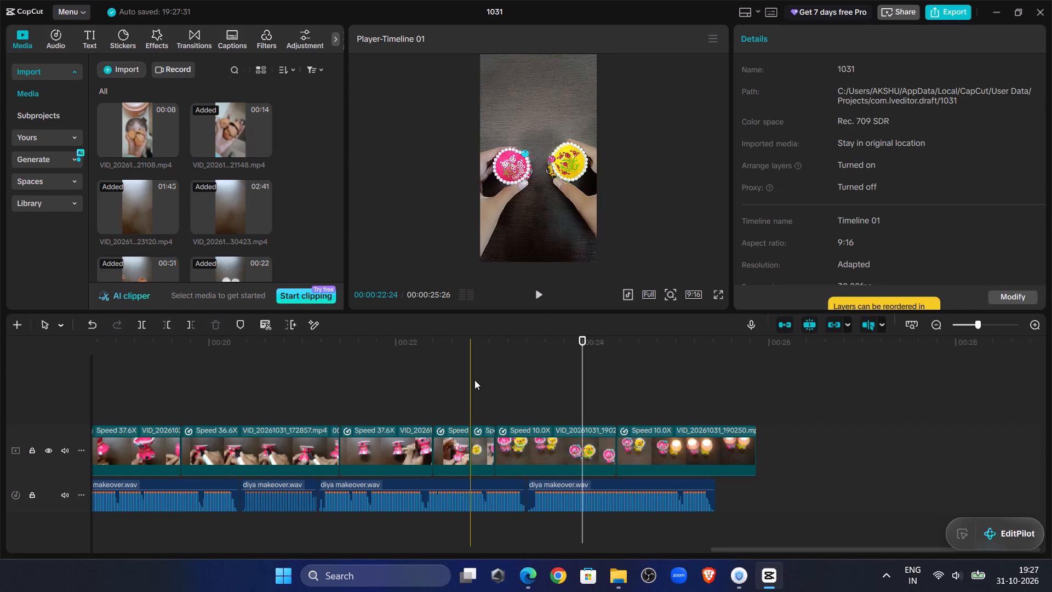
left_click(474, 380)
left_click(479, 446)
left_click(805, 41)
left_click(829, 40)
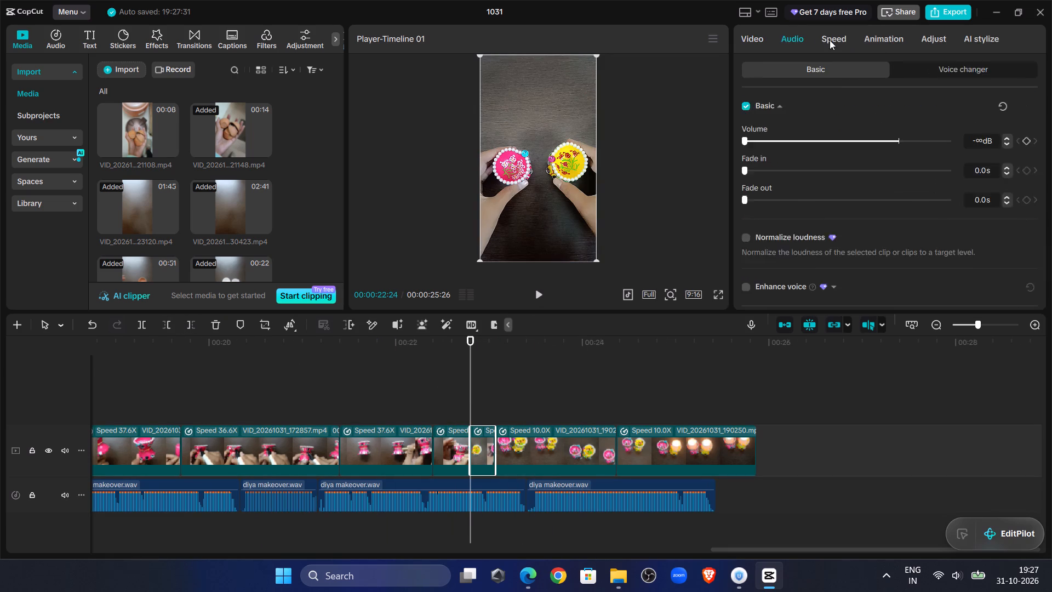
left_click(935, 126)
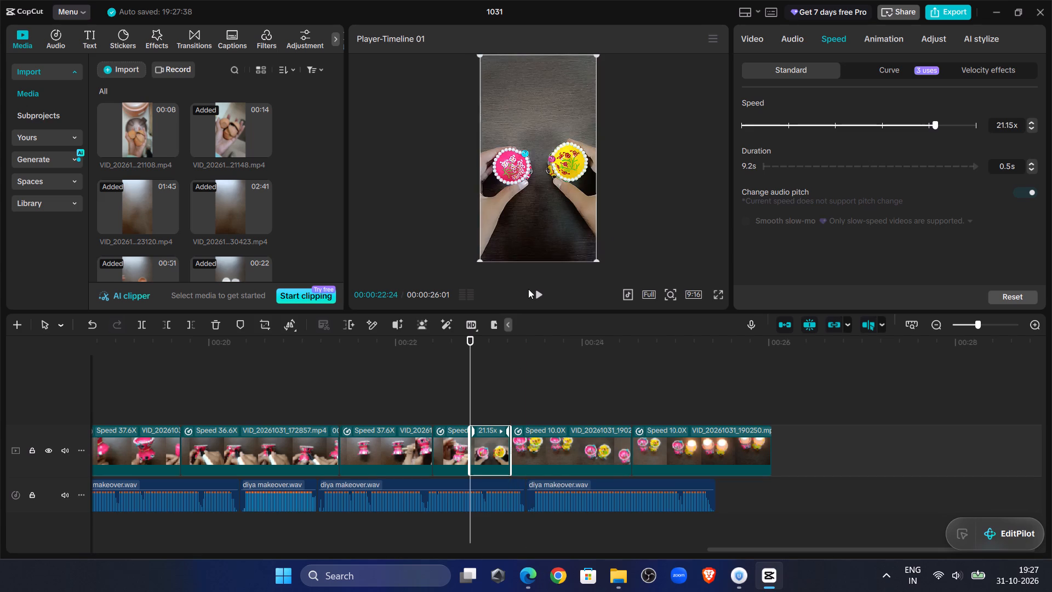
Play on into the following 10.0x clip and trim away its end from 00:00:24:08.
left_click(538, 291)
left_click(538, 291)
double_click(538, 291)
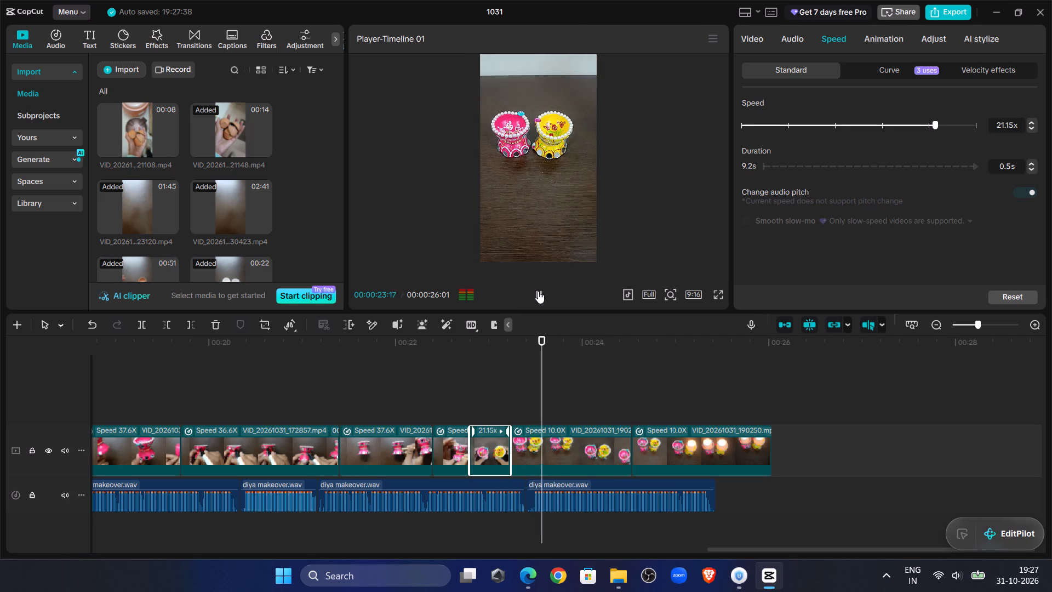
double_click(538, 291)
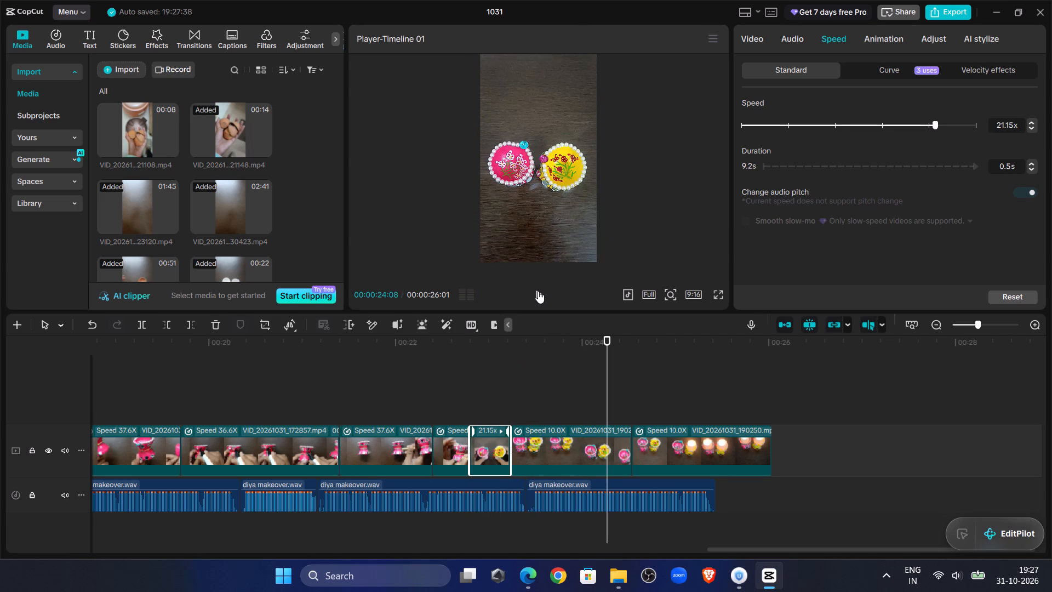
left_click(603, 441)
left_click(195, 321)
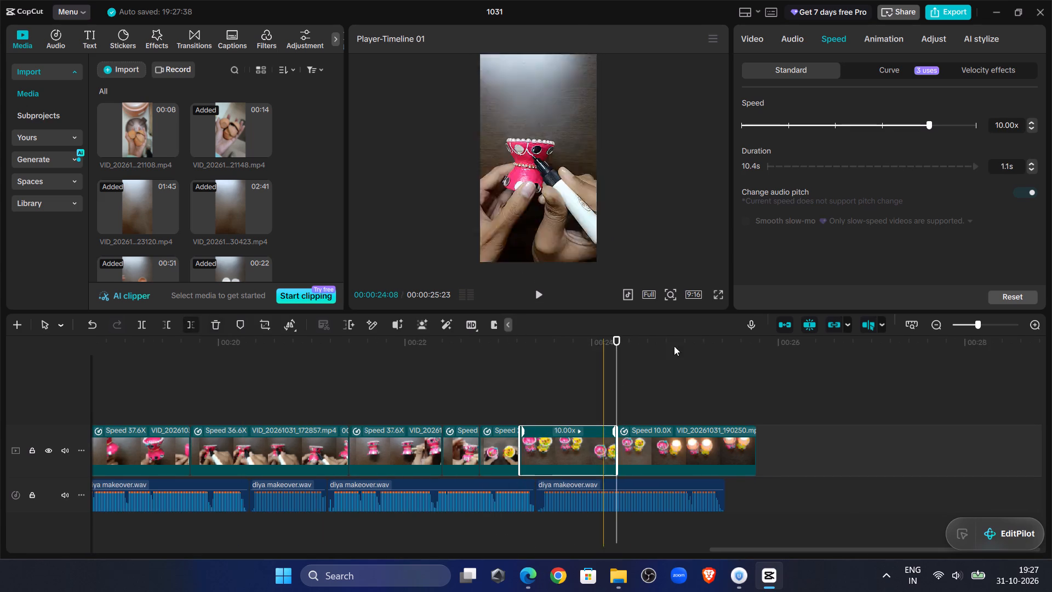
Replay the last clip, showing both lit diyas, and trim away its end from 00:00:25:13.
left_click(544, 291)
left_click(544, 291)
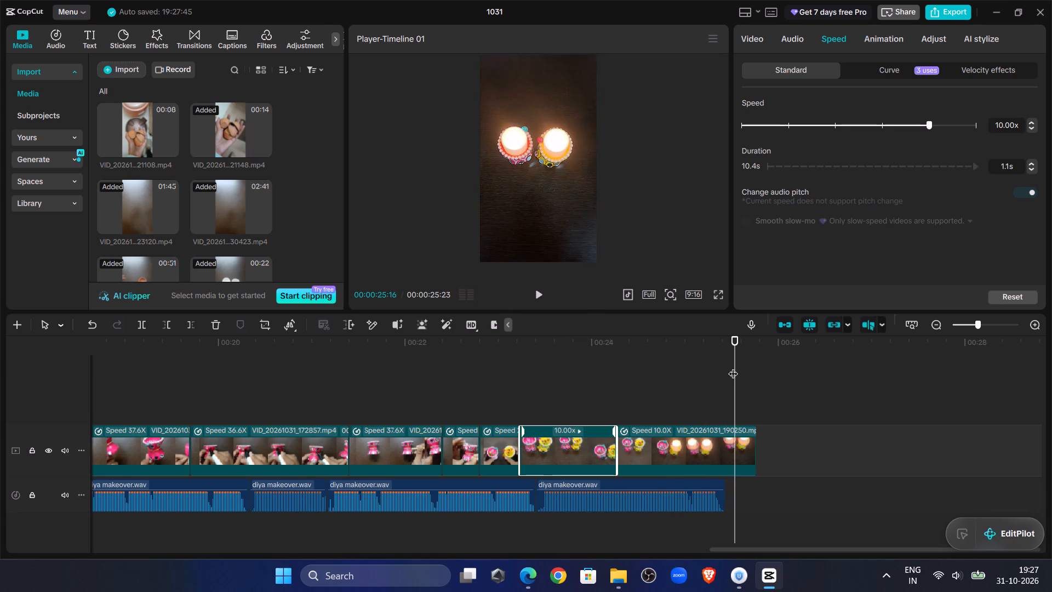
left_click_drag(733, 367, 610, 347)
left_click(541, 293)
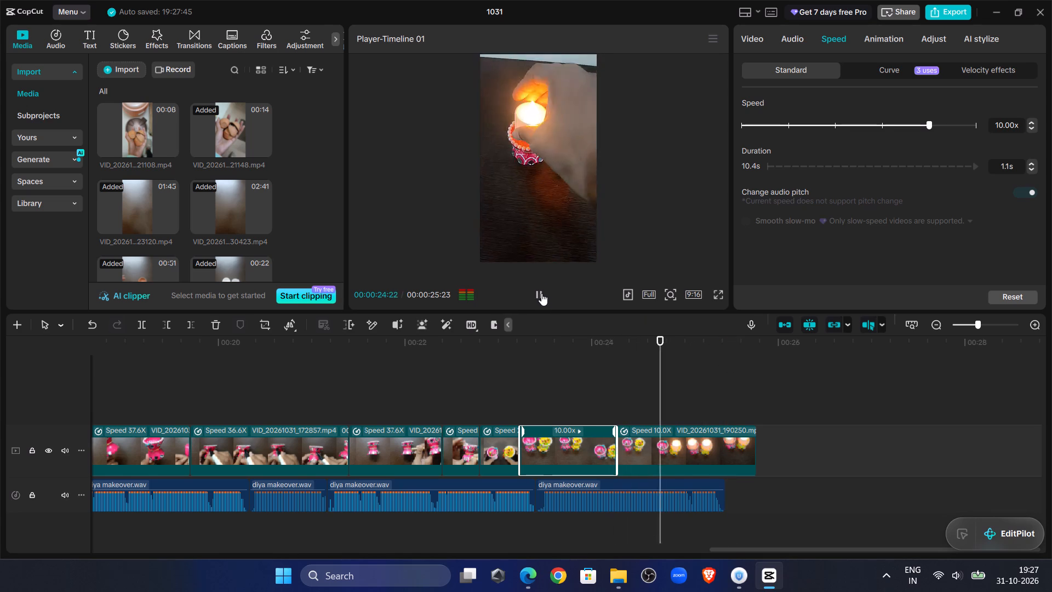
left_click(541, 293)
double_click(541, 293)
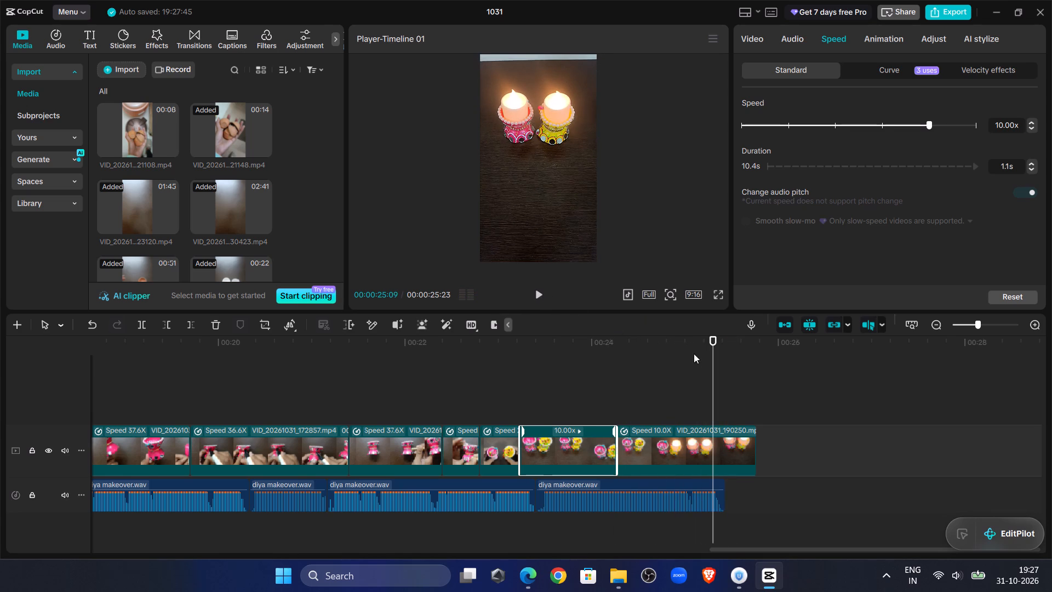
left_click_drag(710, 362, 722, 366)
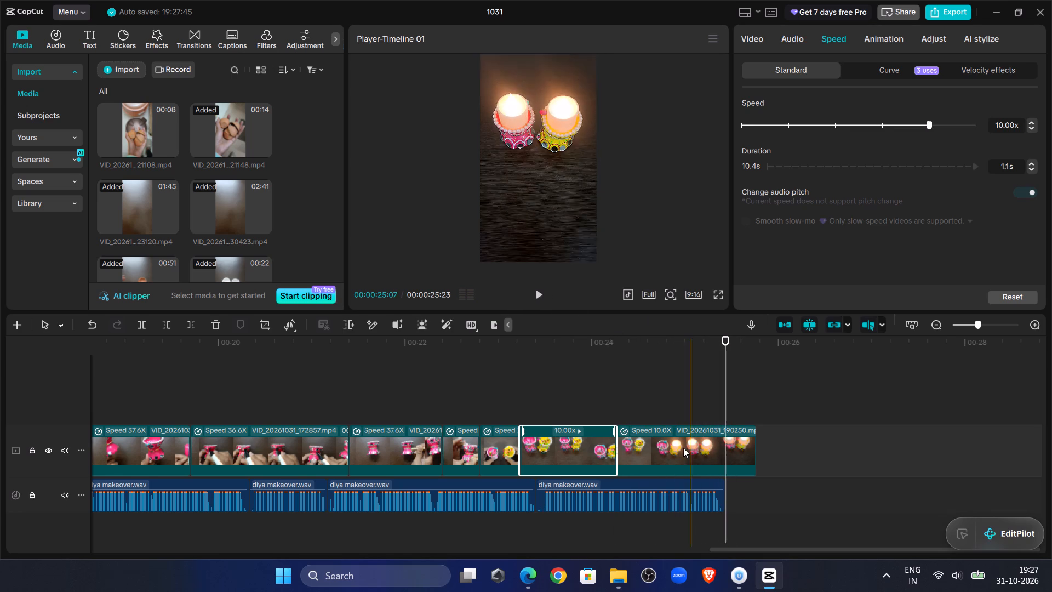
left_click(683, 448)
left_click(186, 331)
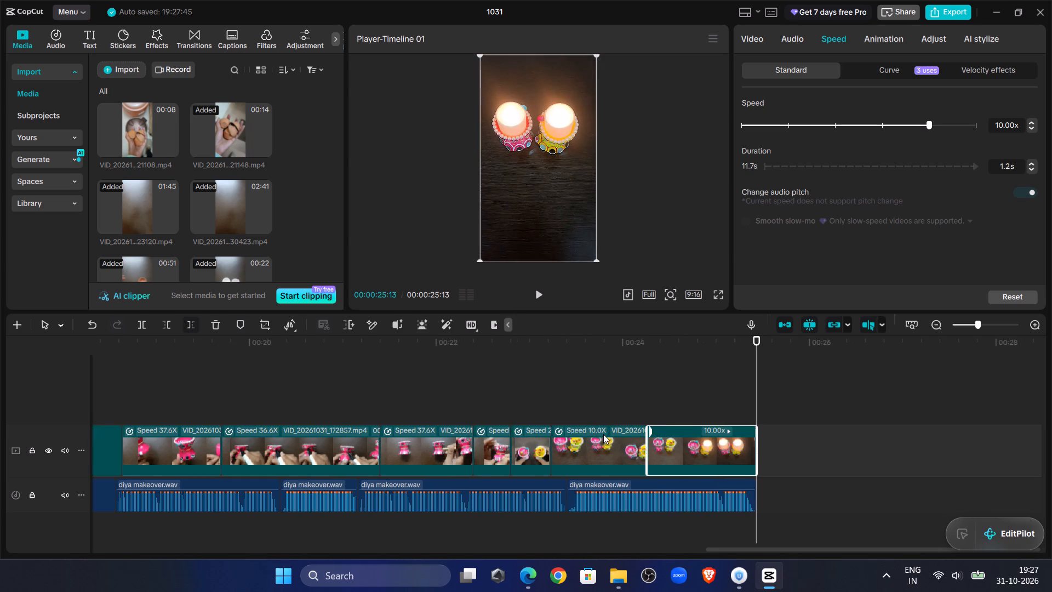
Replay the video's opening and give the first clip the Swoosh in-animation with a duration of 0.2 s.
left_click(684, 400)
left_click_drag(684, 400, 0, 354)
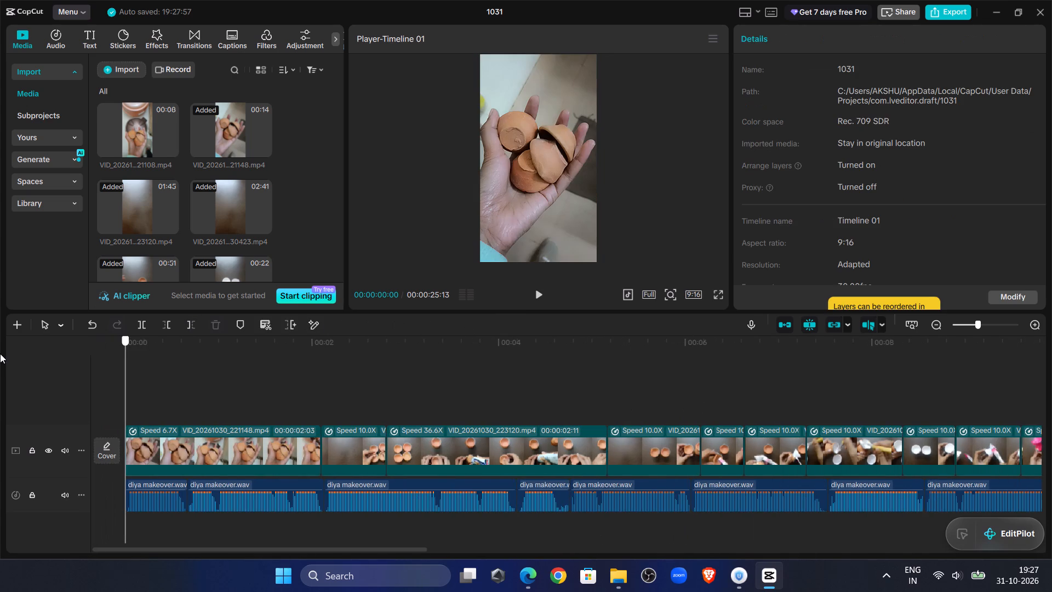
left_click_drag(0, 354, 0, 351)
left_click(541, 301)
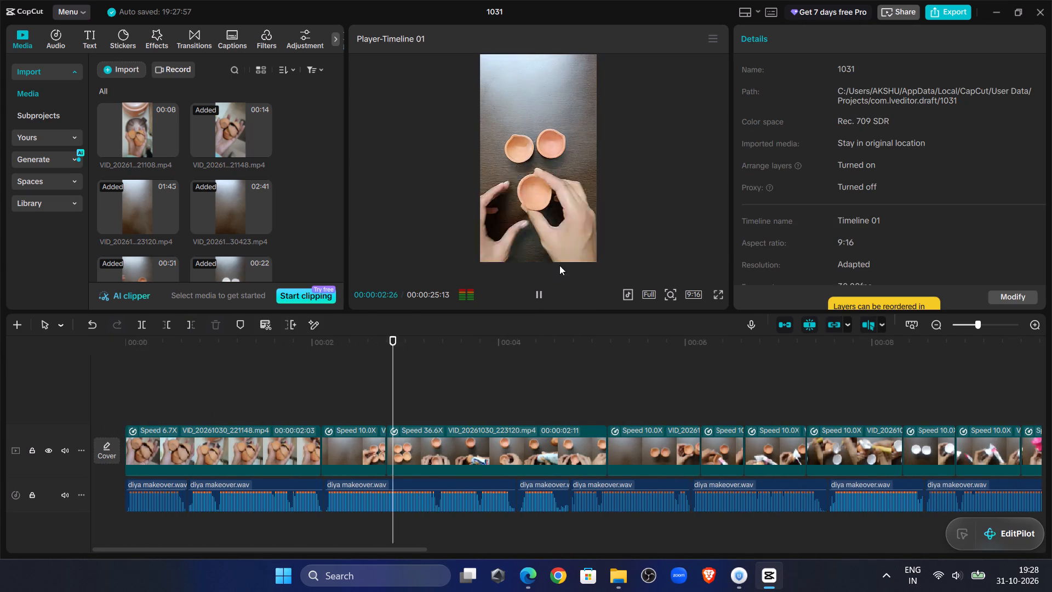
left_click(180, 375)
left_click_drag(180, 375, 13, 371)
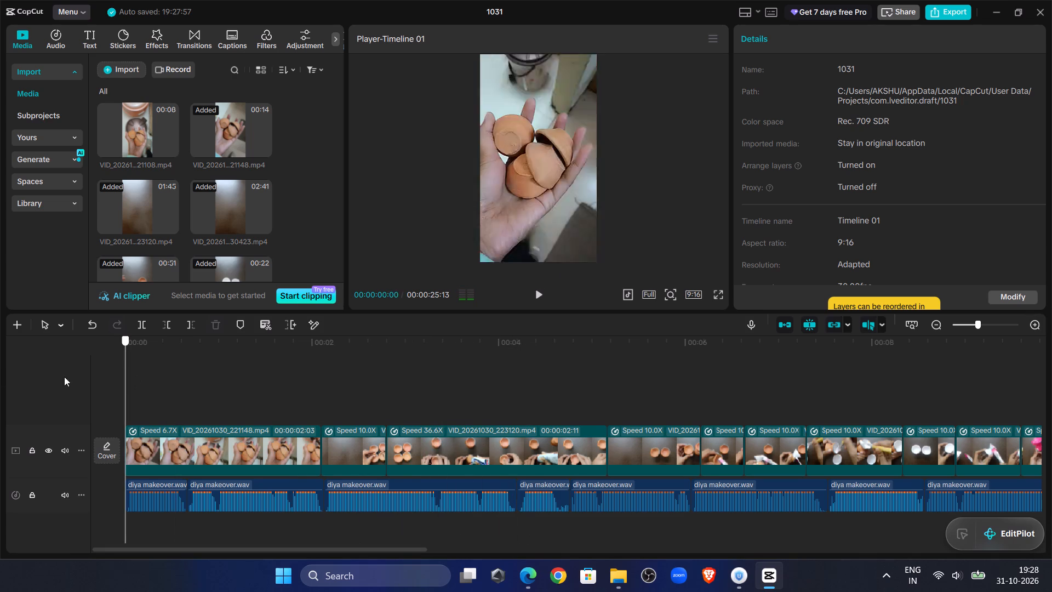
left_click(272, 456)
left_click(881, 35)
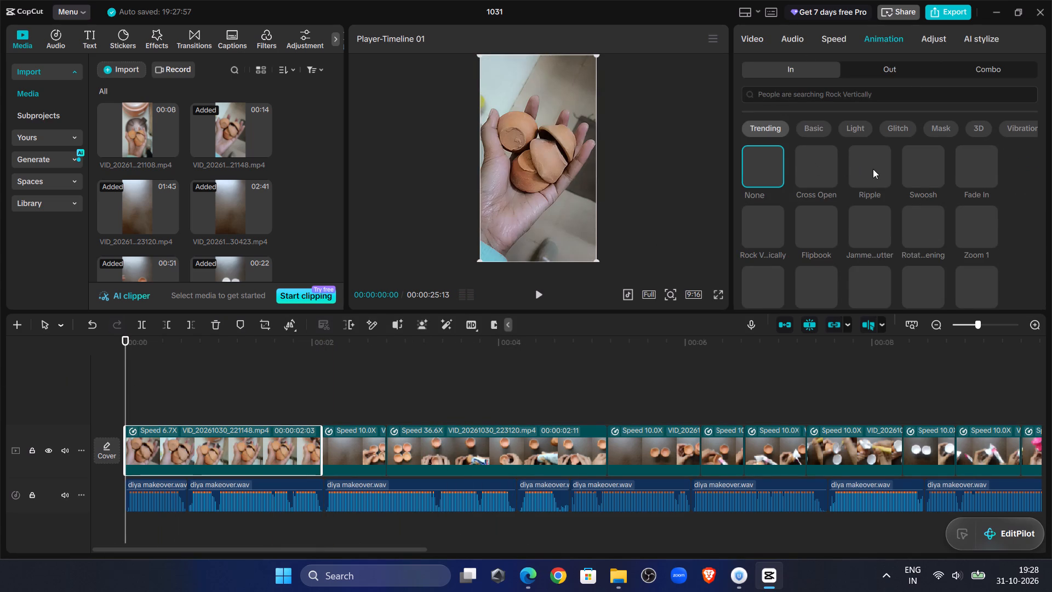
left_click(931, 161)
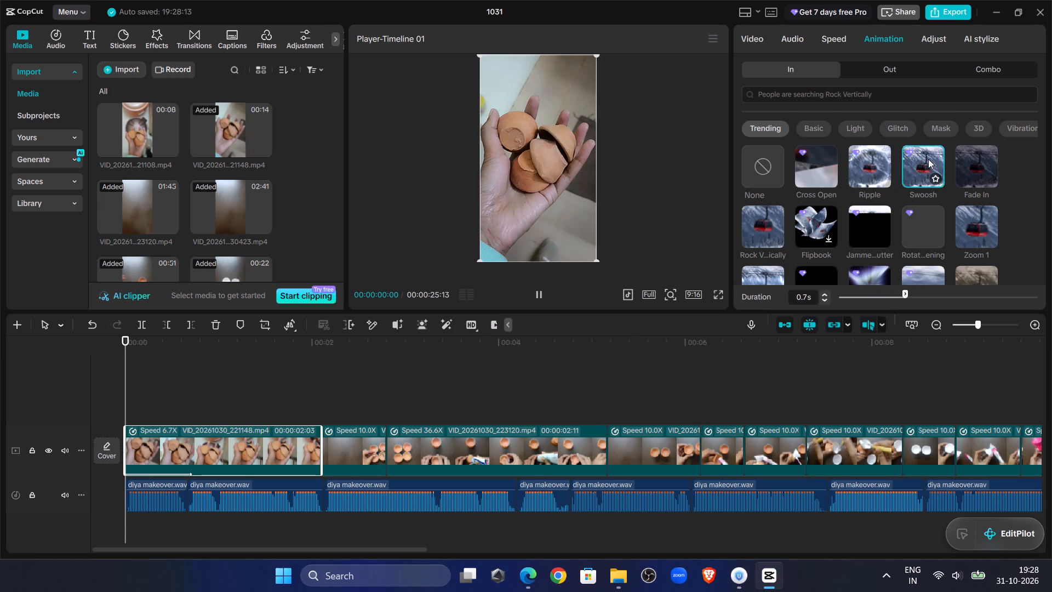
left_click(859, 299)
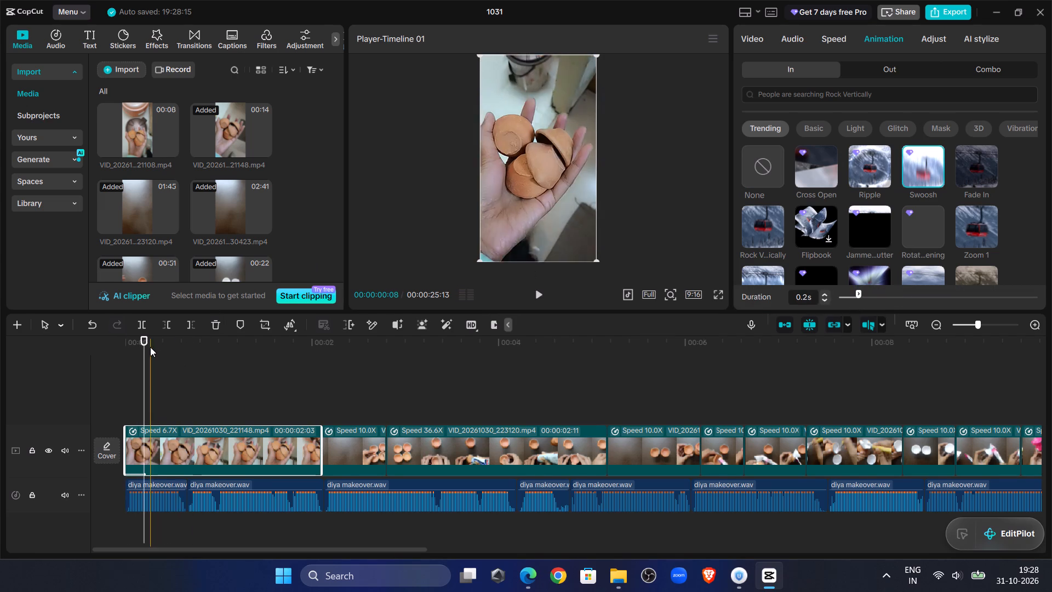
Return to the start of the timeline and search the sound effects for "animatio".
left_click_drag(143, 343, 25, 324)
left_click(47, 39)
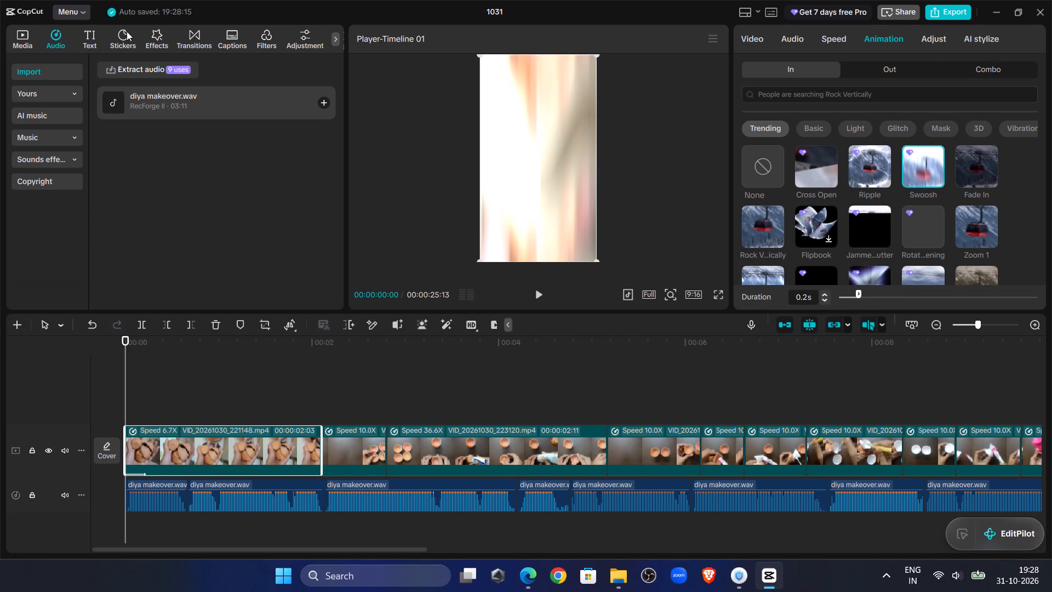
left_click(30, 155)
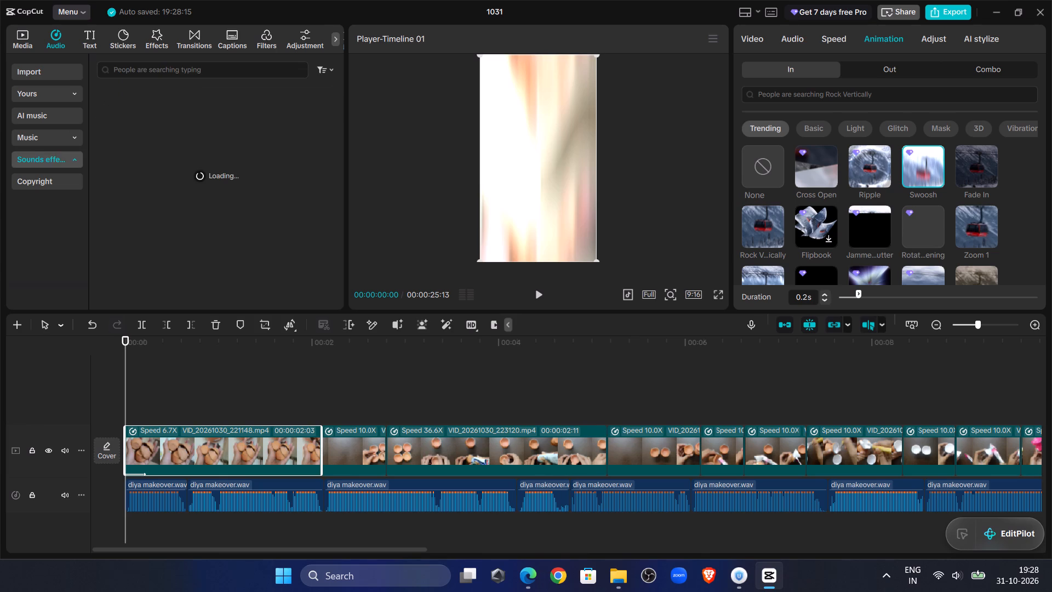
left_click(129, 76)
type("animatio")
key("Return")
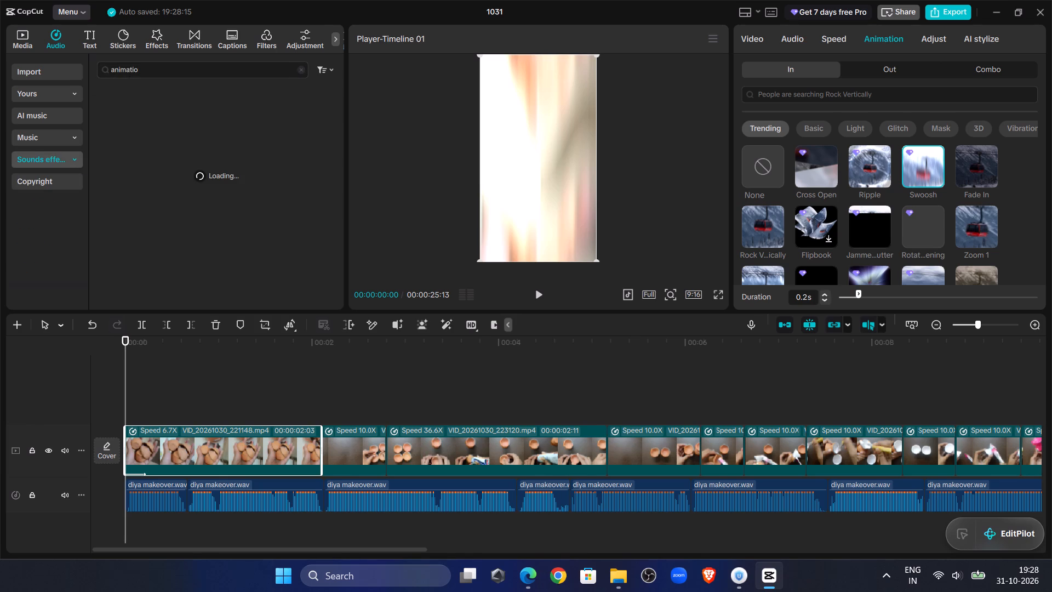
Search the sound effects for "wave" instead and add the first one-second Wave effect at the start of the timeline.
left_click(163, 70)
left_click_drag(163, 70, 122, 70)
key("BackSpace")
key("BackSpace")
key("BackSpace")
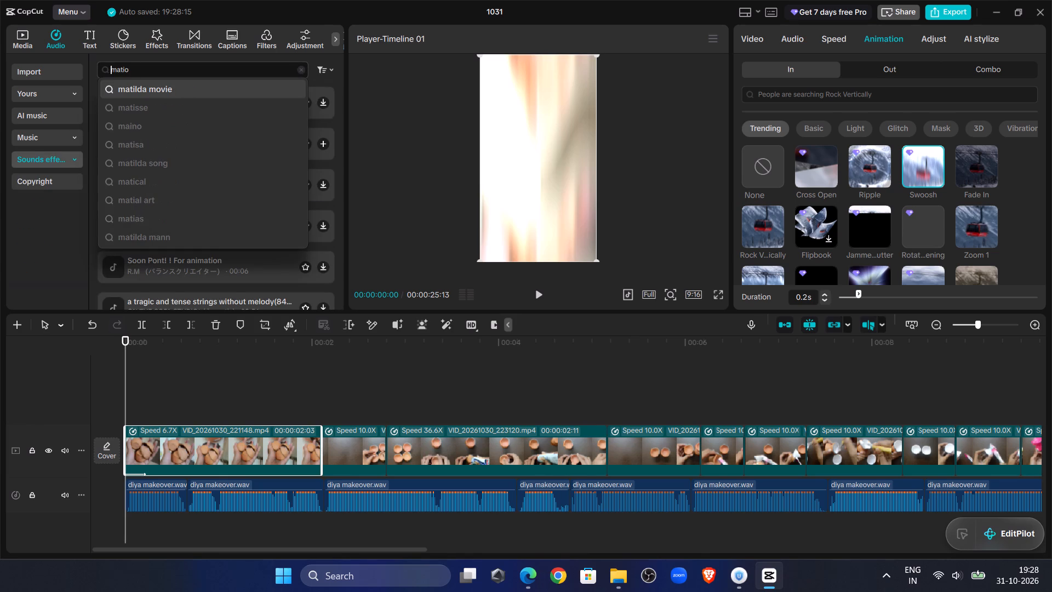
key("Right")
key("Right")
key("Right")
key("Right")
key("Right")
key("Right")
key("Right")
key("Right")
key("Right")
key("Right")
key("Right")
key("Right")
key("Right")
key("Right")
key("BackSpace")
key("BackSpace")
key("BackSpace")
key("BackSpace")
key("BackSpace")
key("BackSpace")
key("BackSpace")
key("BackSpace")
key("BackSpace")
key("BackSpace")
key("BackSpace")
key("BackSpace")
key("BackSpace")
key("BackSpace")
key("BackSpace")
key("BackSpace")
key("BackSpace")
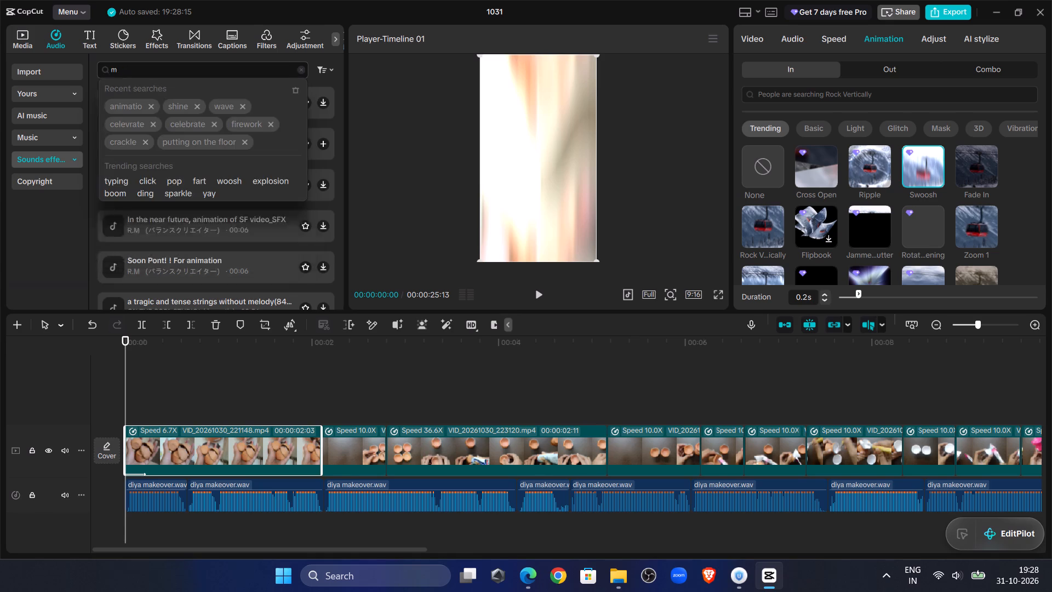
type("wave")
key("Return")
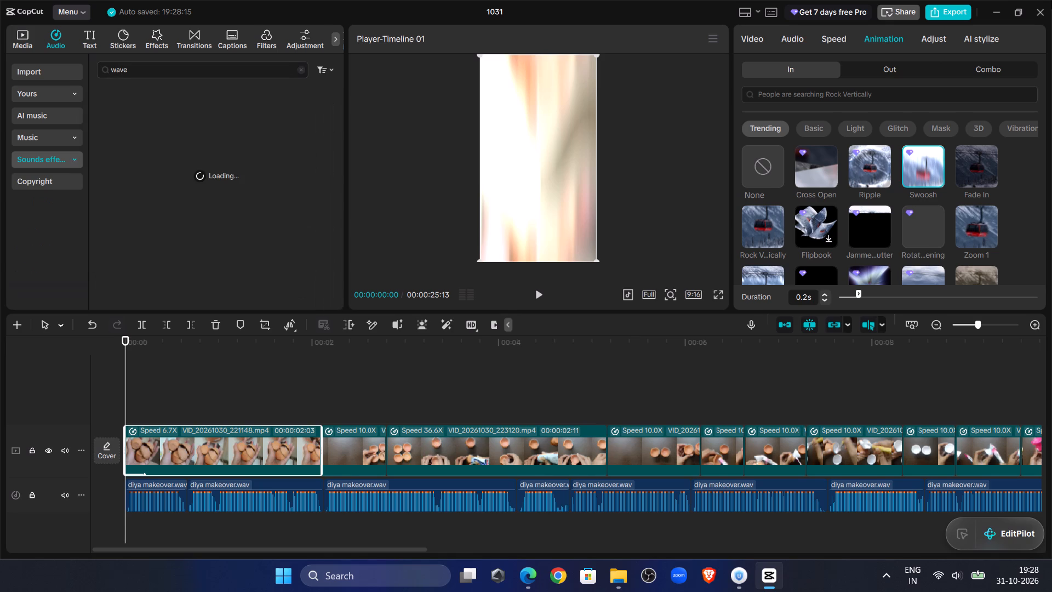
left_click(187, 109)
left_click(262, 110)
left_click(222, 97)
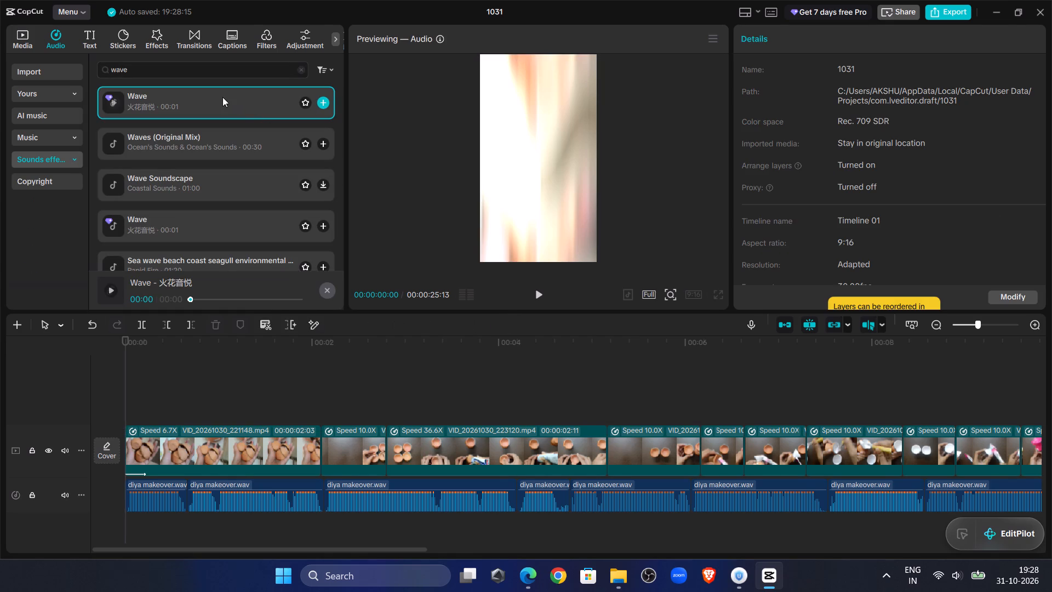
left_click(325, 102)
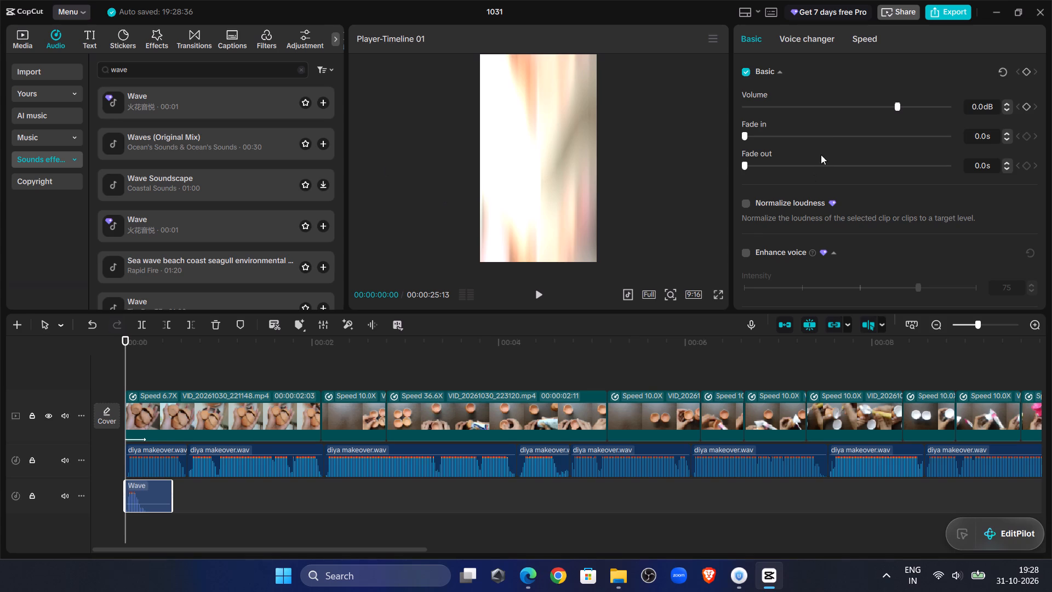
Raise the Wave sound's volume to 20.0 dB and play the opening with it.
left_click_drag(891, 109, 1051, 121)
left_click(540, 290)
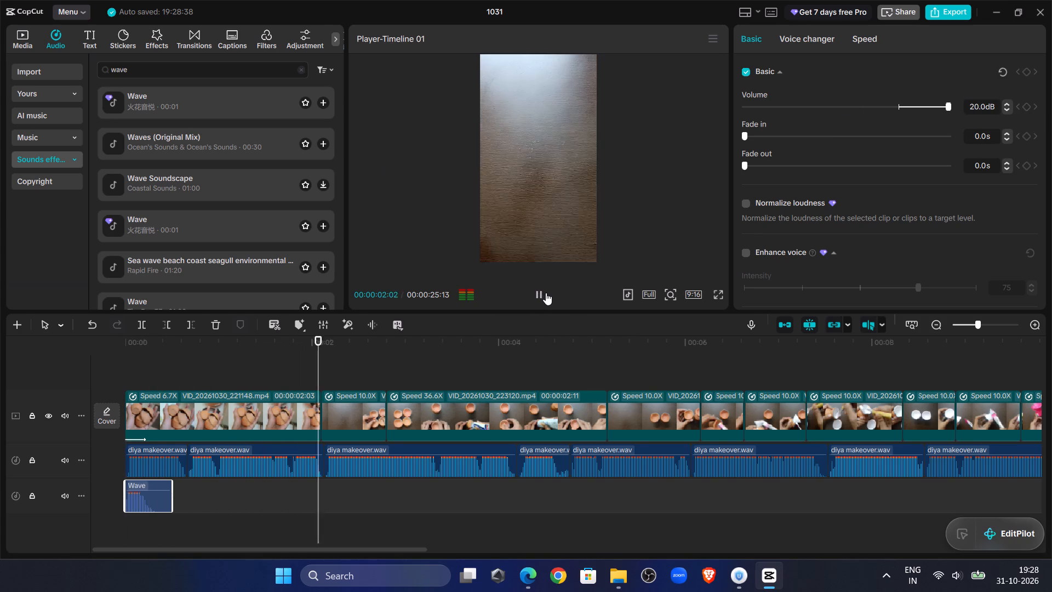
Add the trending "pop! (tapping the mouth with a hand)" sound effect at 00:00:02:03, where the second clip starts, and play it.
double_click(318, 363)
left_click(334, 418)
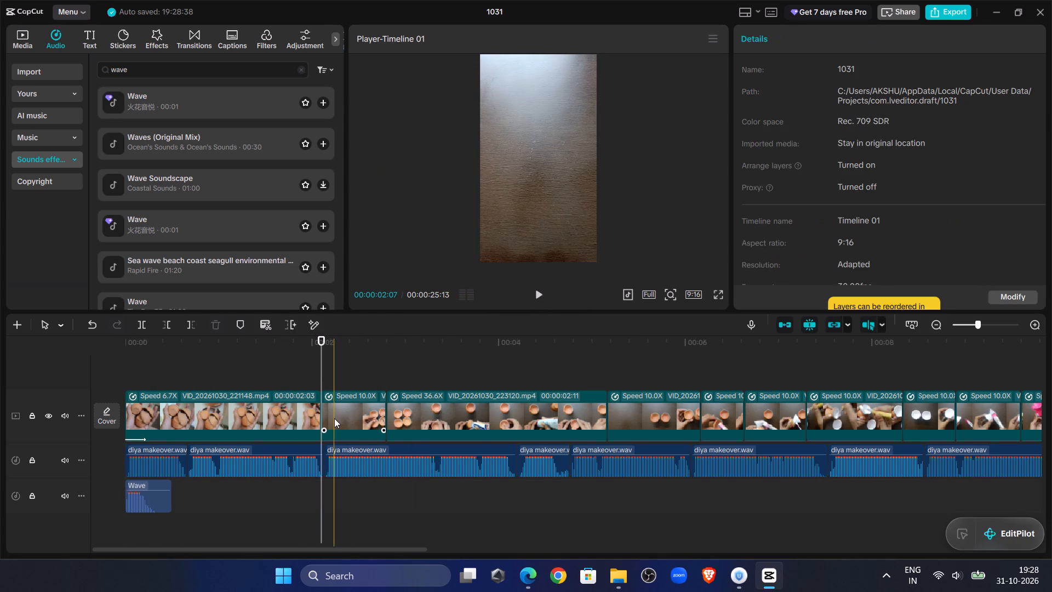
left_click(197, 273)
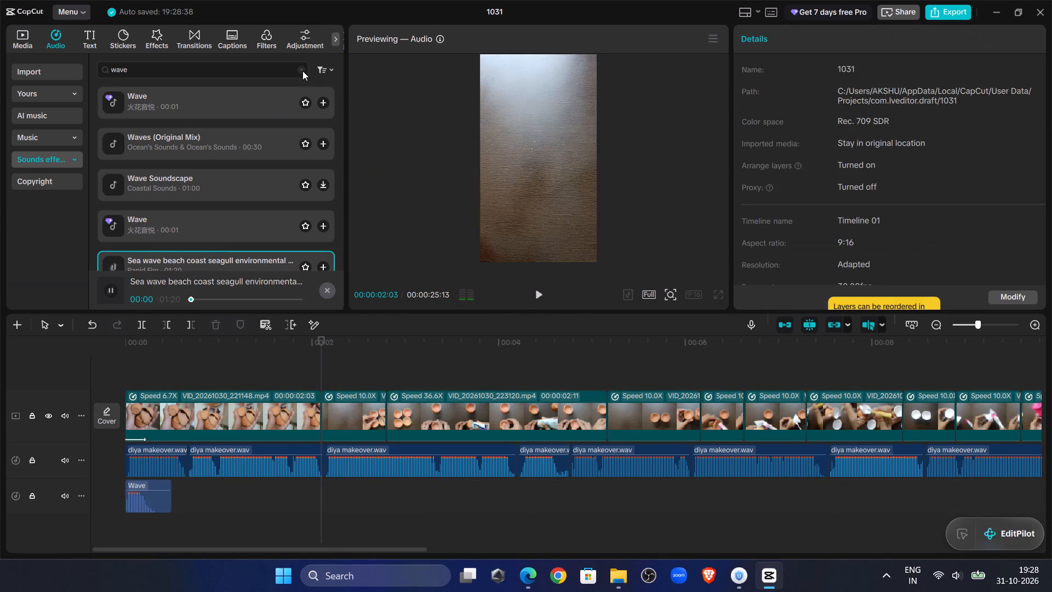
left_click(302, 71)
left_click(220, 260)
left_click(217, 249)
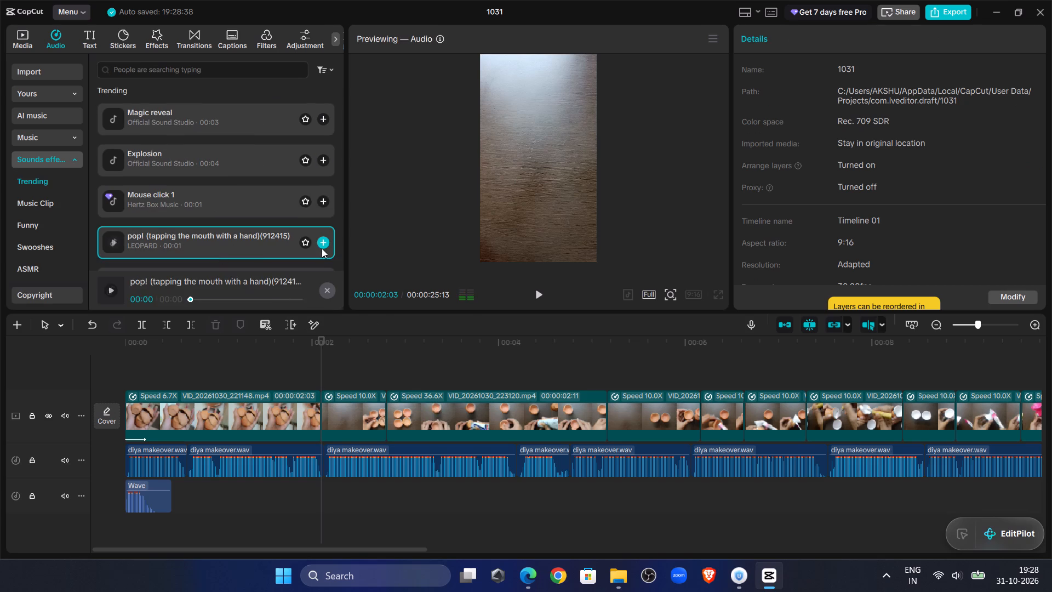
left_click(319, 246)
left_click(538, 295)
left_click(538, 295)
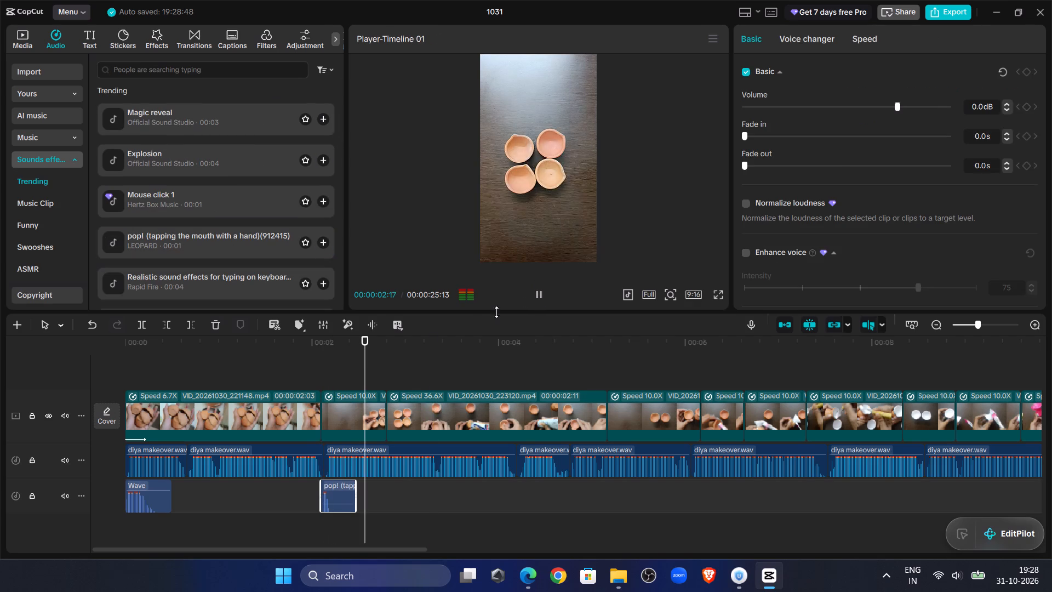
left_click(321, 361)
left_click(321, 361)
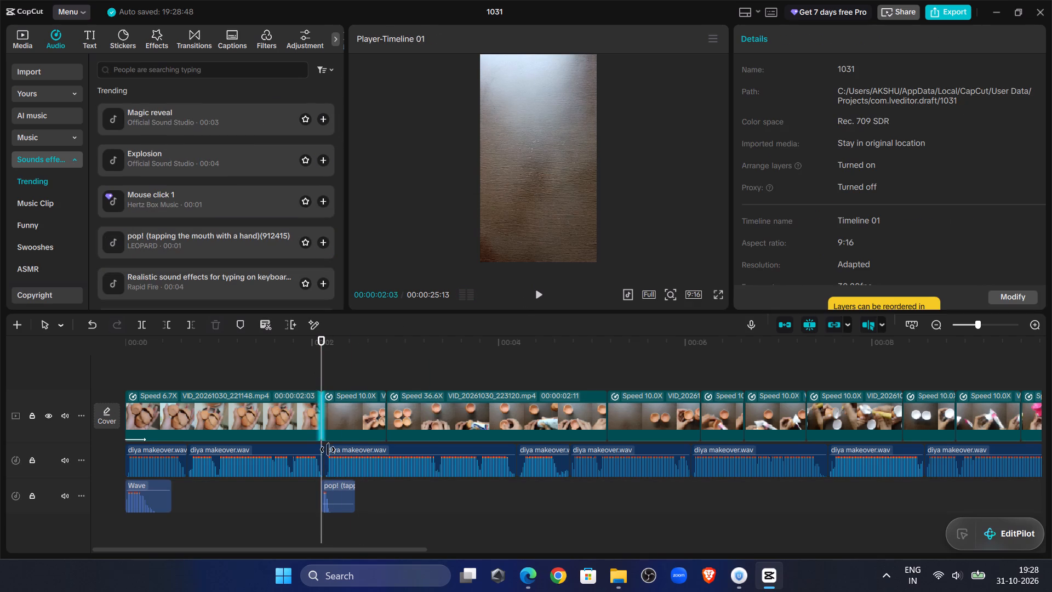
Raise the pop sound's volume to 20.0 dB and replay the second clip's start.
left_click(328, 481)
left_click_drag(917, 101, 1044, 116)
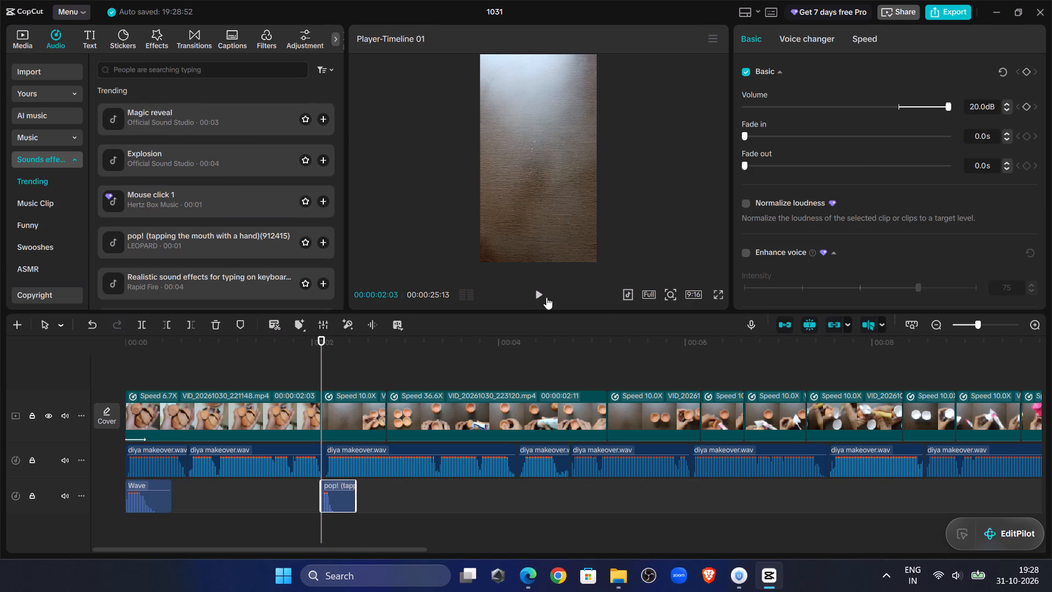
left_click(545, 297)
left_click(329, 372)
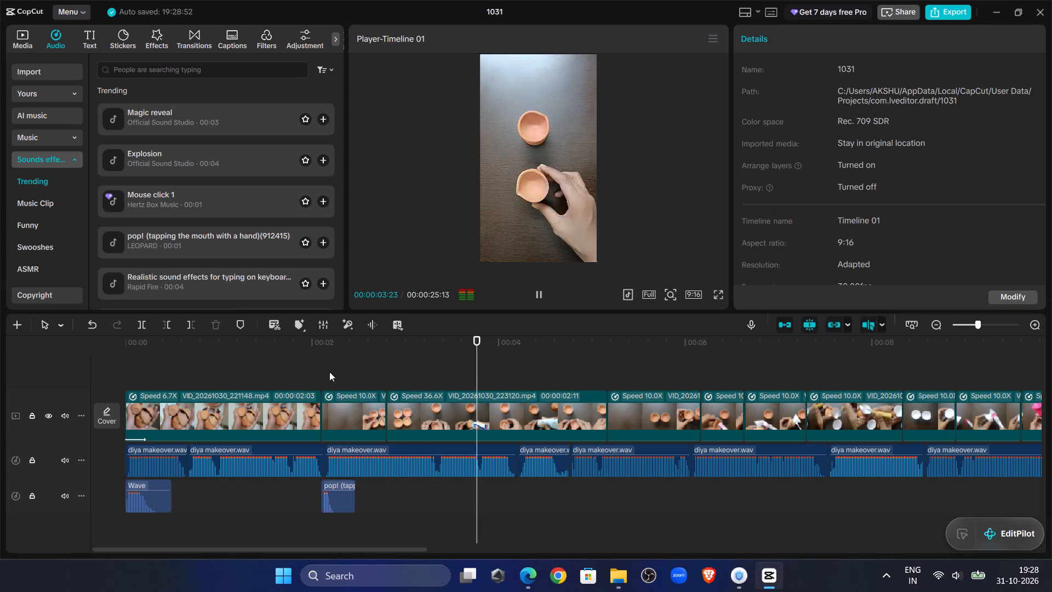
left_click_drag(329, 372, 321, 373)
Search the sound effects for "srcating in wooden table".
left_click(199, 65)
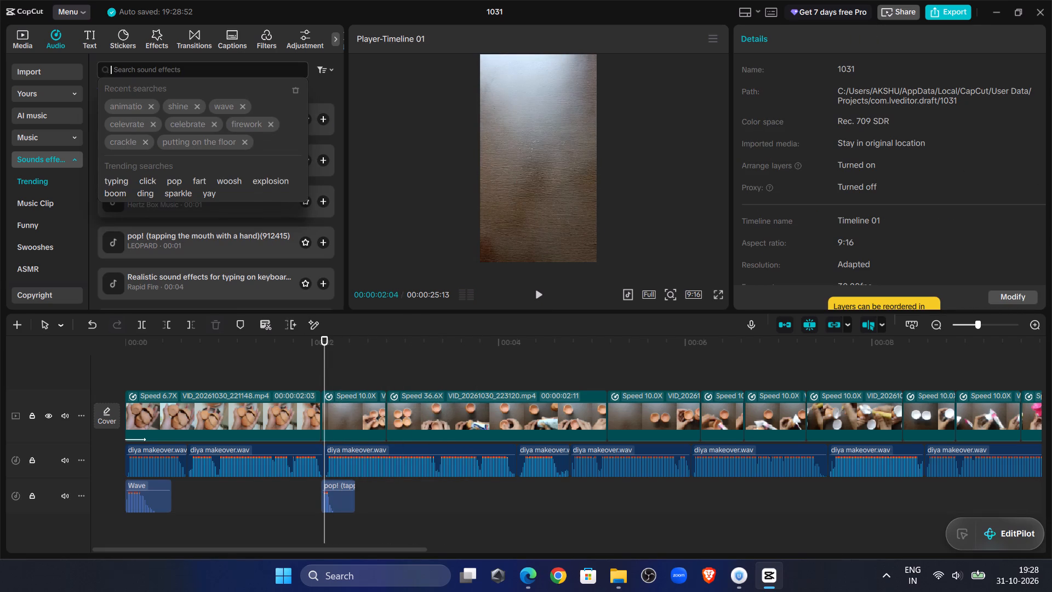
type("srcating in wooden table")
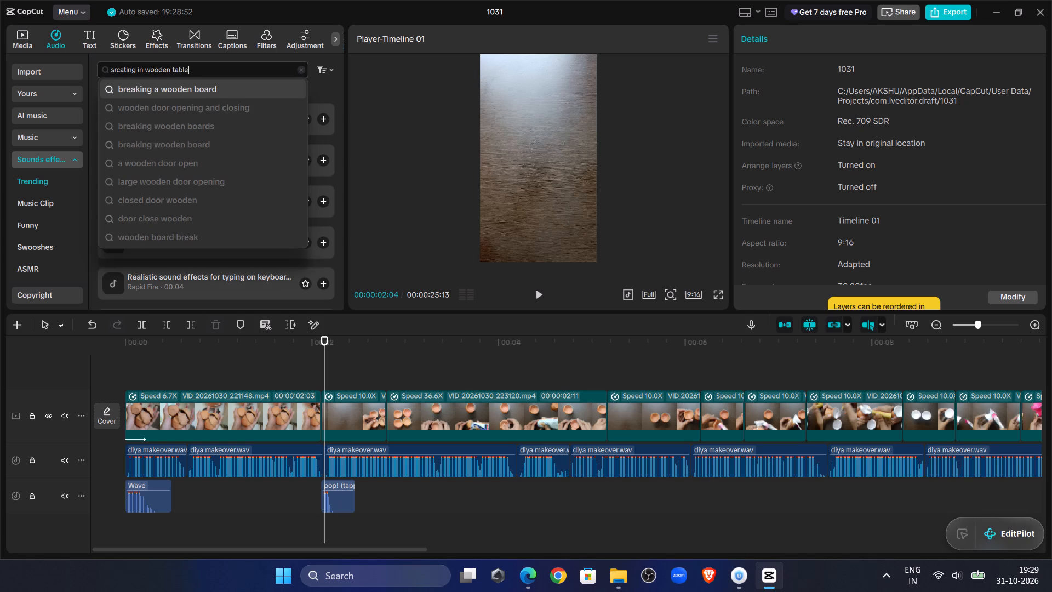
key("Return")
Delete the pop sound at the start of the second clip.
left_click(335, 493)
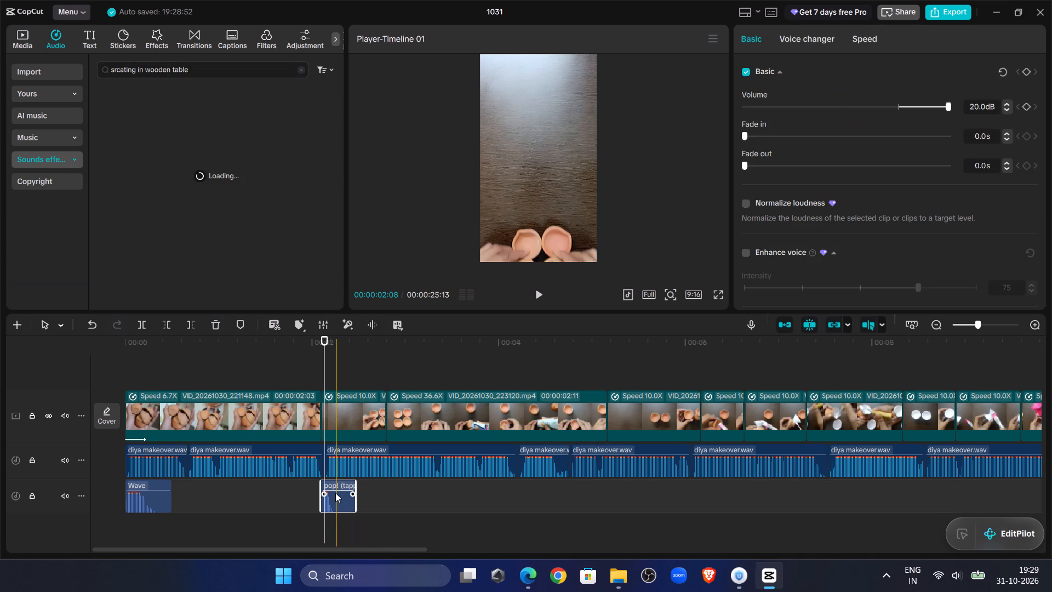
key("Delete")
Preview the scratching and table-hitting sounds, add "sound of hitting the table(1155044)" at 00:00:02:03, and play it back.
left_click(323, 351)
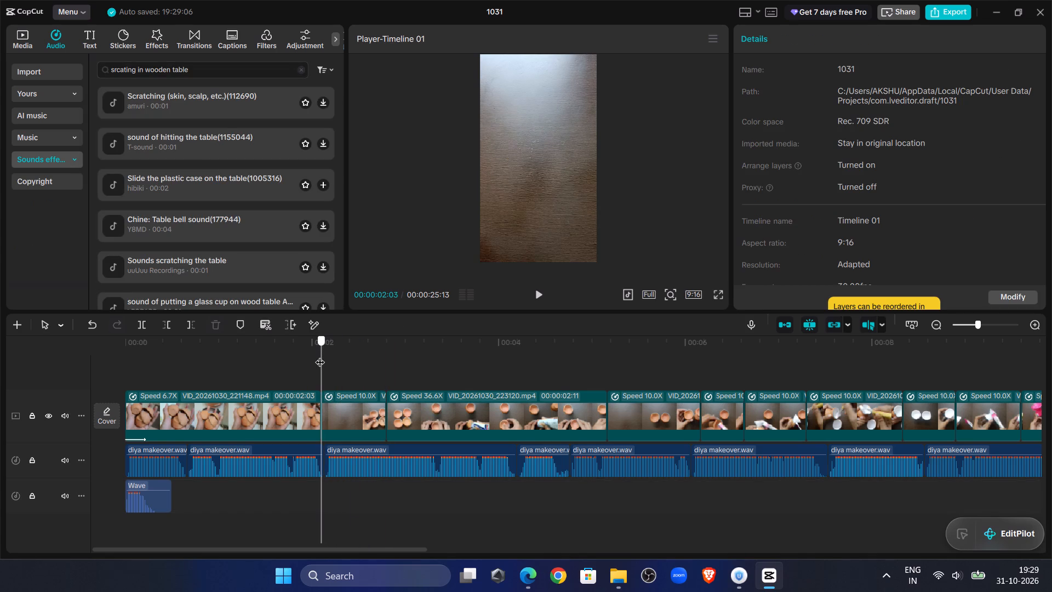
left_click(222, 118)
left_click(225, 107)
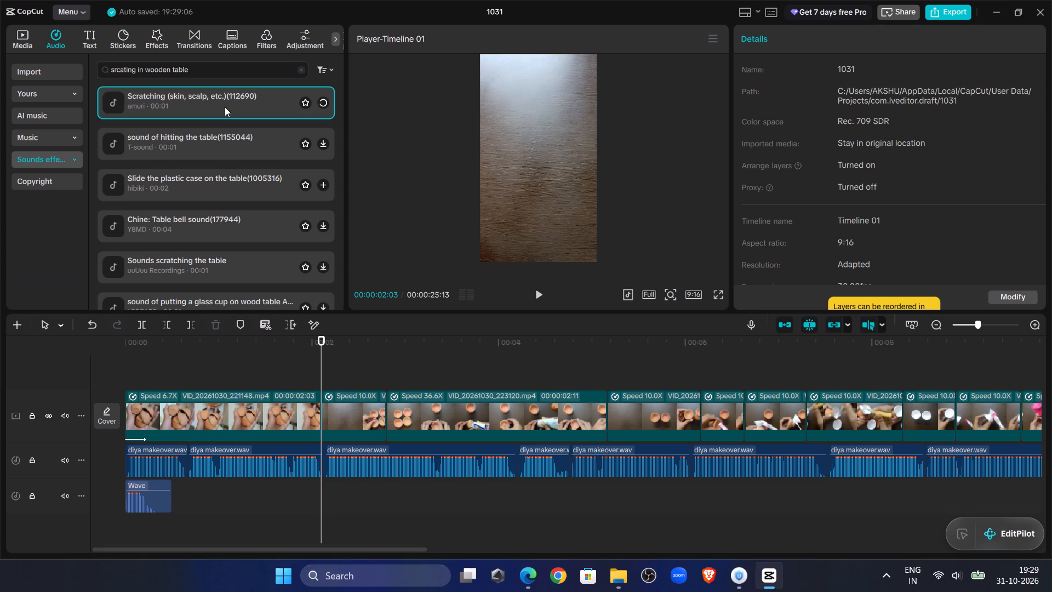
left_click(212, 147)
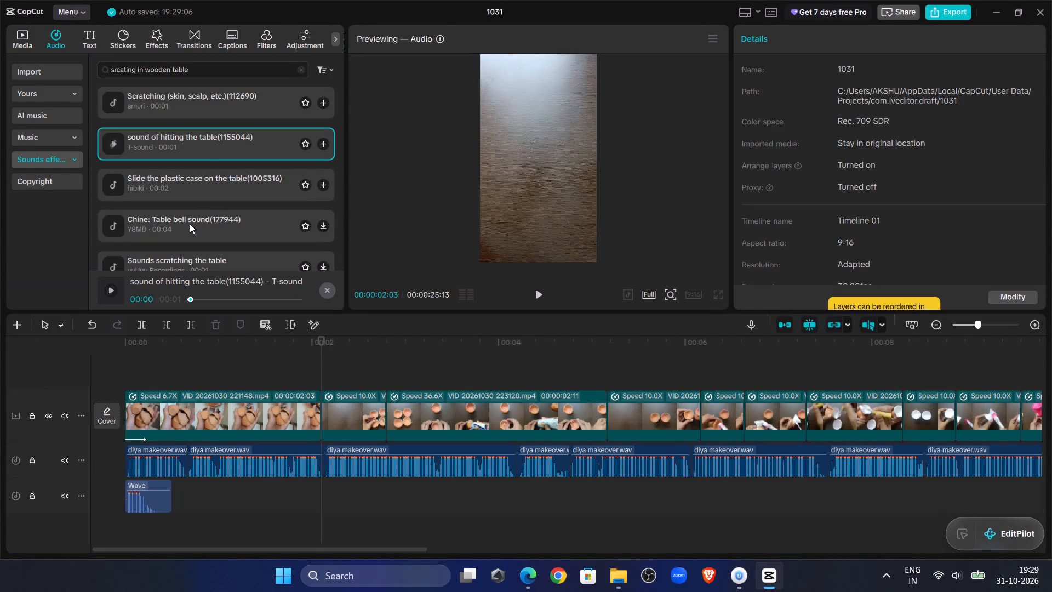
left_click(319, 144)
left_click(543, 286)
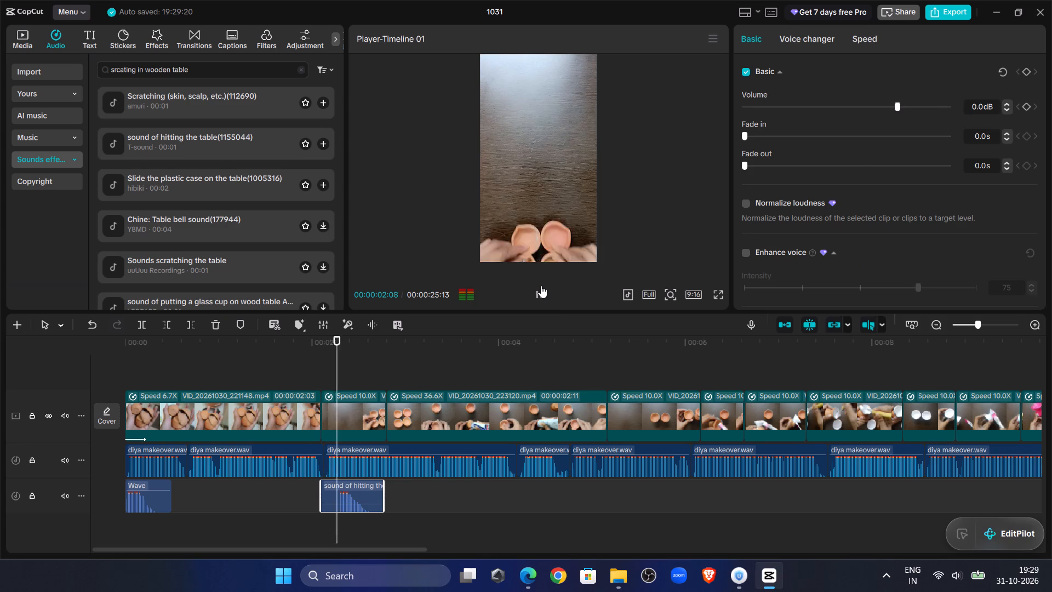
left_click(539, 286)
double_click(322, 361)
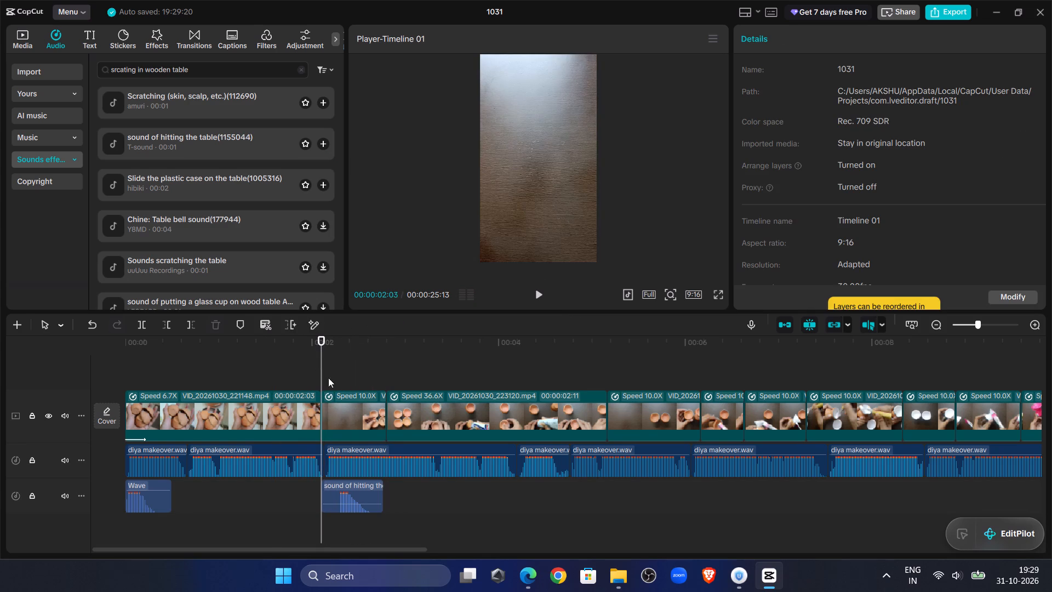
Raise the table-hitting sound's volume to 20.0 dB and replay the second clip from 00:00:02:03.
left_click(340, 482)
left_click_drag(899, 110, 1051, 118)
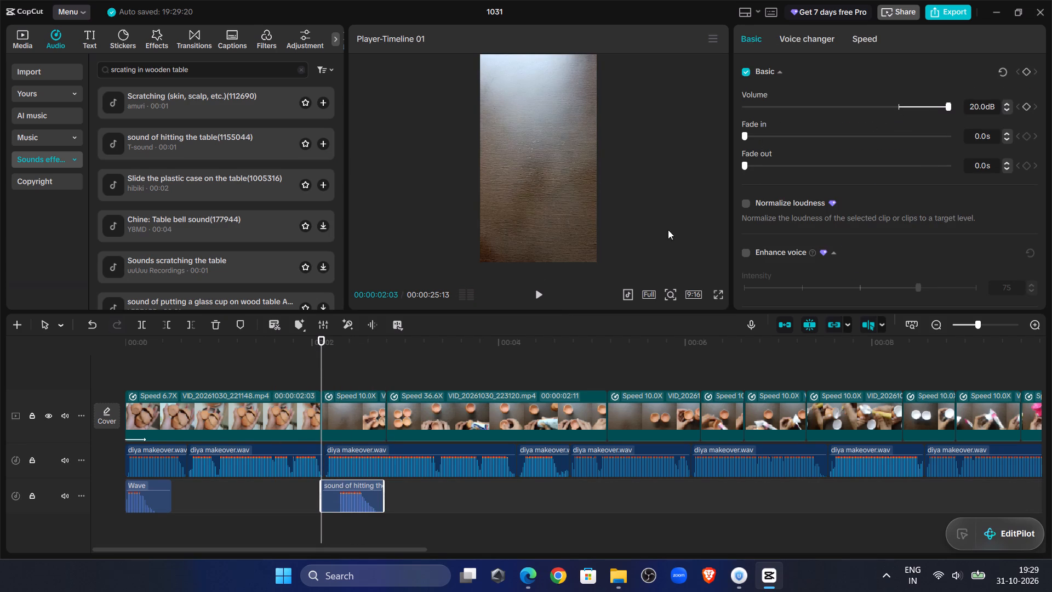
left_click(533, 296)
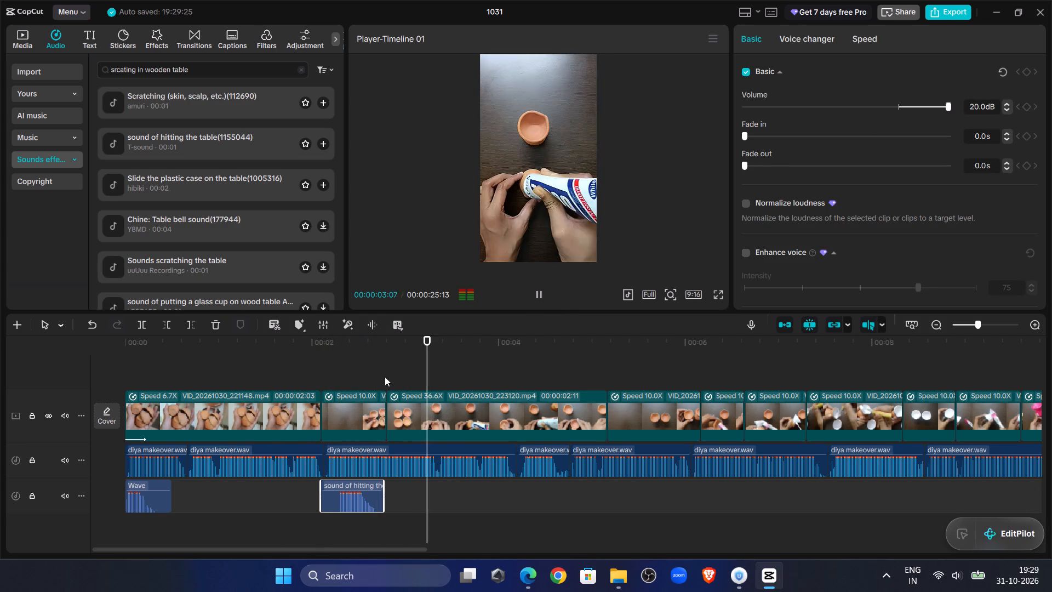
left_click(322, 367)
left_click(322, 367)
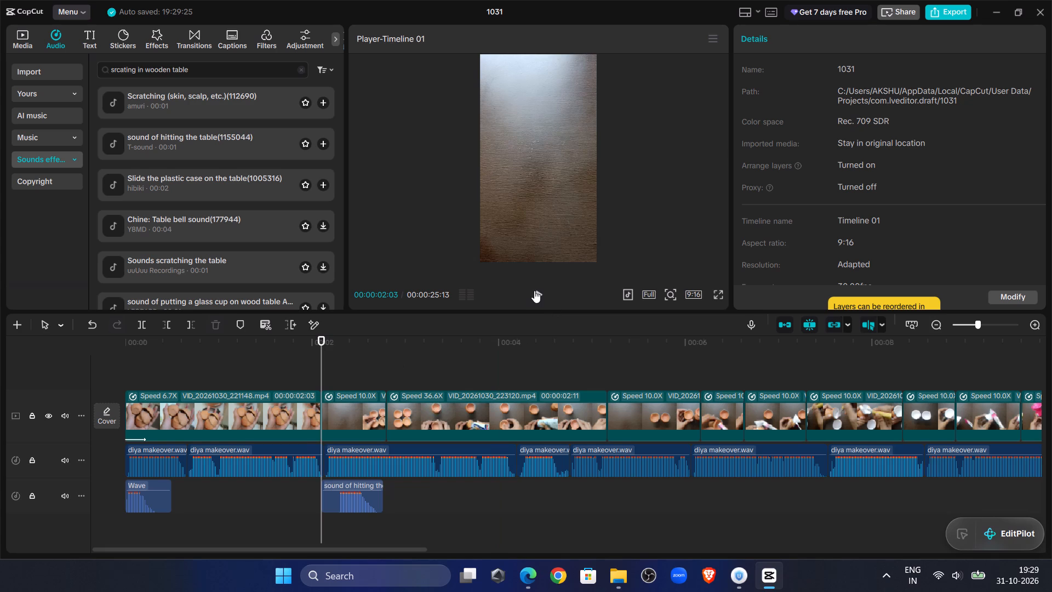
left_click(534, 291)
left_click(534, 291)
left_click(549, 292)
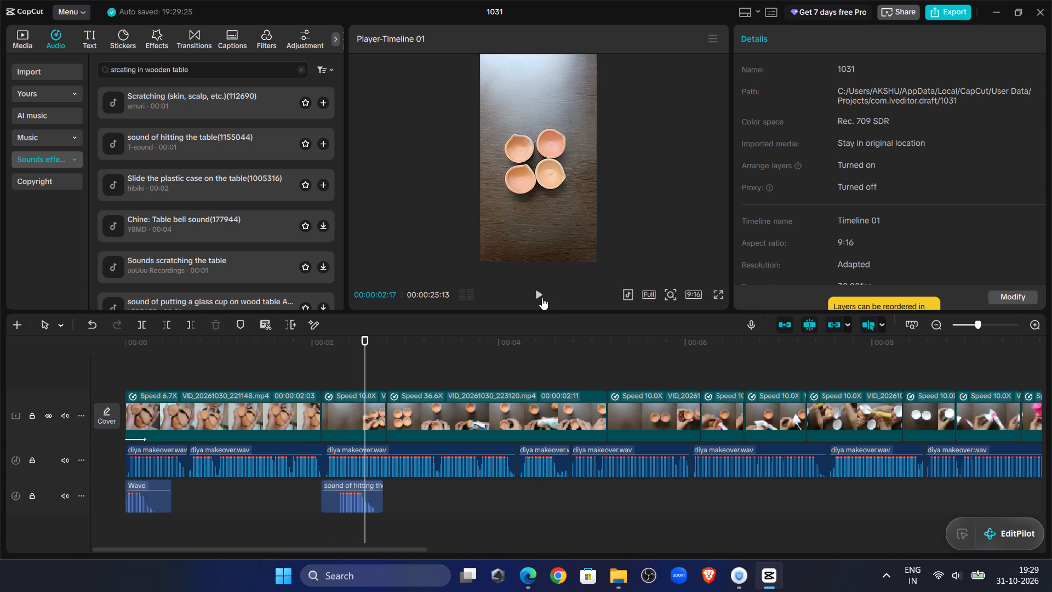
left_click(542, 298)
left_click(542, 298)
left_click(542, 298)
left_click(542, 298)
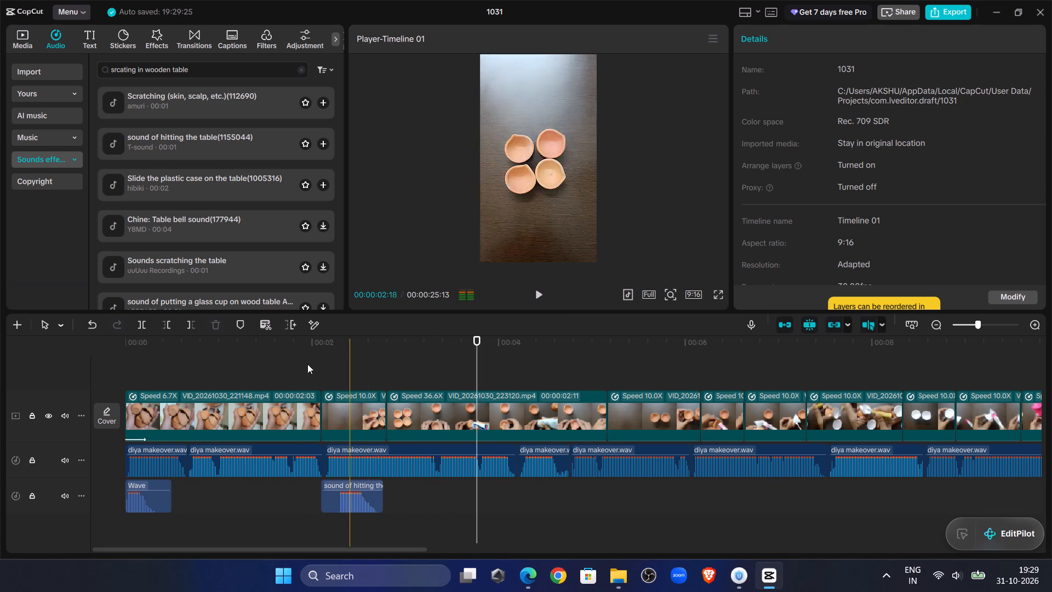
Return to the start of the timeline and begin a media import, browsing to drive D:.
left_click(305, 358)
left_click_drag(305, 358, 0, 358)
left_click(20, 38)
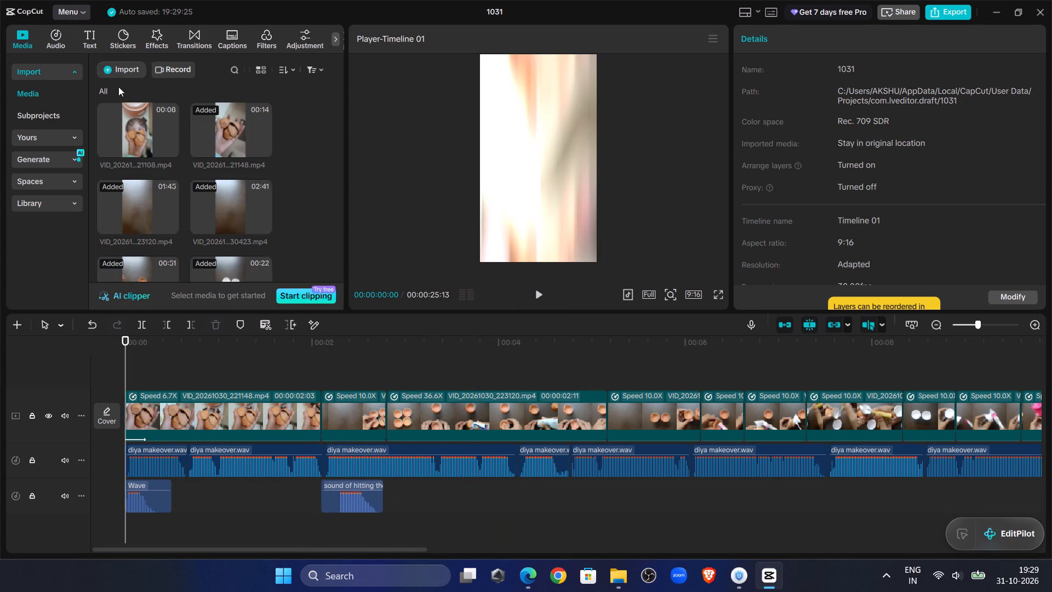
left_click(115, 70)
scroll(36, 168, "down", 4)
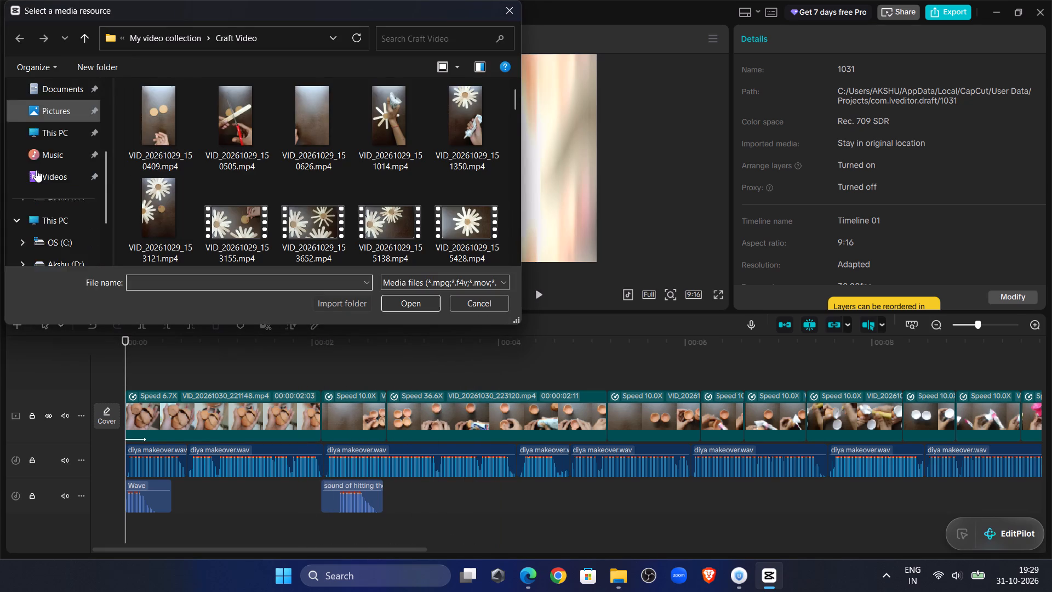
left_click(73, 194)
left_click(405, 44)
left_click(411, 38)
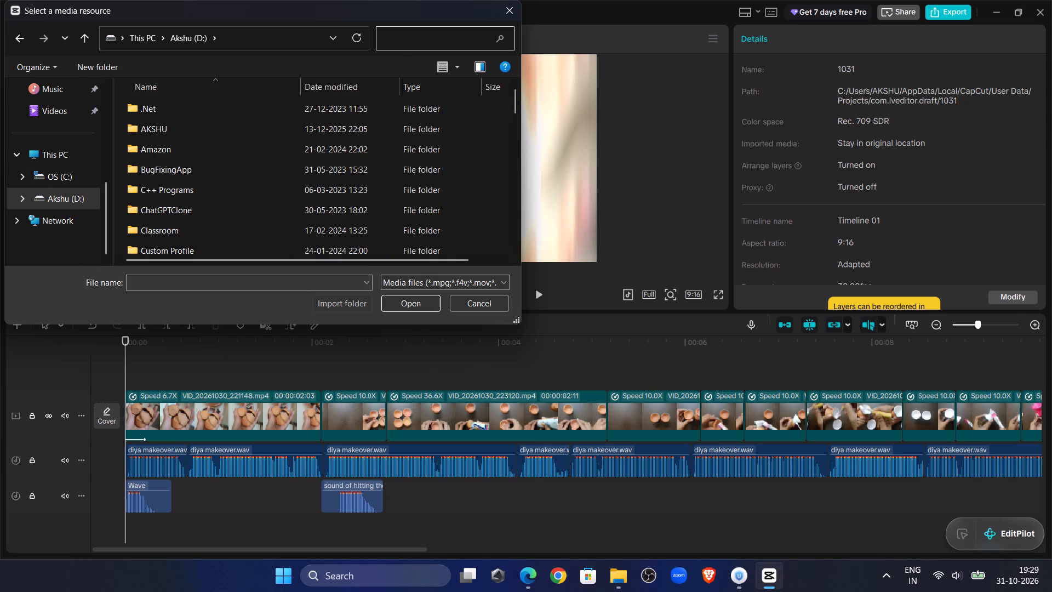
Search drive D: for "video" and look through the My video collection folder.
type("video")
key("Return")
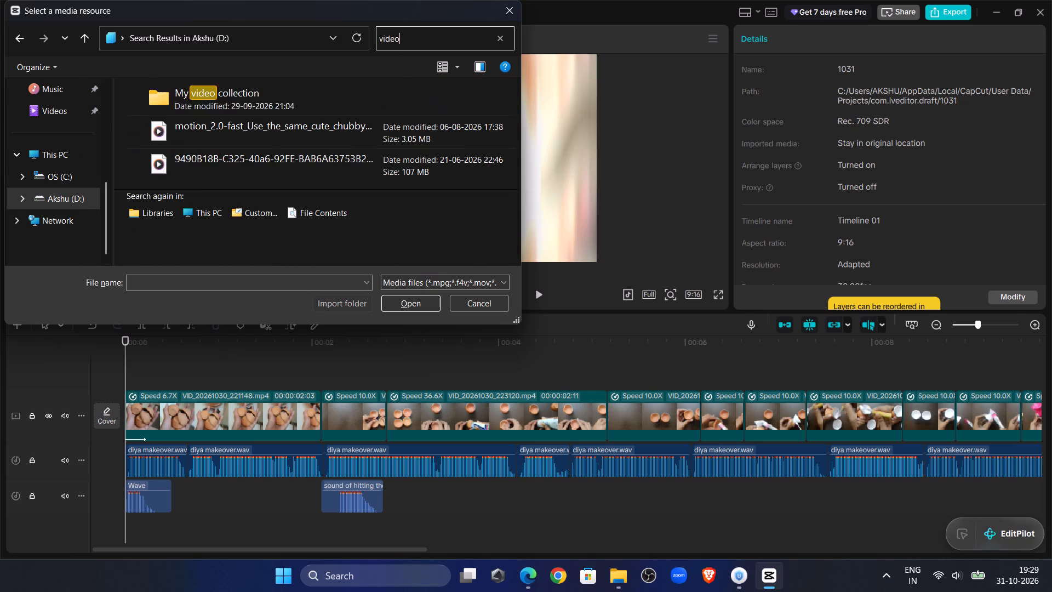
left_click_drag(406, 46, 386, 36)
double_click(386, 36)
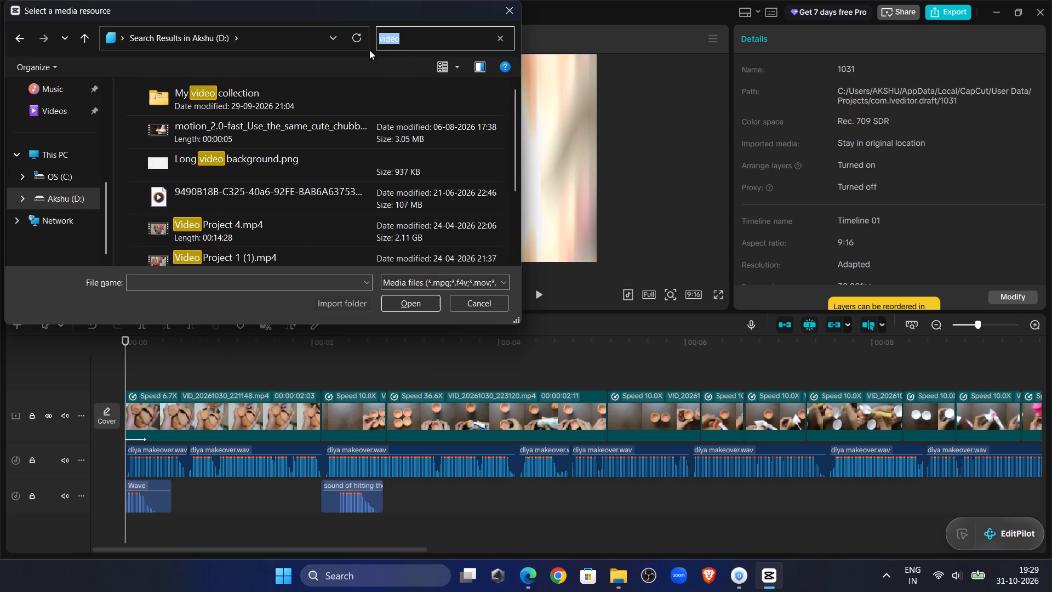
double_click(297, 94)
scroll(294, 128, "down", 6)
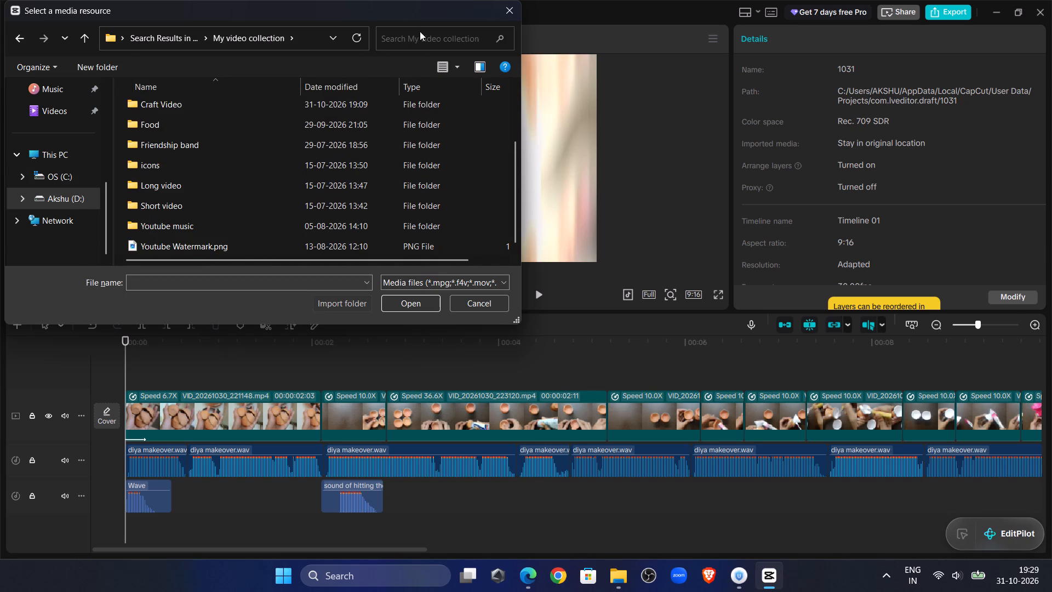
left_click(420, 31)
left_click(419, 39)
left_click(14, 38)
Search drive D: for "my", open the My video collection folder and import Youtube Watermark.png.
left_click(454, 38)
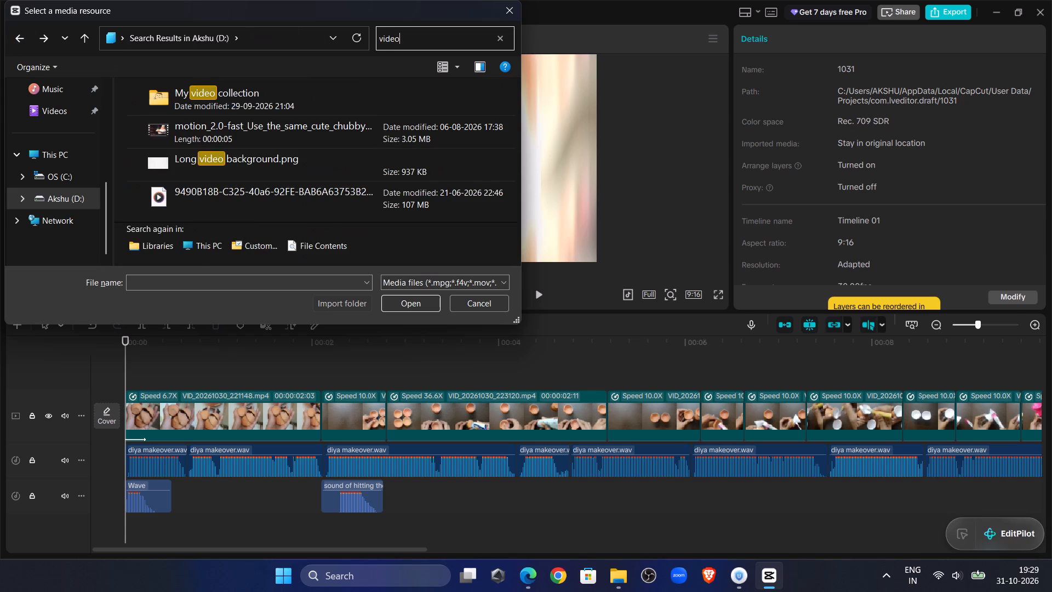
left_click_drag(454, 38, 384, 38)
key("BackSpace")
type("mu")
key("BackSpace")
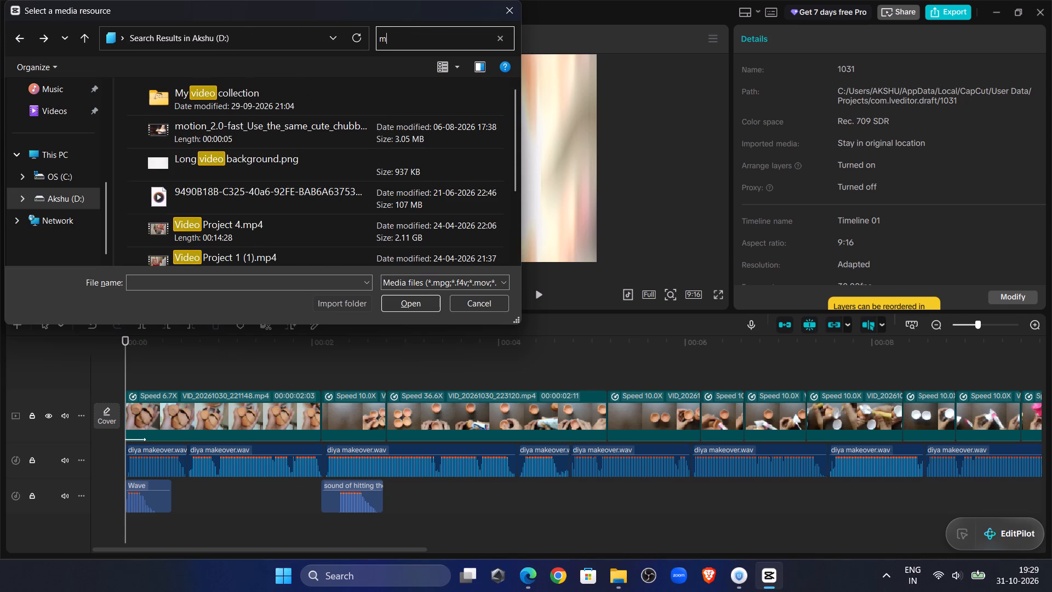
key("y")
key("Return")
double_click(247, 101)
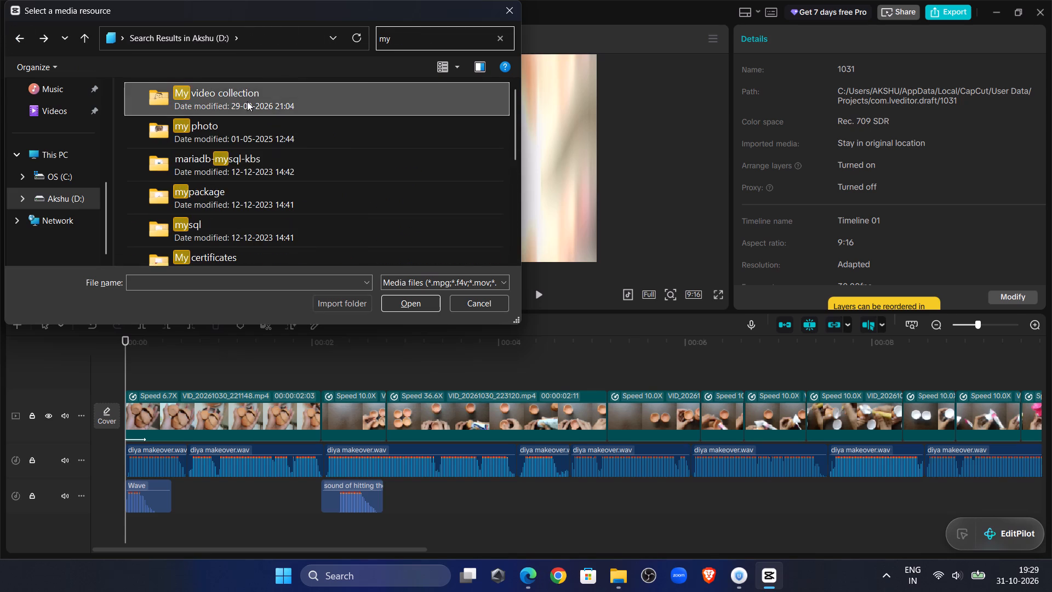
scroll(315, 151, "down", 6)
left_click(247, 219)
left_click(399, 297)
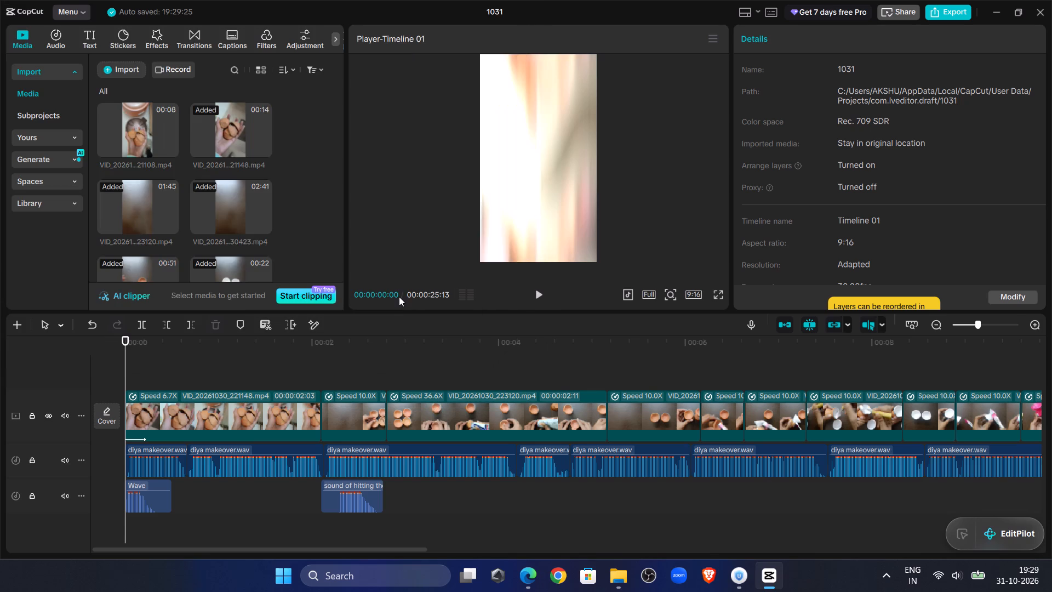
Place Youtube Watermark.png on a new track above the main video, starting at 00:00:00:00.
left_click_drag(231, 230, 127, 371)
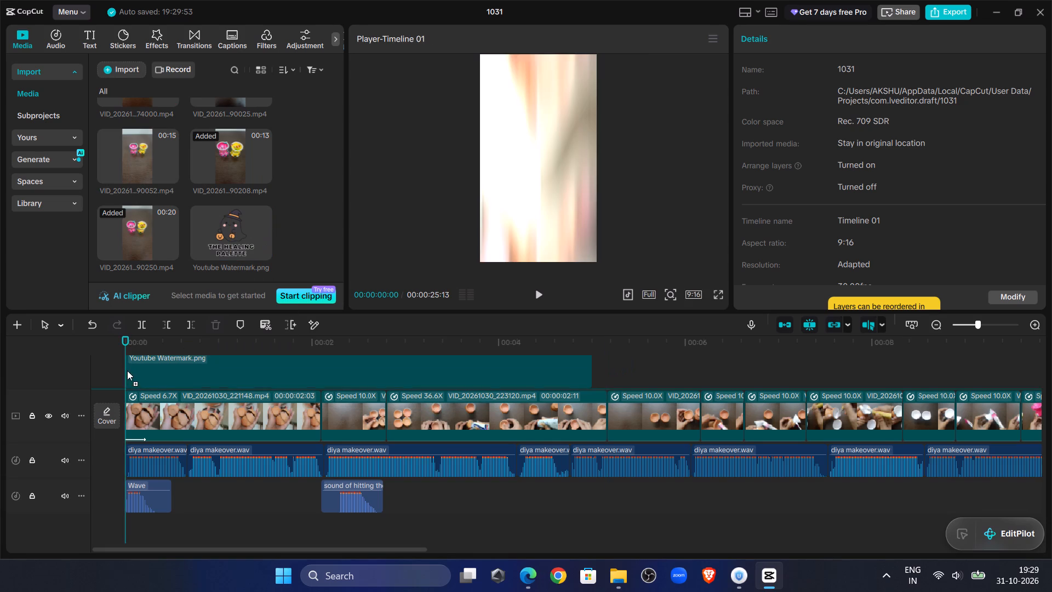
left_click_drag(127, 371, 125, 370)
left_click(410, 346)
left_click(458, 351)
left_click(471, 368)
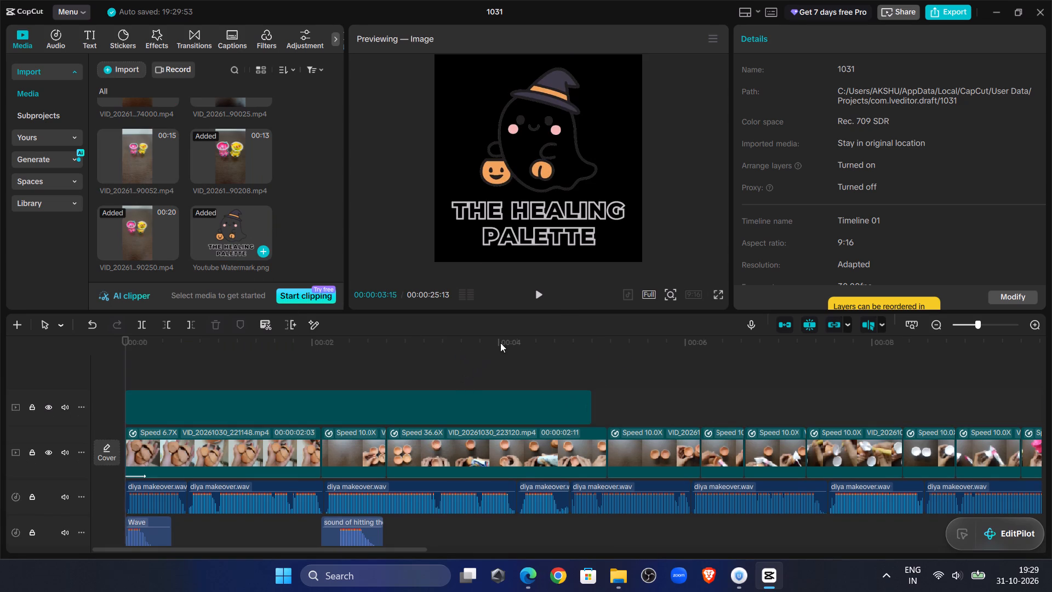
scroll(399, 345, "down", 5)
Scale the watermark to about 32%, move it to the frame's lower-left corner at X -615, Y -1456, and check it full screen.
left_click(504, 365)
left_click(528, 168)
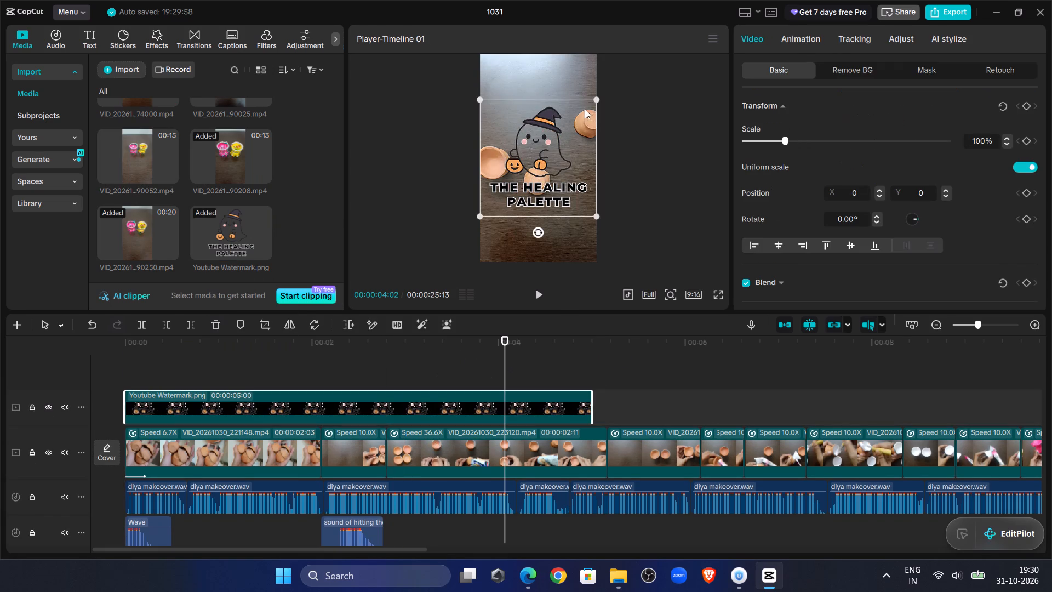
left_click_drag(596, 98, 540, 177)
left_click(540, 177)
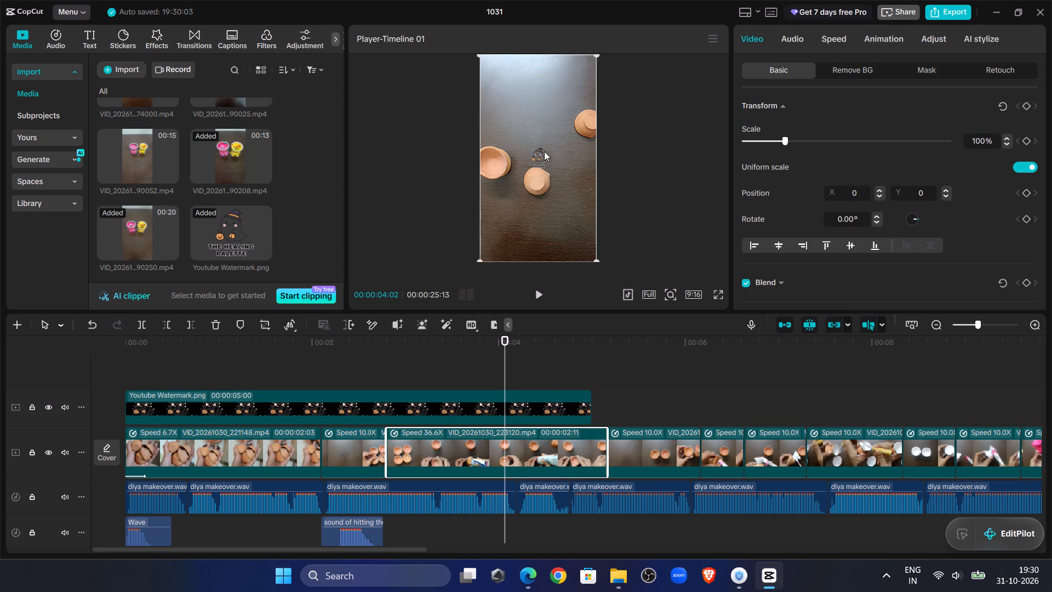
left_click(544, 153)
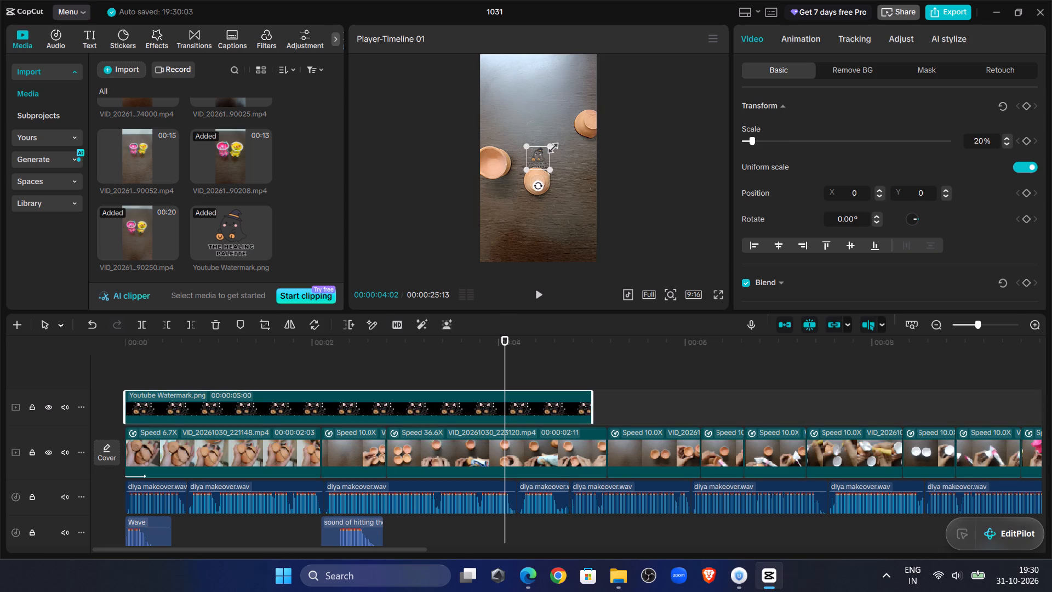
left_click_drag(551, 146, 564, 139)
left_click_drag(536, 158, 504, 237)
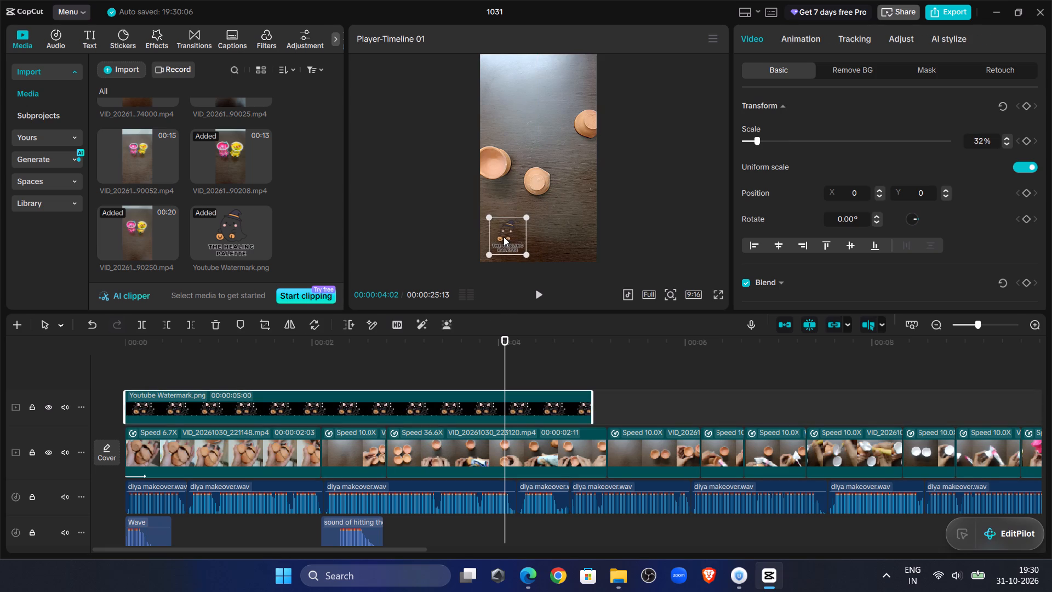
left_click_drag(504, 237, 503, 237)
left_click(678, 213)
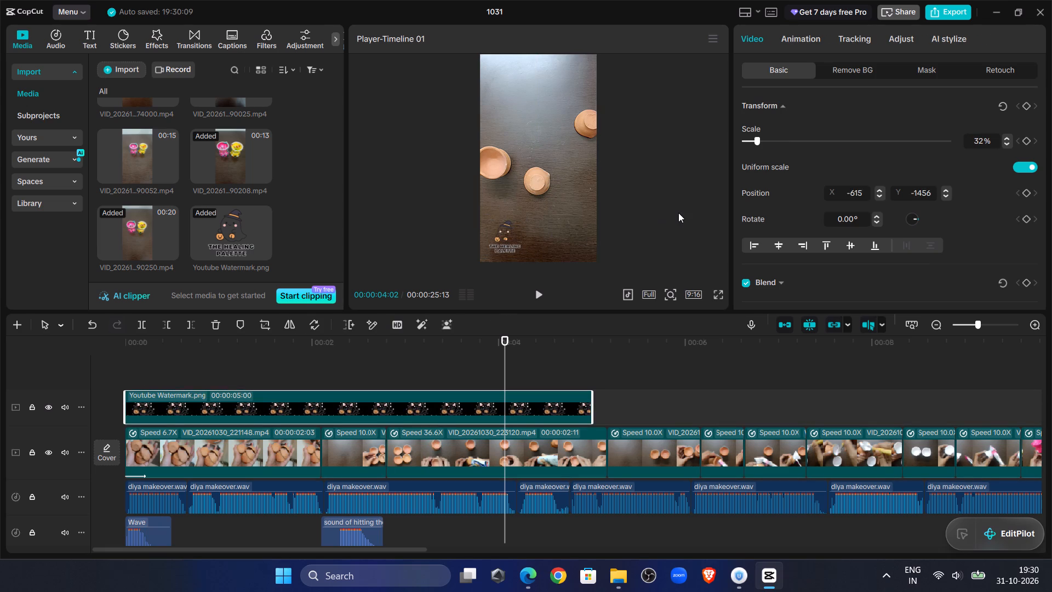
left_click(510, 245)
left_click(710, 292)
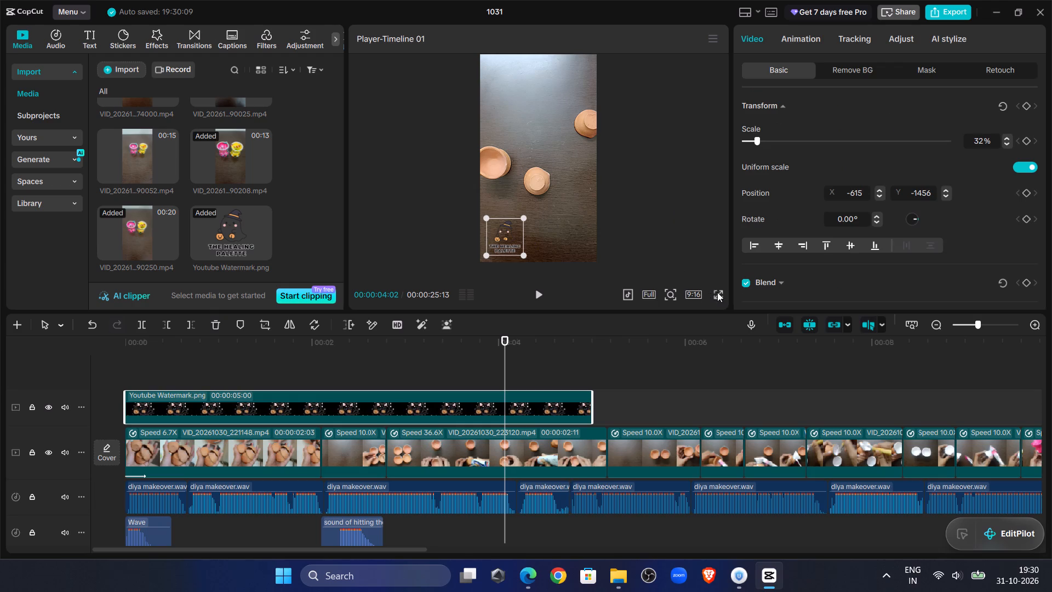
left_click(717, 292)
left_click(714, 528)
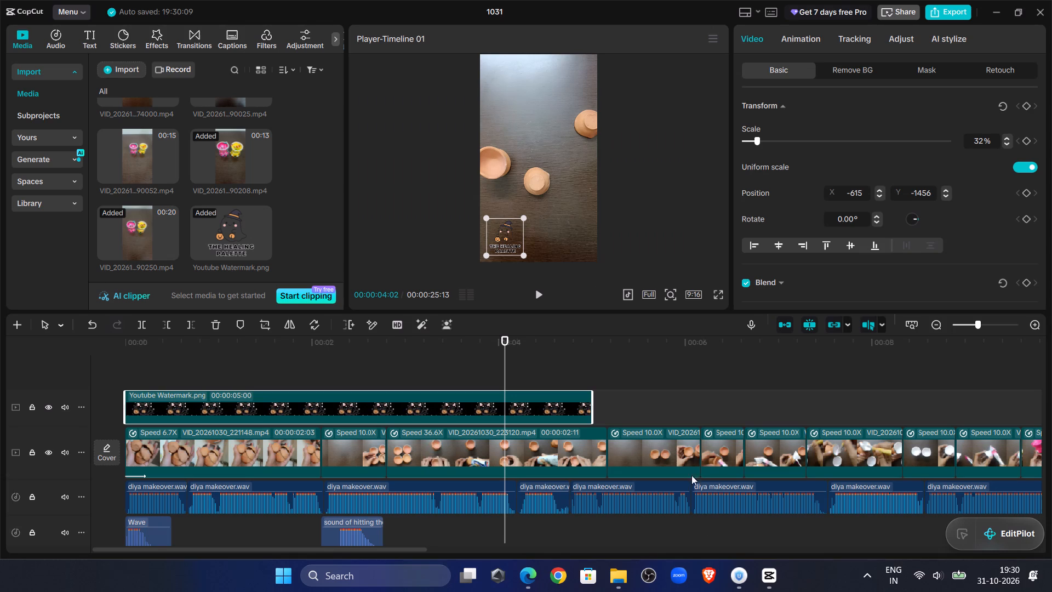
Scale the watermark to 23%, place it in the frame's lower-left corner at X -716, Y -1564, and check it full screen.
left_click_drag(519, 217, 514, 226)
left_click_drag(507, 240, 508, 246)
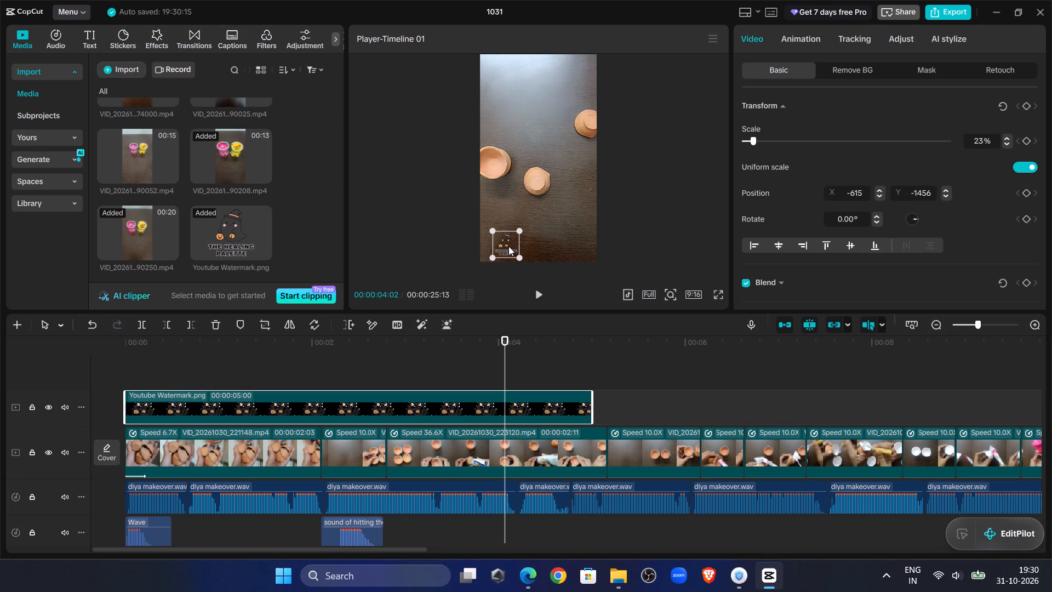
left_click_drag(508, 246, 500, 244)
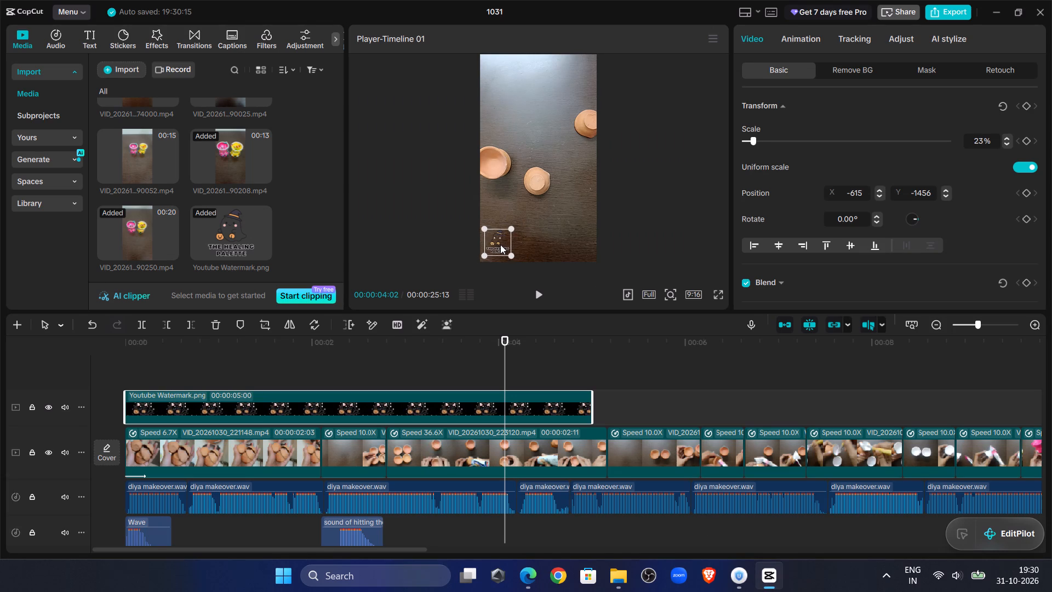
left_click_drag(500, 244, 502, 245)
left_click(717, 294)
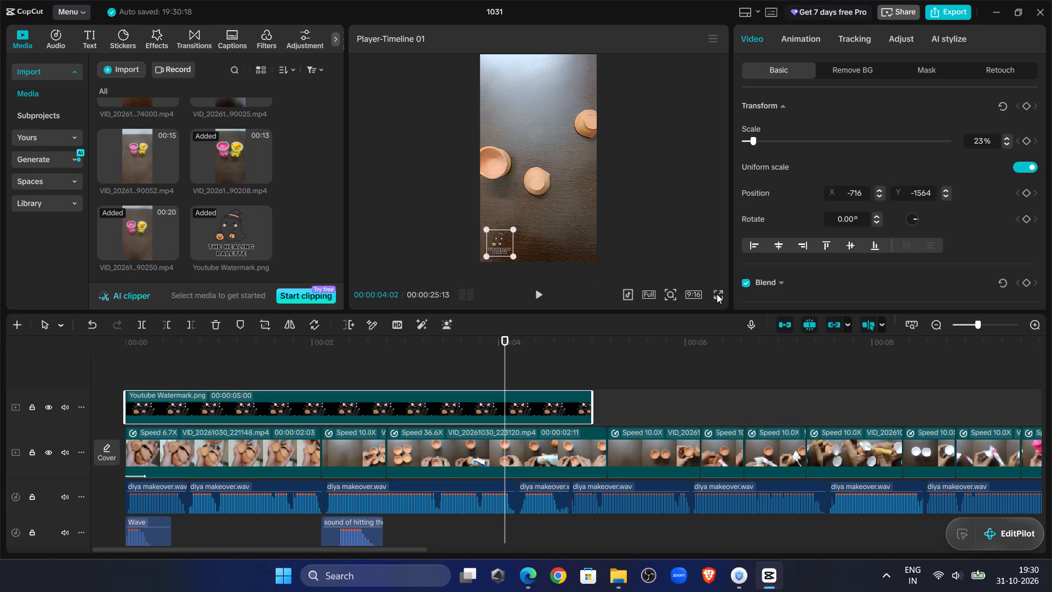
left_click(712, 536)
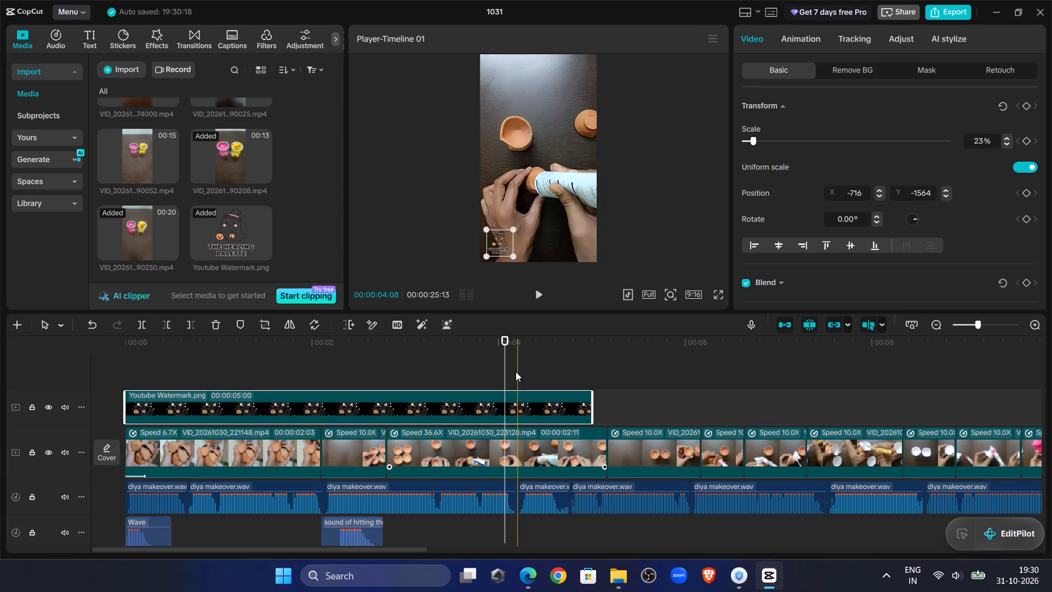
Extend the watermark clip to the end of the main video, for a duration of 00:00:25:13.
left_click(963, 327)
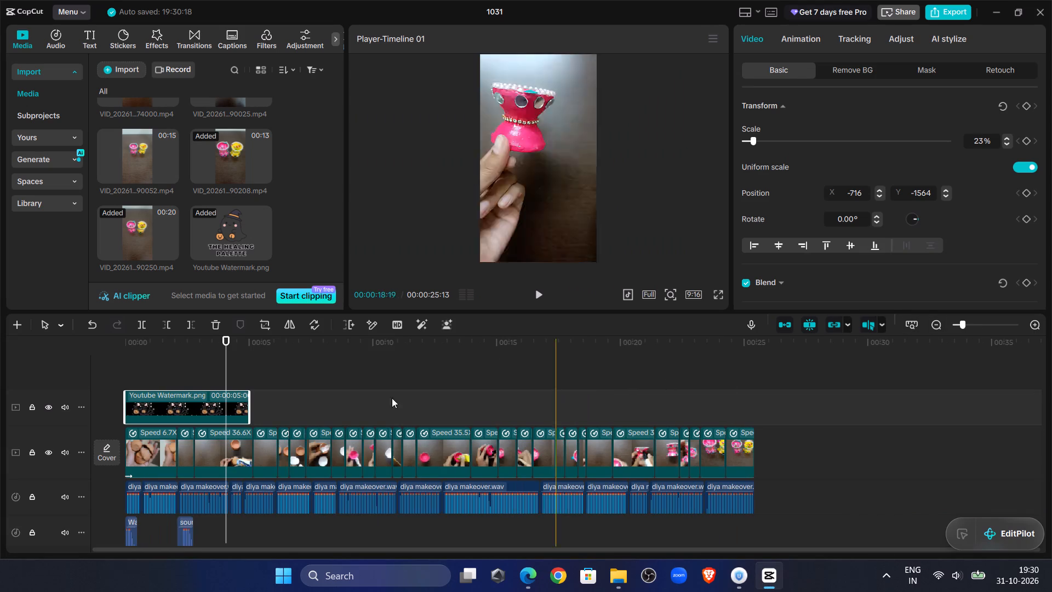
left_click_drag(247, 400, 750, 412)
Play the whole video from the start with the watermark, and replay sections of its second half.
left_click_drag(229, 338, 0, 371)
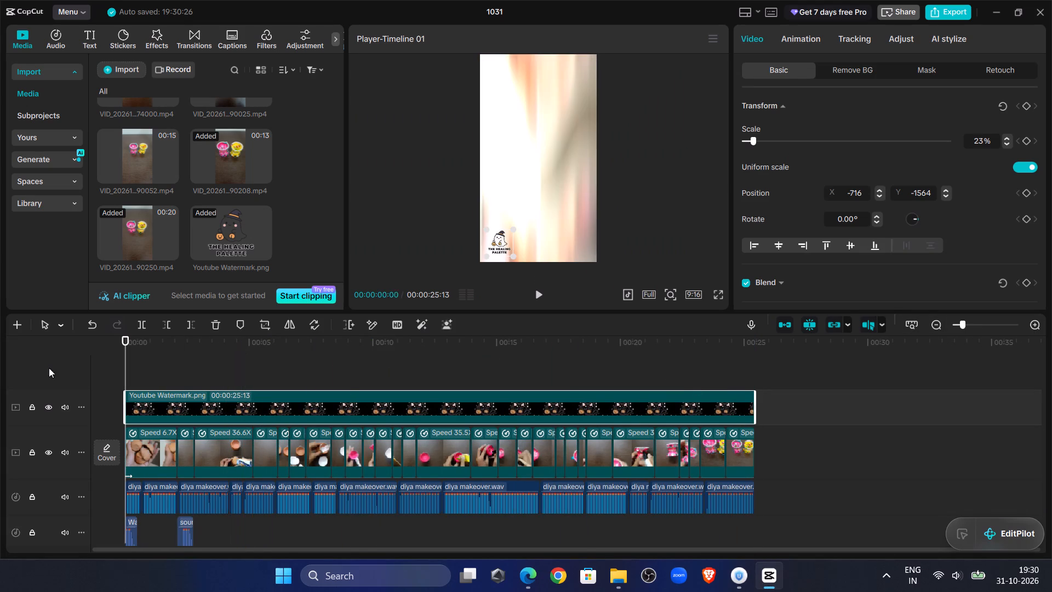
left_click(542, 291)
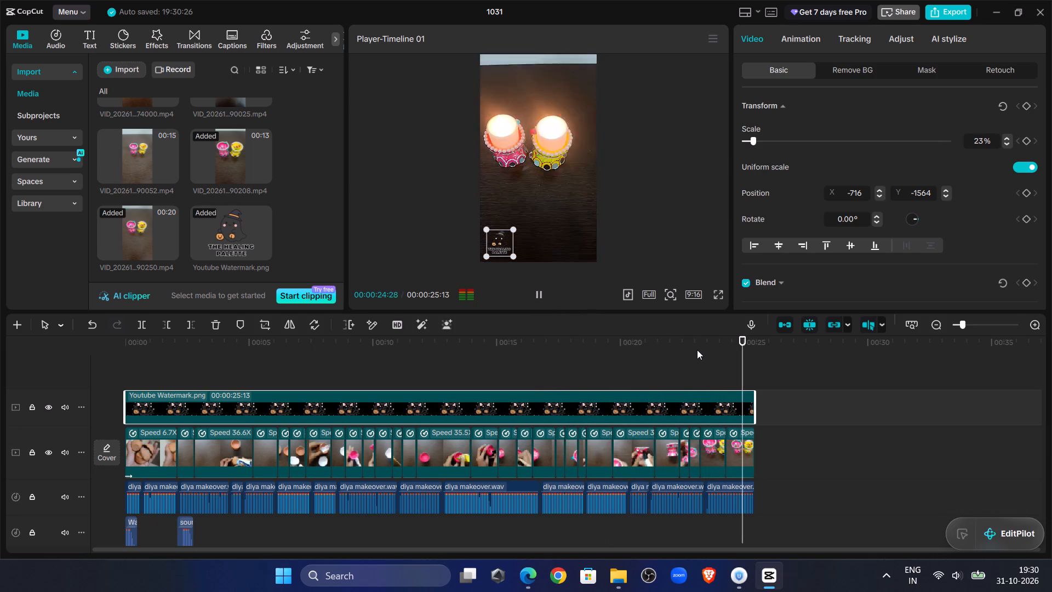
left_click(563, 359)
left_click(544, 296)
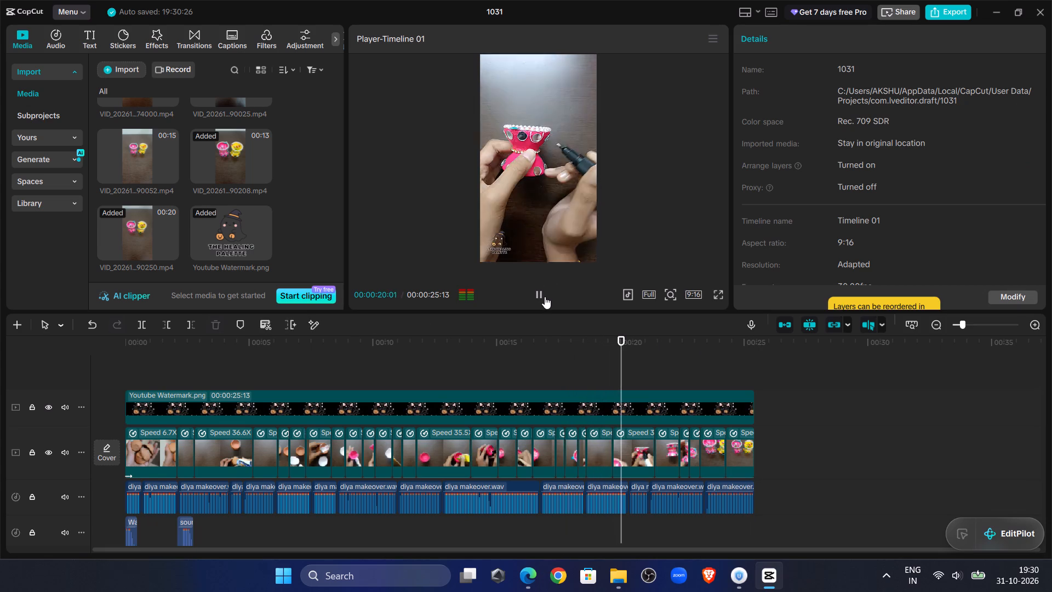
left_click(545, 297)
left_click(545, 297)
left_click(545, 297)
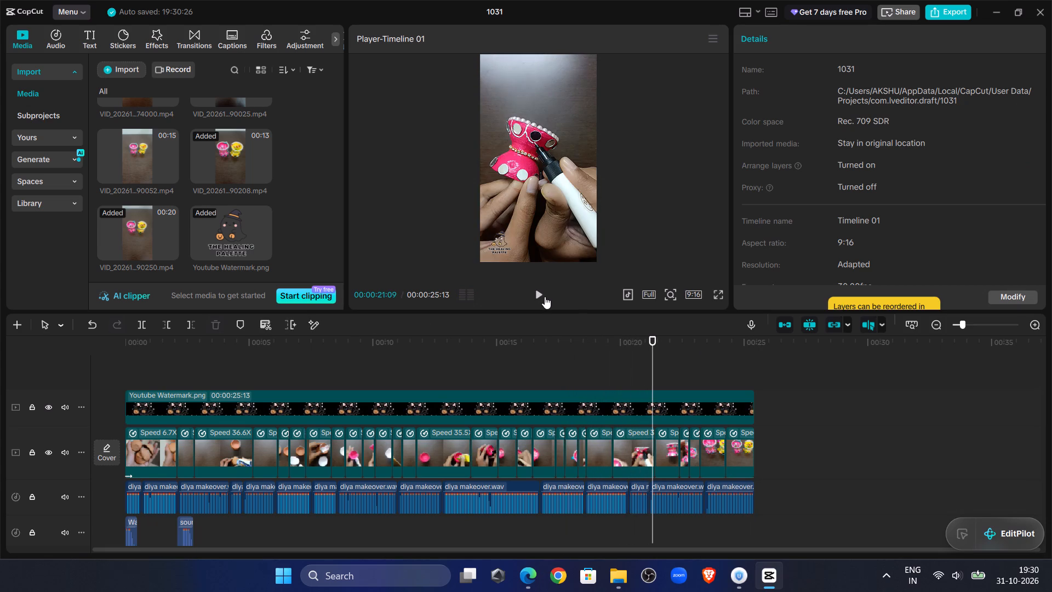
left_click(499, 355)
left_click(546, 289)
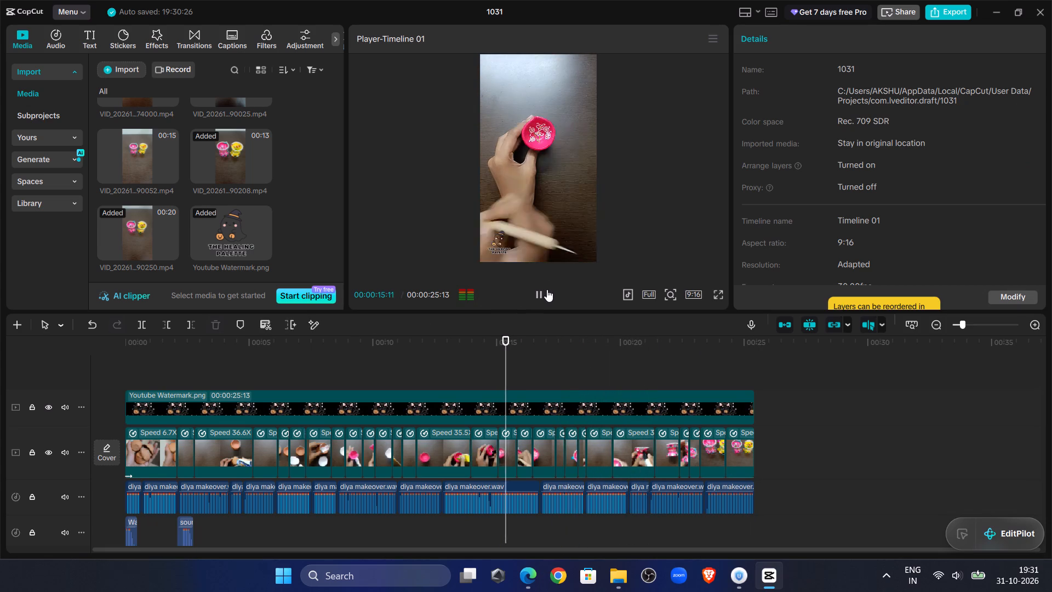
Import the red Dilo Ki दिवाली logo PNG from Downloads and place it on a new track above the watermark, starting at 00:00:02:04.
left_click(158, 373)
left_click_drag(158, 373, 181, 394)
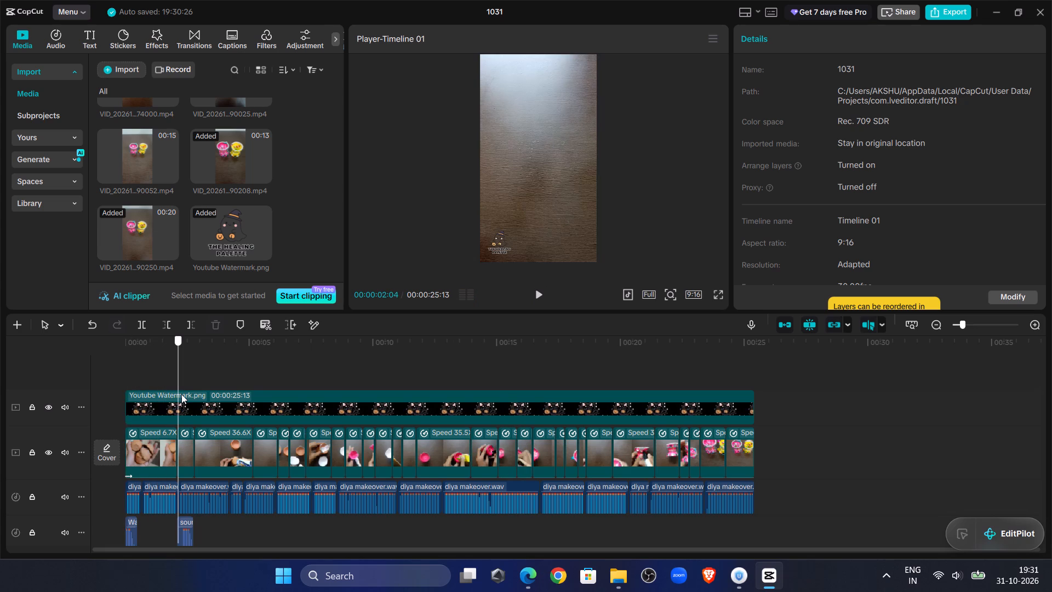
left_click_drag(181, 394, 175, 391)
left_click(58, 36)
left_click(22, 33)
left_click(128, 70)
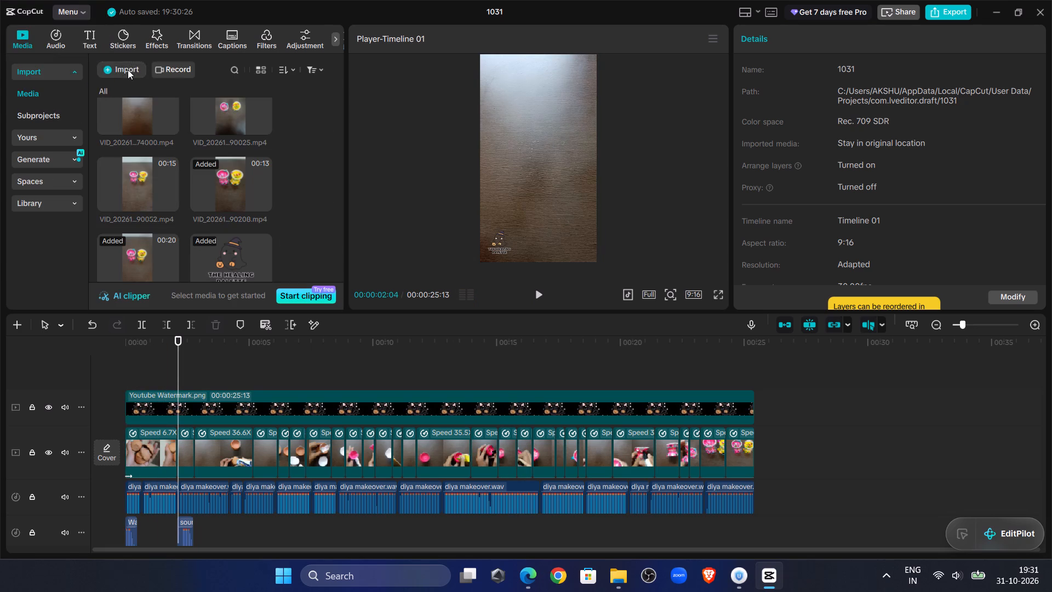
scroll(94, 160, "up", 6)
left_click(69, 206)
left_click(170, 126)
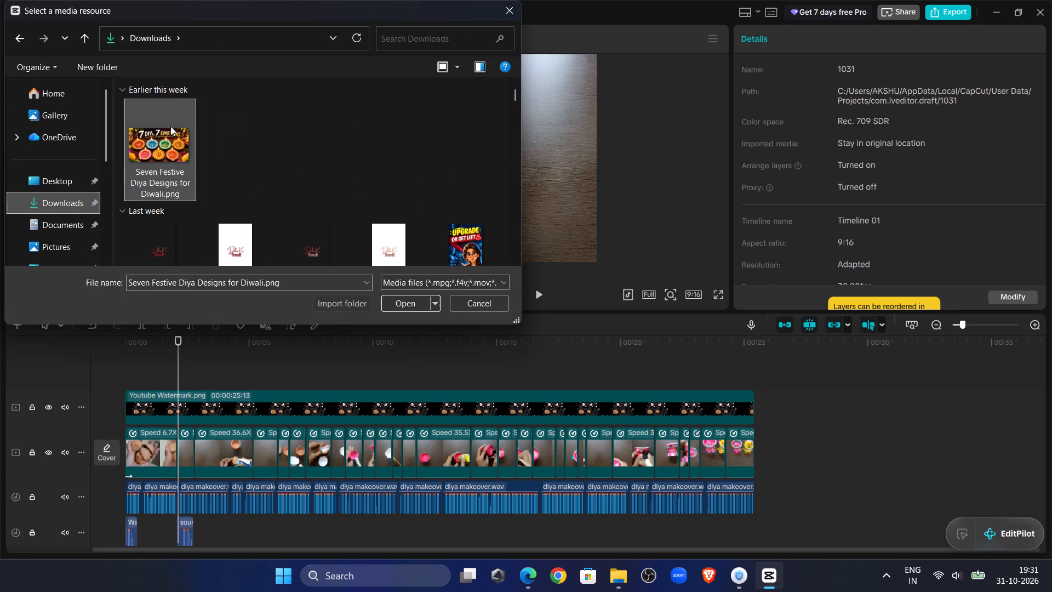
left_click(148, 220)
left_click(399, 302)
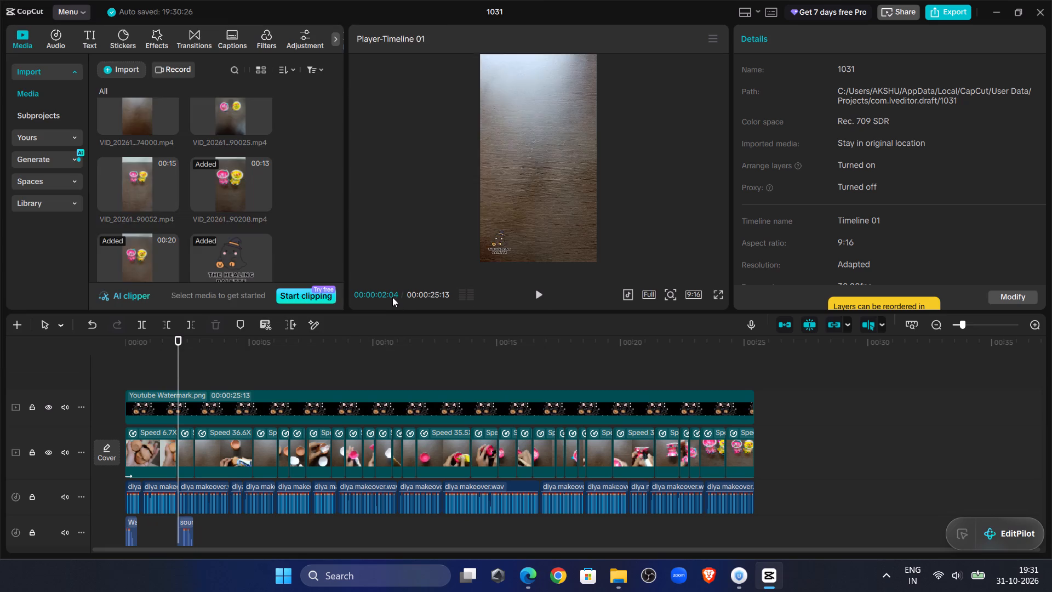
left_click_drag(130, 227, 178, 366)
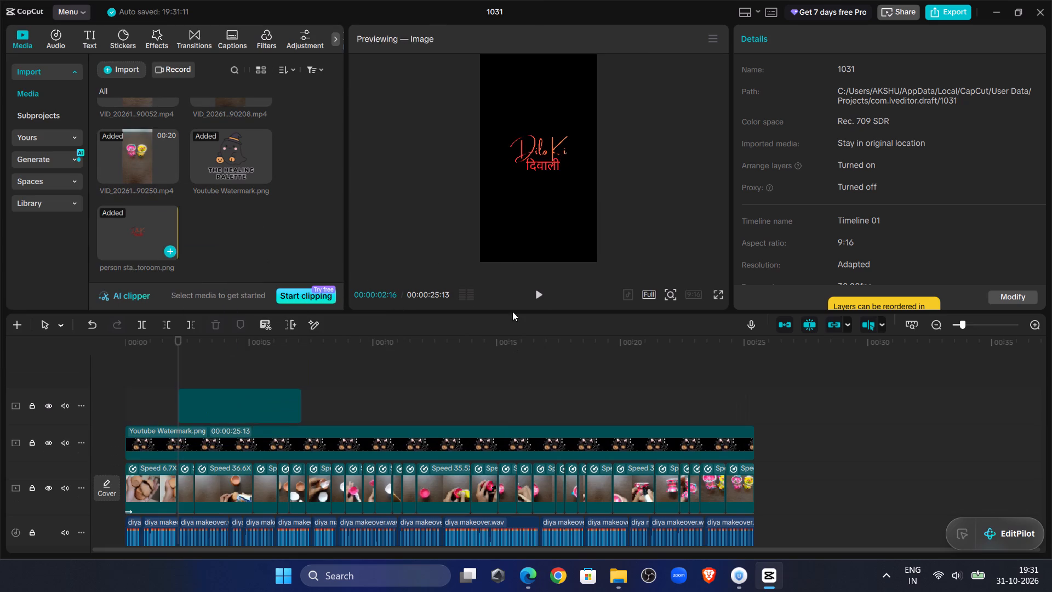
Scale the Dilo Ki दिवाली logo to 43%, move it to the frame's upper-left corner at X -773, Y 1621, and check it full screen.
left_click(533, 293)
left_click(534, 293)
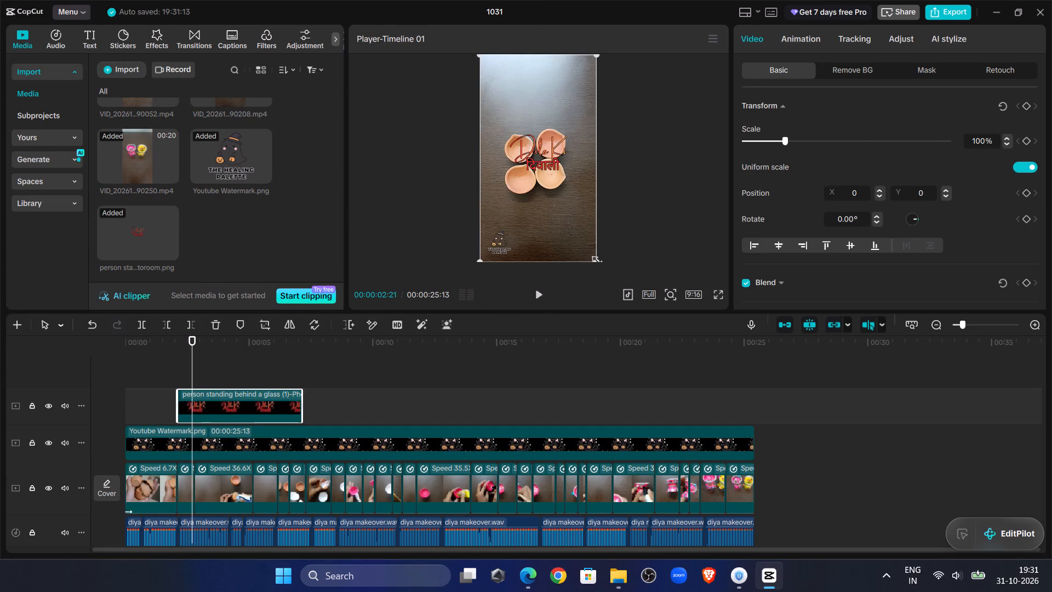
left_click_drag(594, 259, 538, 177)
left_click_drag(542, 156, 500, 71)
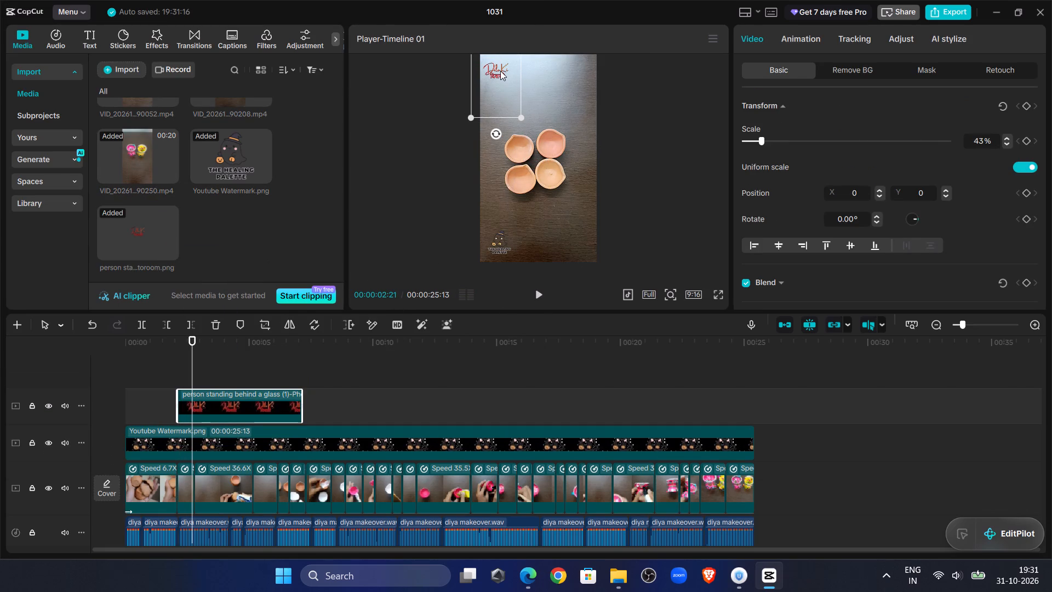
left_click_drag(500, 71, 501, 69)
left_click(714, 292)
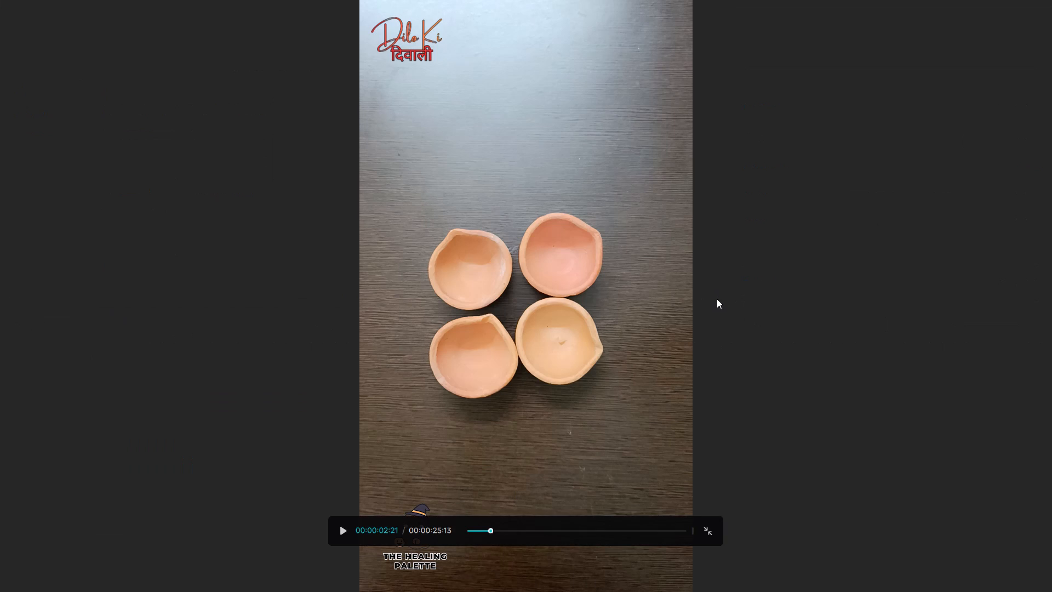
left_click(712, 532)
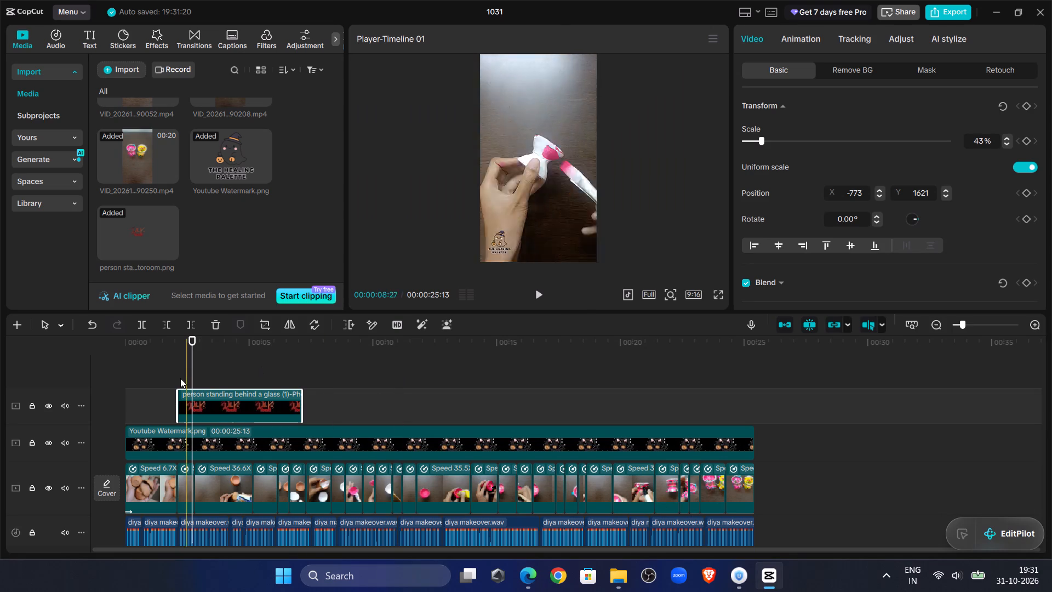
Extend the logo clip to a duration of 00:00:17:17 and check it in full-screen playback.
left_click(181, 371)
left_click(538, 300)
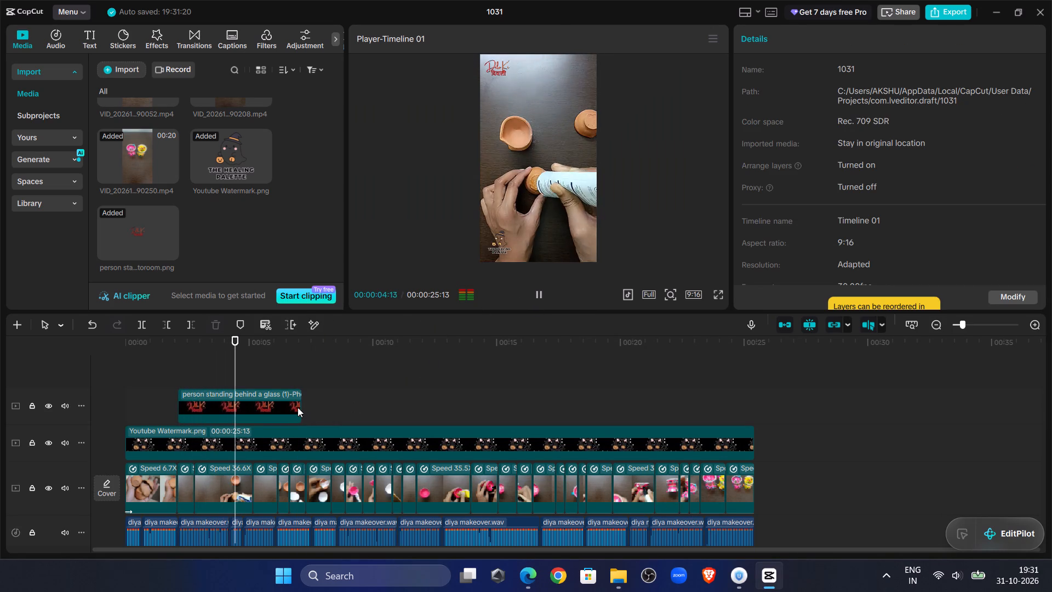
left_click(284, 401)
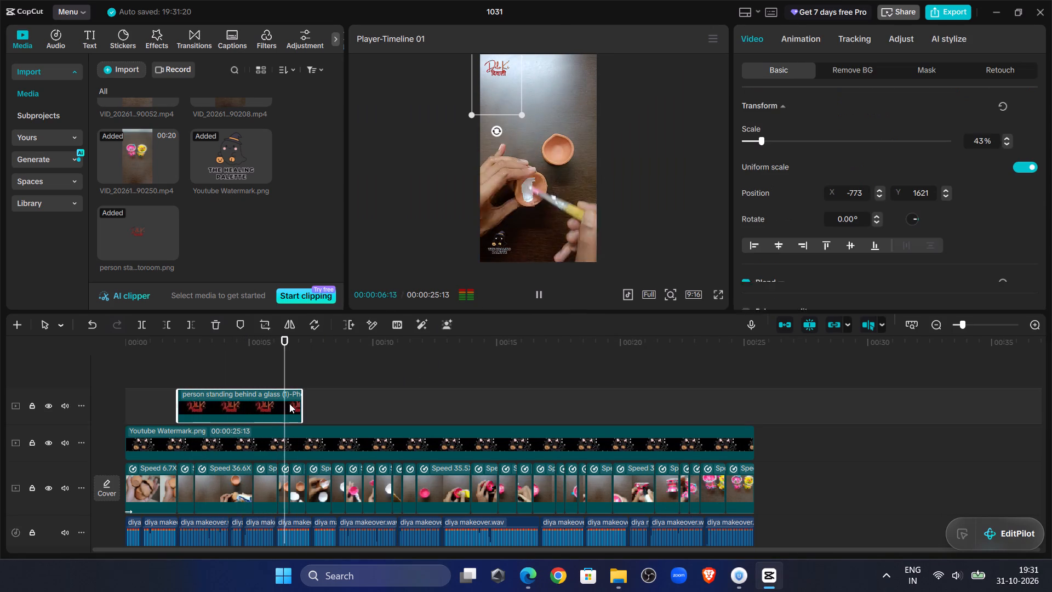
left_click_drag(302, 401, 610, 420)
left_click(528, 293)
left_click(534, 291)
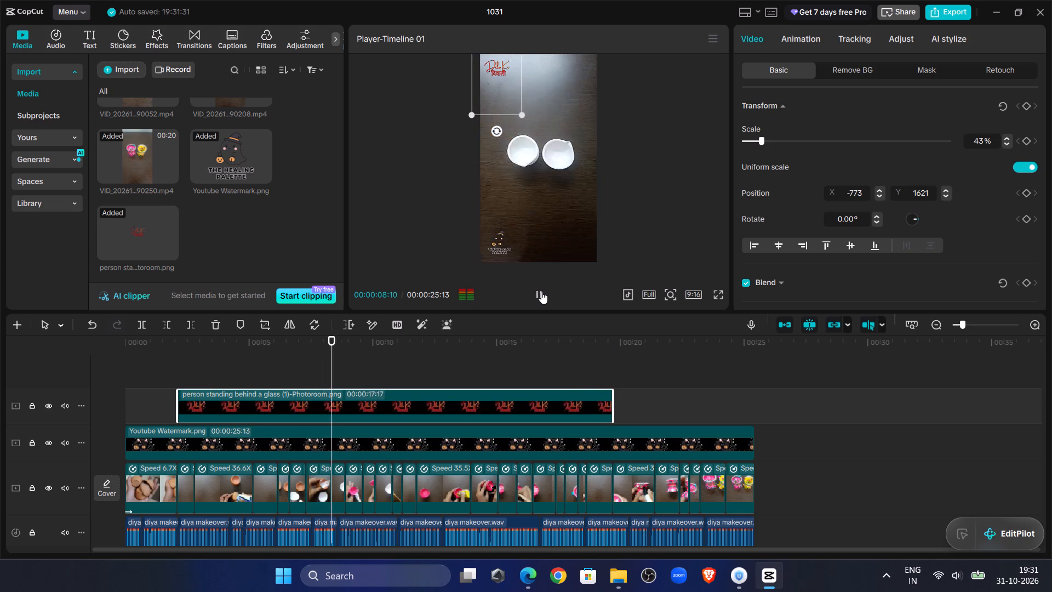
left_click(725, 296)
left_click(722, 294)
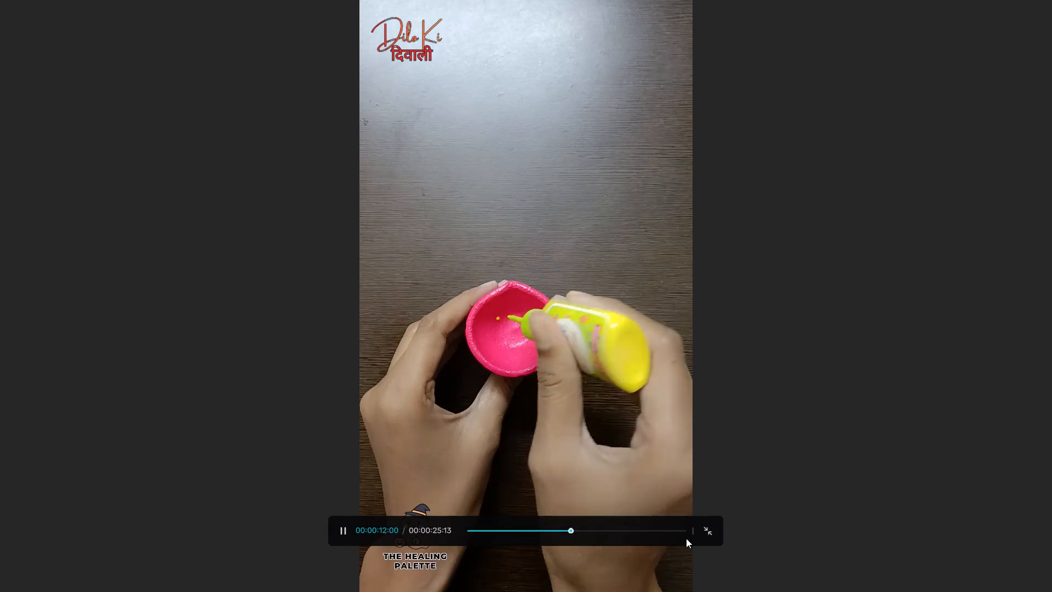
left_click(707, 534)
Centre the logo near the frame's top edge at X 0, Y 1545, enlarge it to 48%, and check it full screen.
left_click_drag(498, 73, 501, 79)
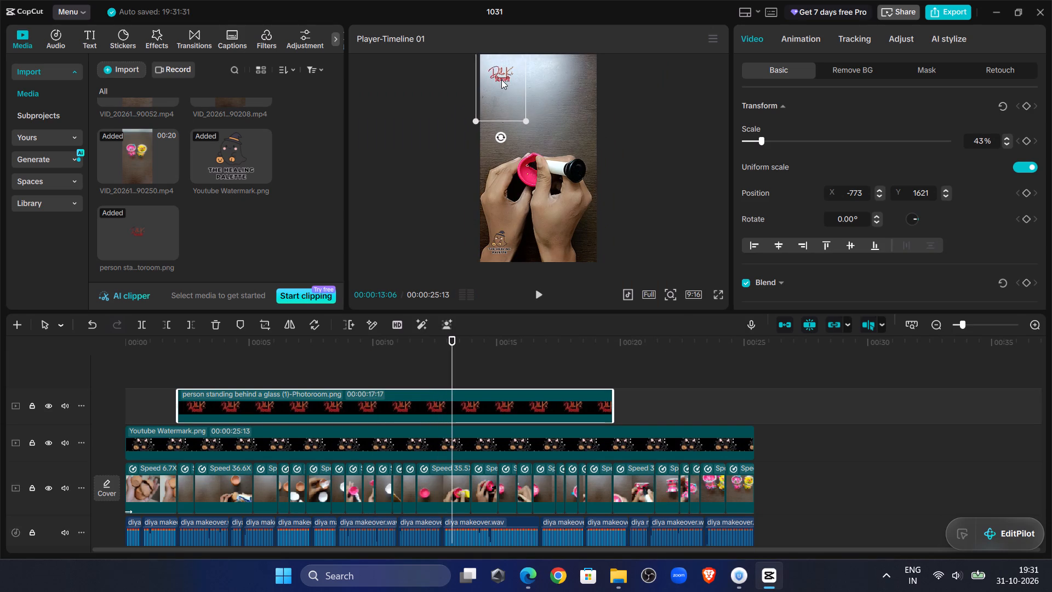
left_click_drag(501, 79, 539, 71)
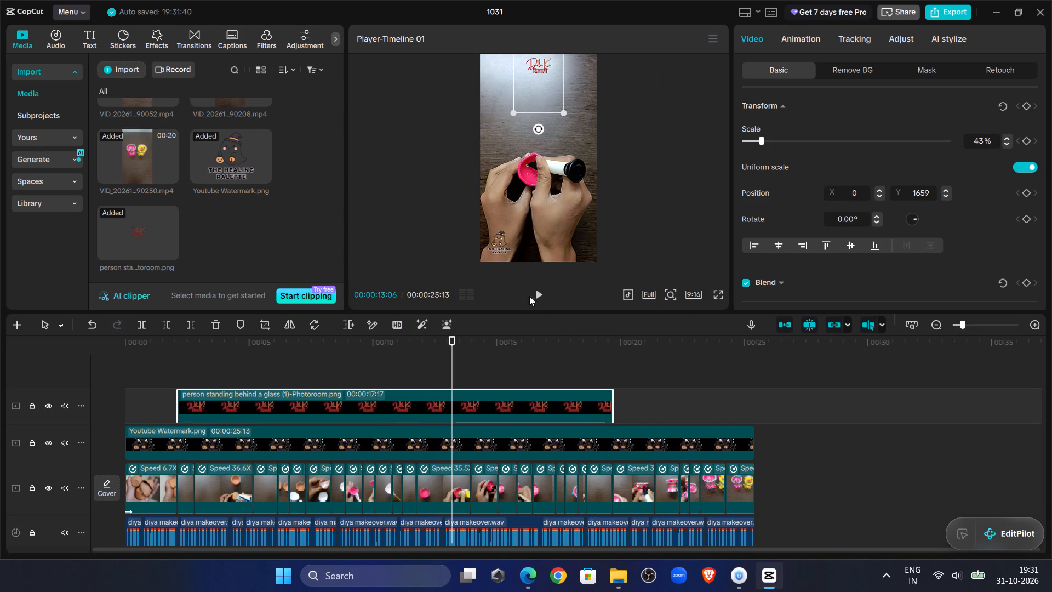
left_click(536, 299)
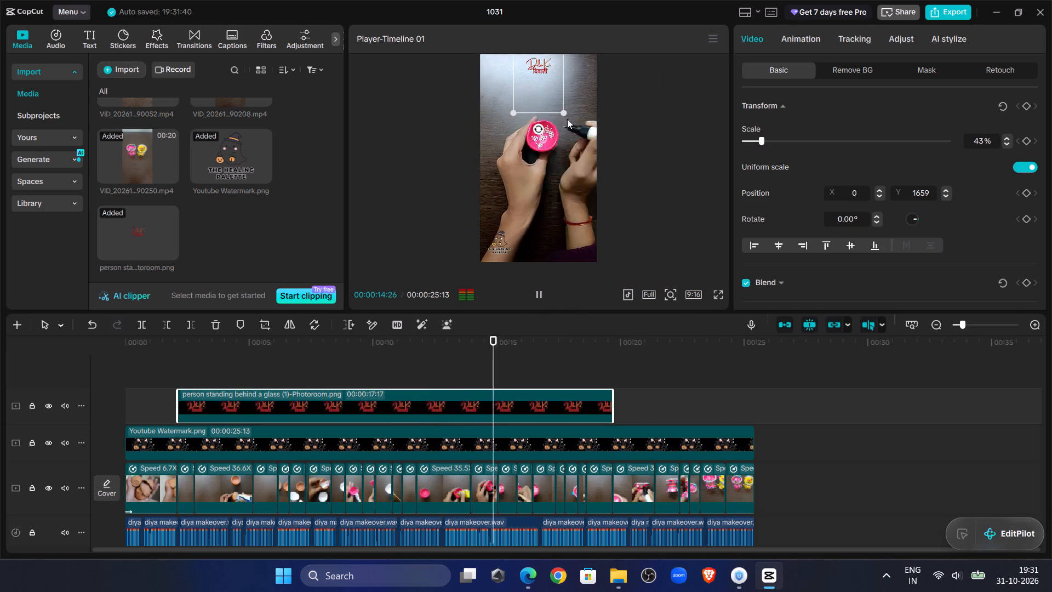
left_click_drag(564, 112, 575, 117)
left_click_drag(546, 79, 543, 87)
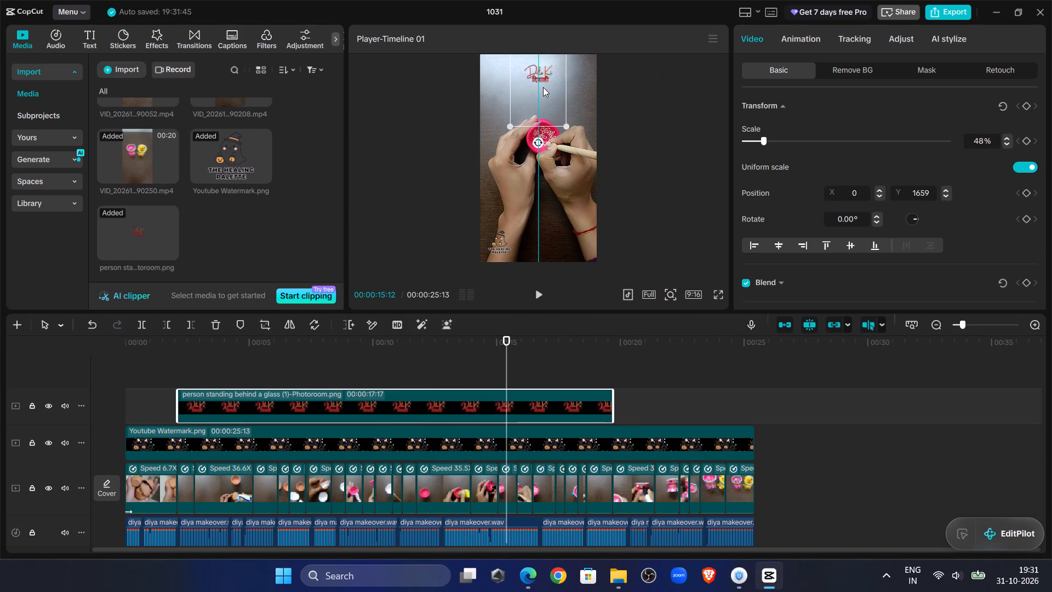
left_click_drag(543, 87, 543, 86)
left_click(534, 294)
left_click(723, 289)
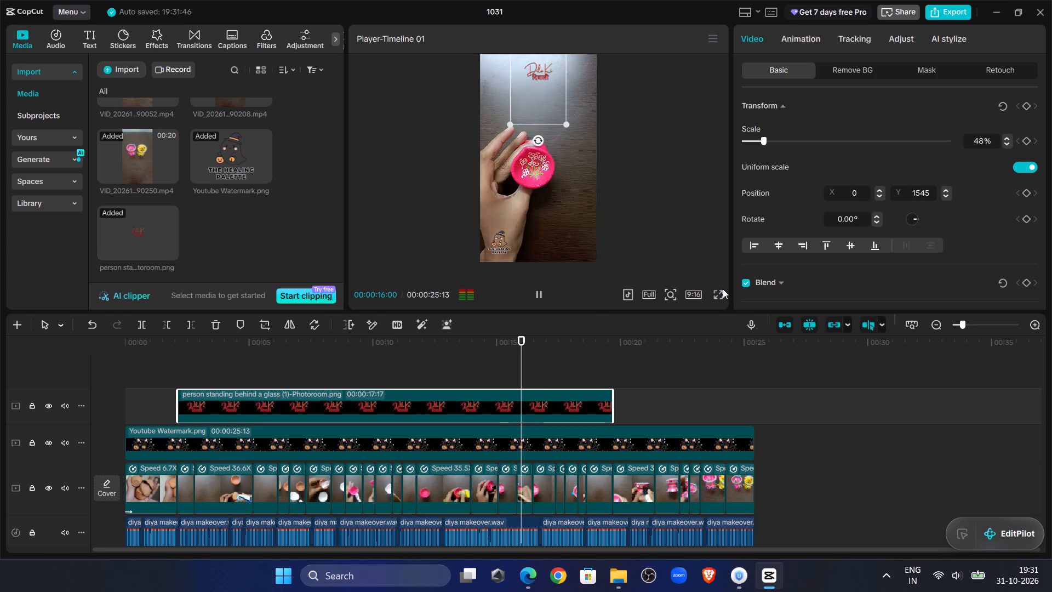
left_click(719, 292)
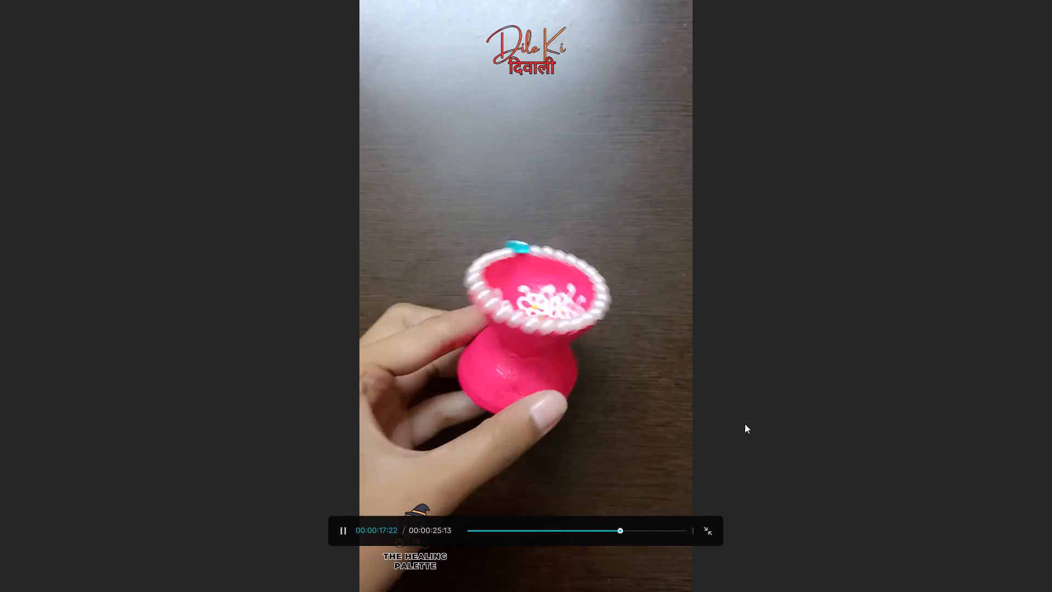
left_click(715, 534)
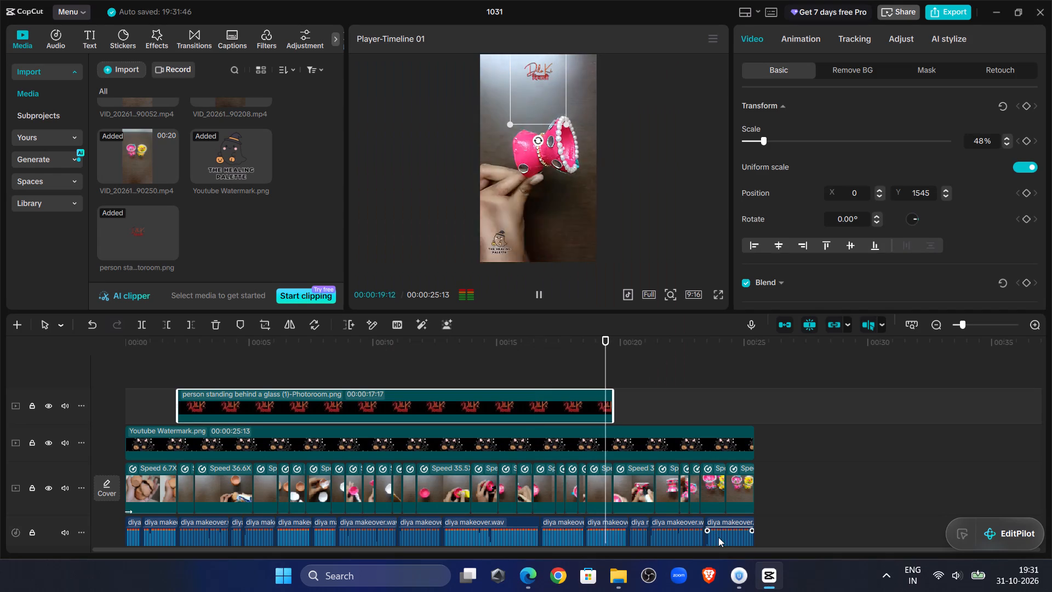
Extend the logo clip toward the finished-diya shots at the end of the video, for a duration of 00:00:20:20.
left_click(538, 292)
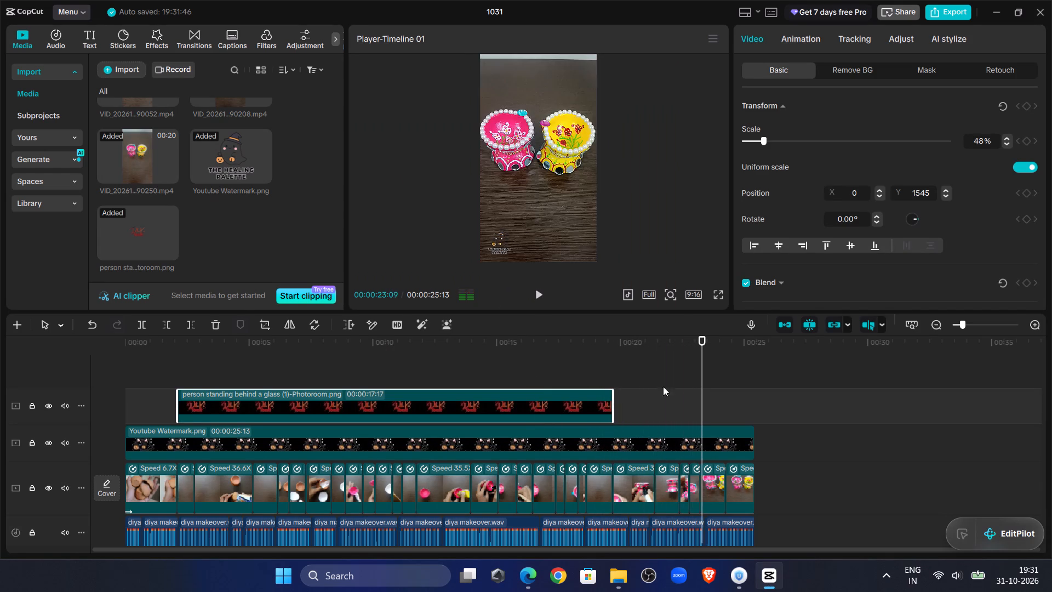
left_click_drag(701, 377, 682, 376)
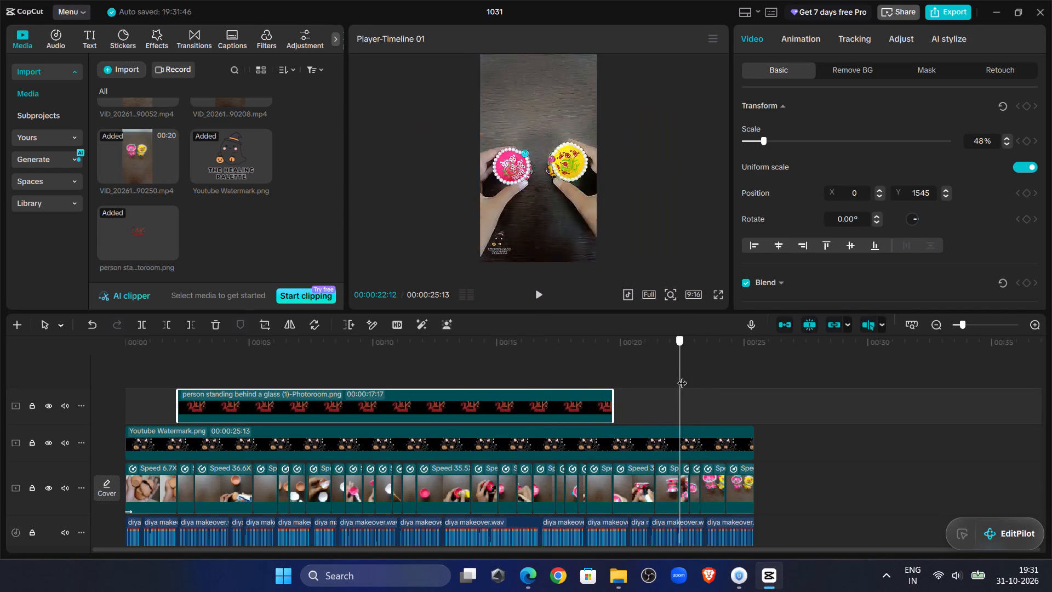
left_click_drag(682, 376, 690, 382)
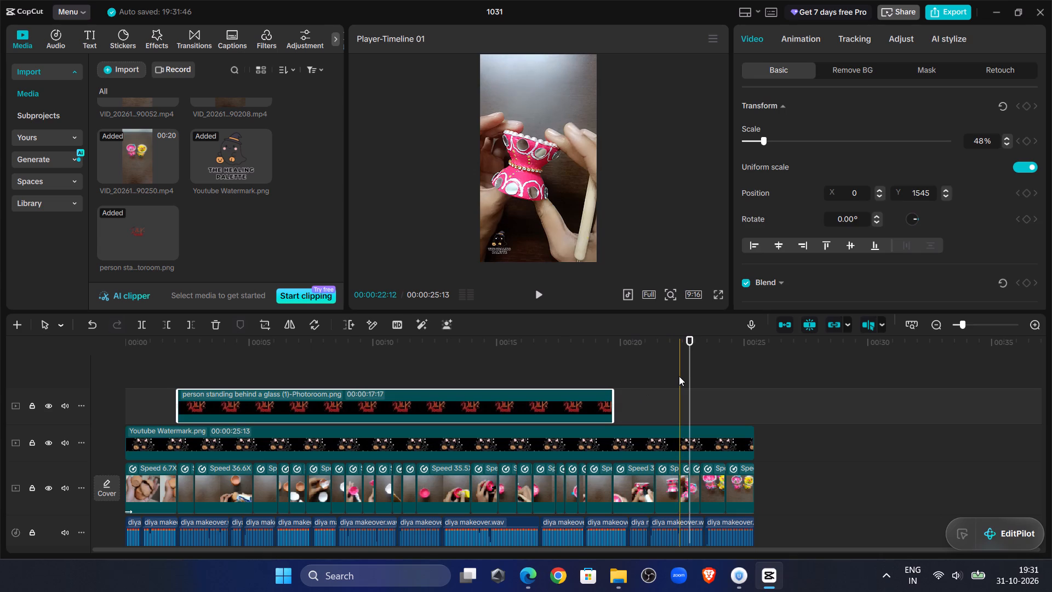
left_click(679, 376)
left_click(595, 405)
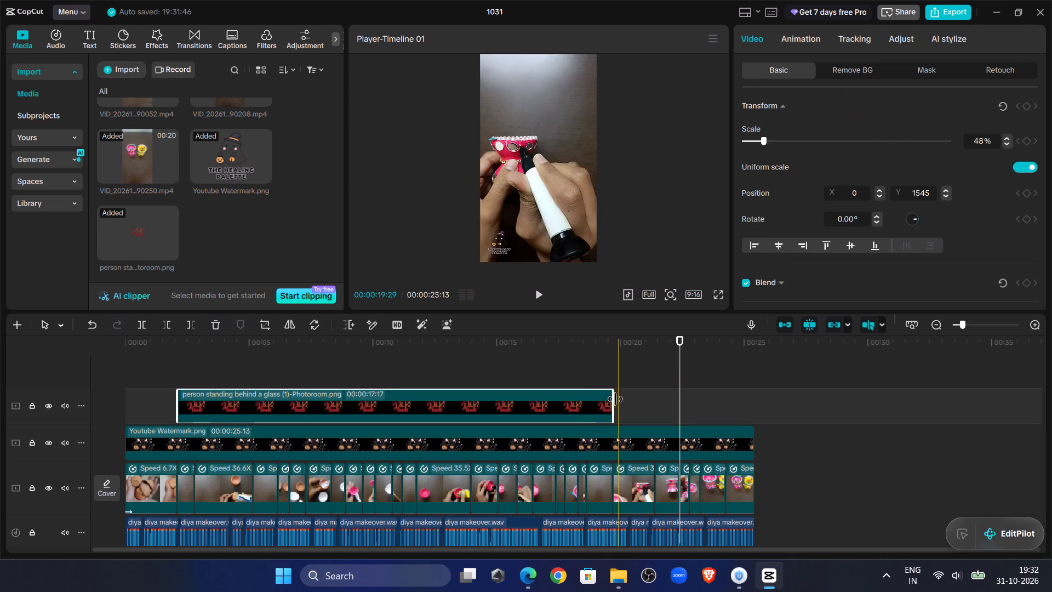
left_click_drag(615, 399, 679, 400)
left_click(539, 296)
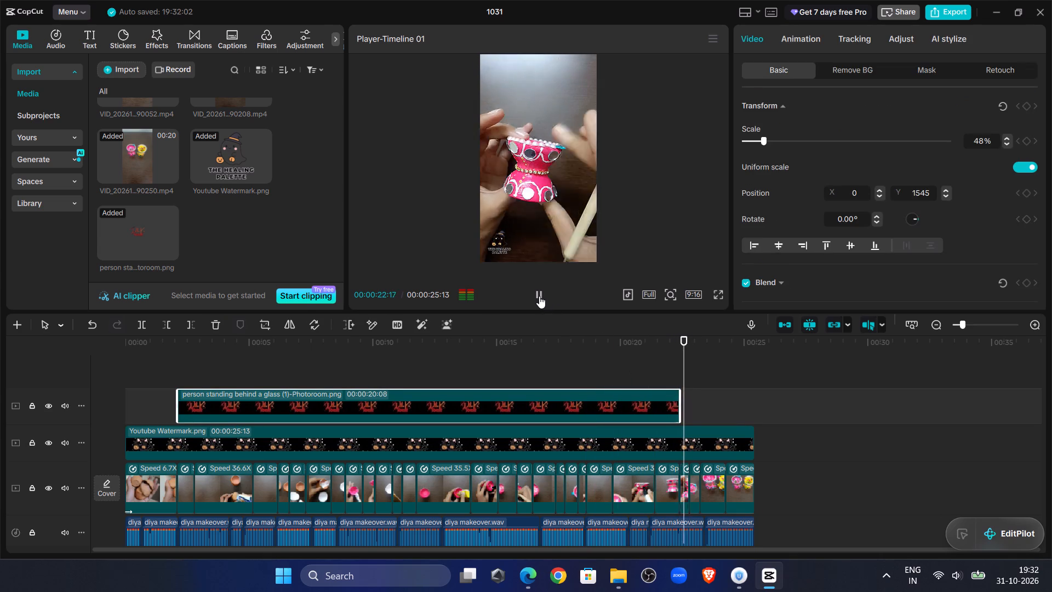
left_click(539, 296)
left_click_drag(699, 375, 689, 373)
left_click_drag(681, 400, 688, 402)
Play the video's ending, then replay it full screen from the start to review the logo and watermark.
left_click(665, 358)
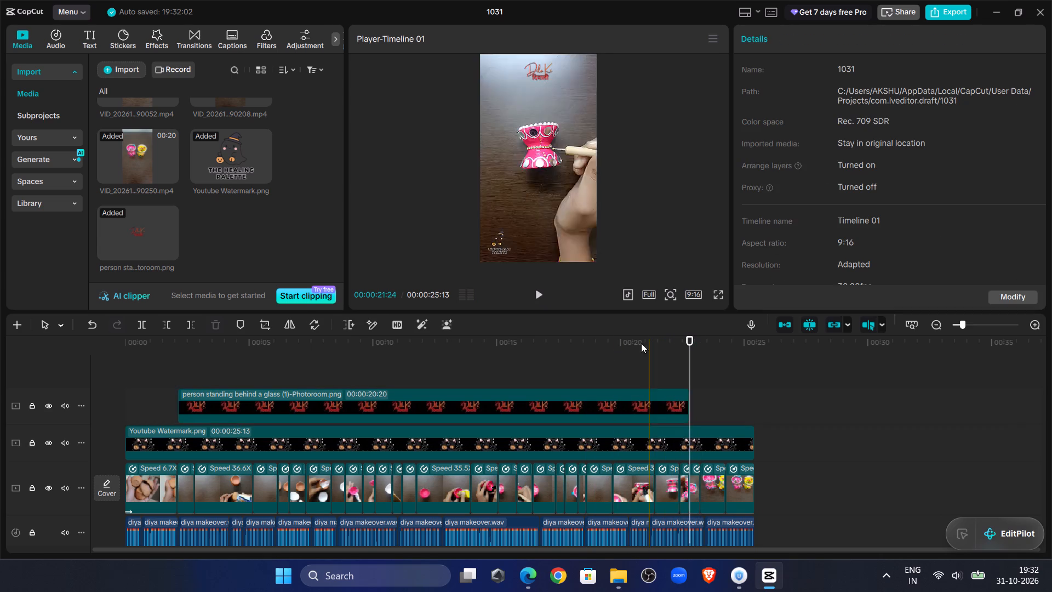
left_click(542, 293)
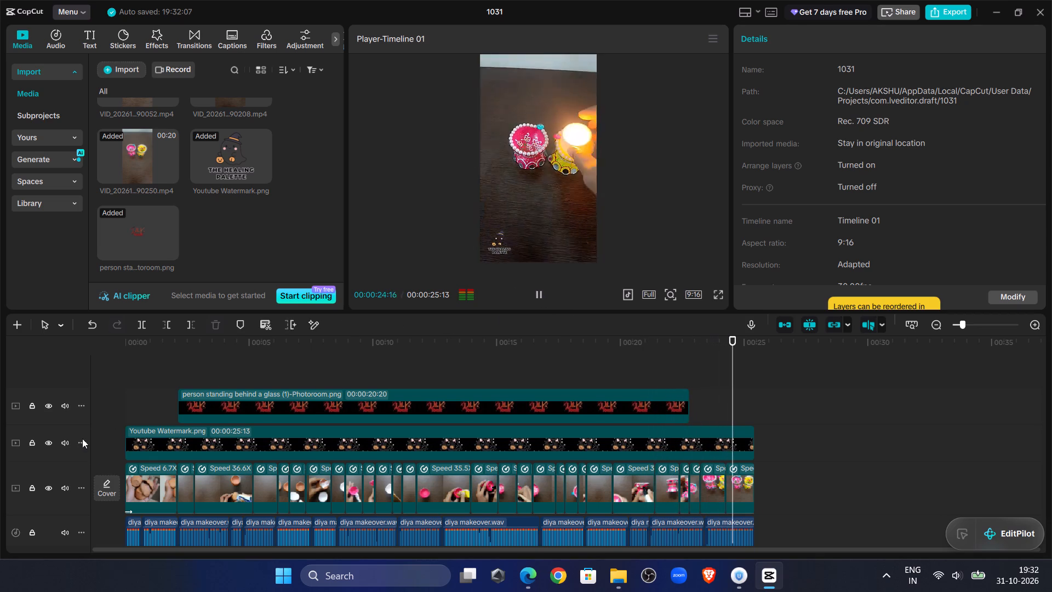
left_click(716, 293)
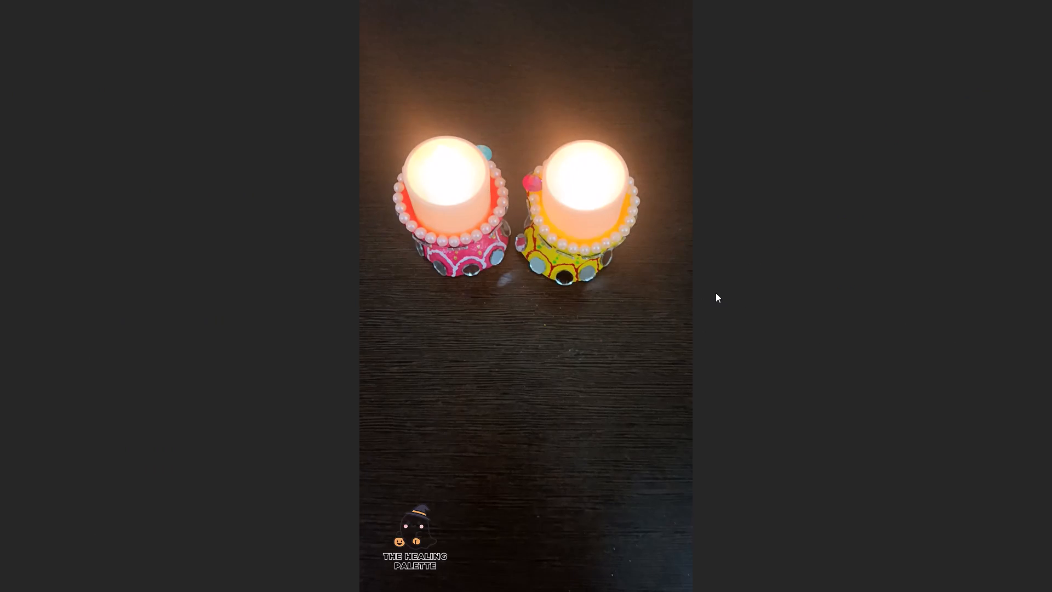
left_click(341, 536)
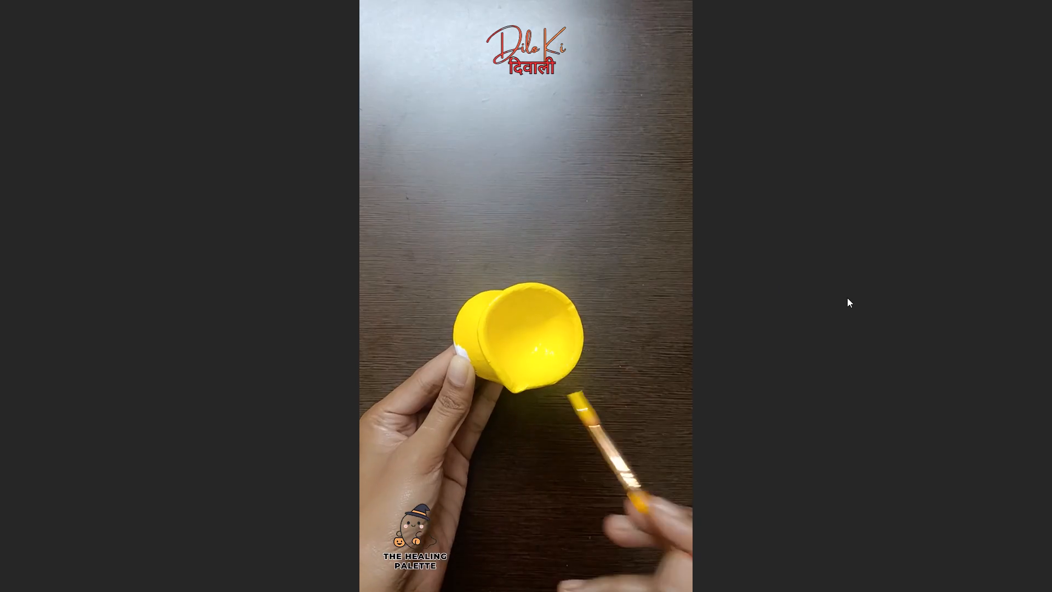
left_click(847, 298)
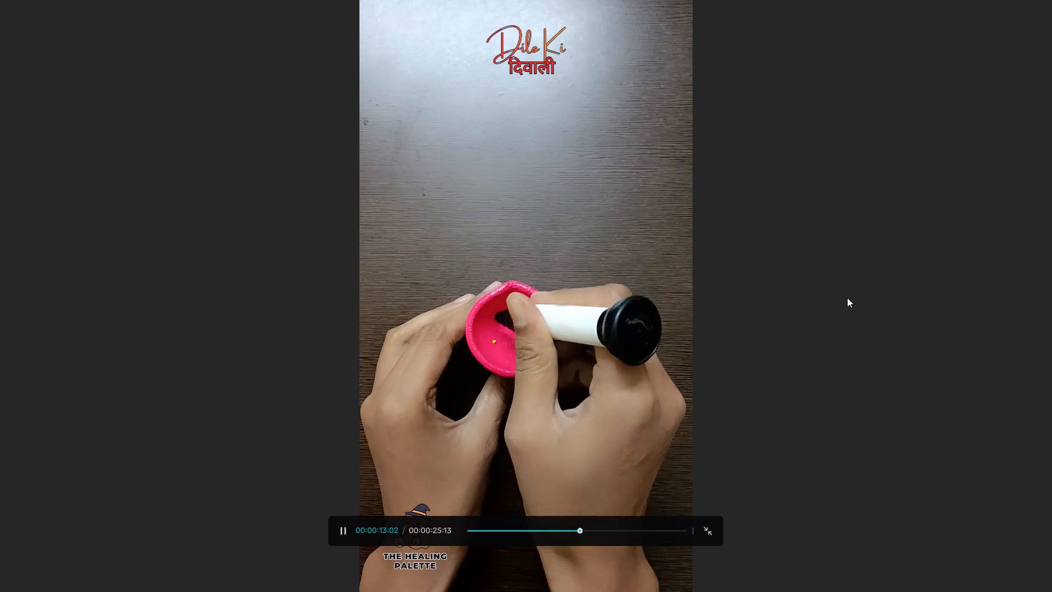
left_click(714, 531)
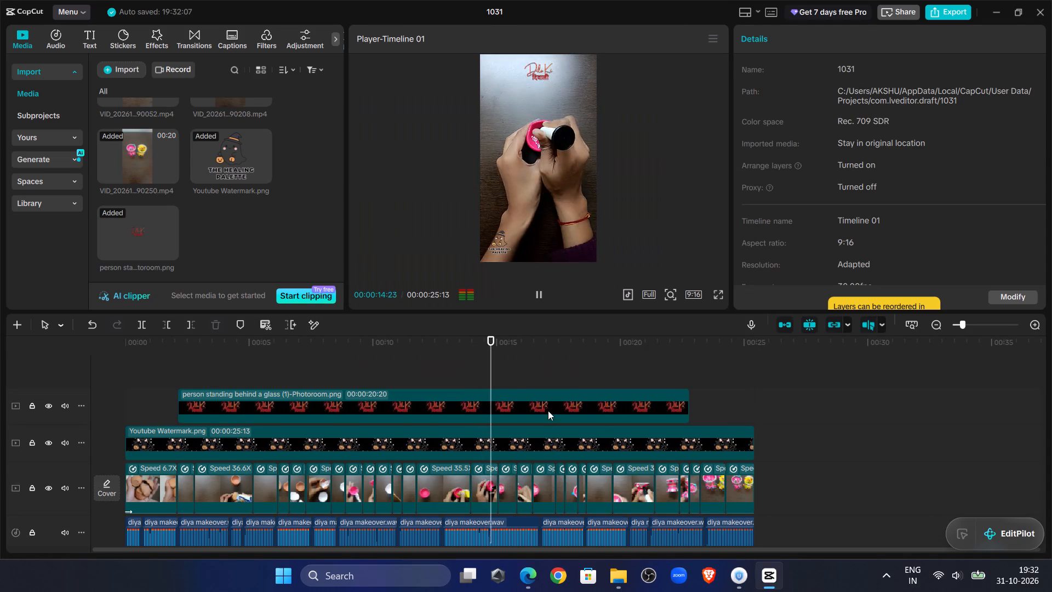
Apply the Zoom 1 combo animation to the Dilo Ki दिवाली logo clip.
left_click(548, 411)
left_click(809, 43)
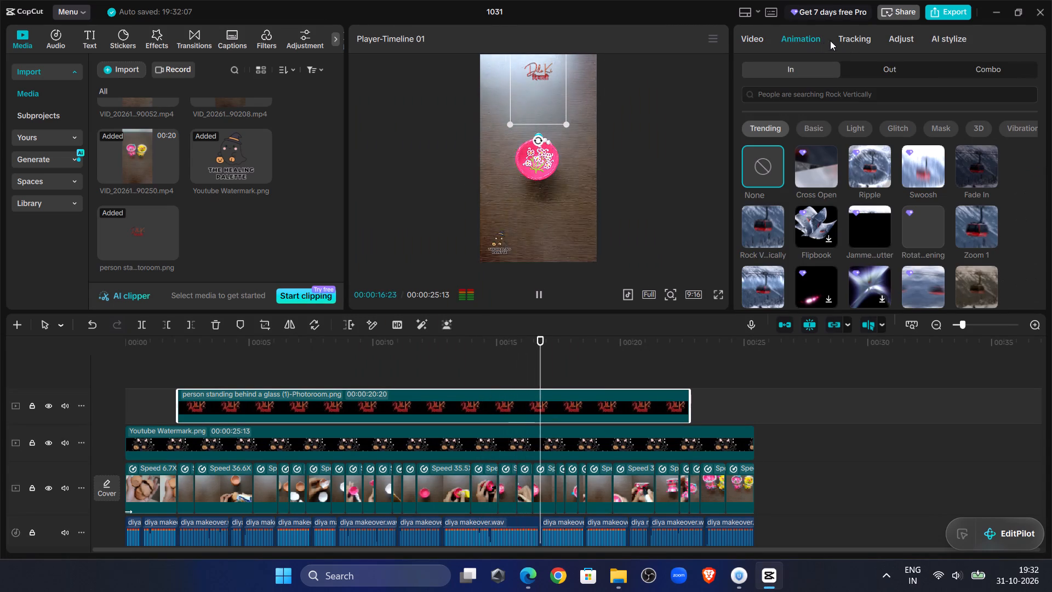
left_click(979, 68)
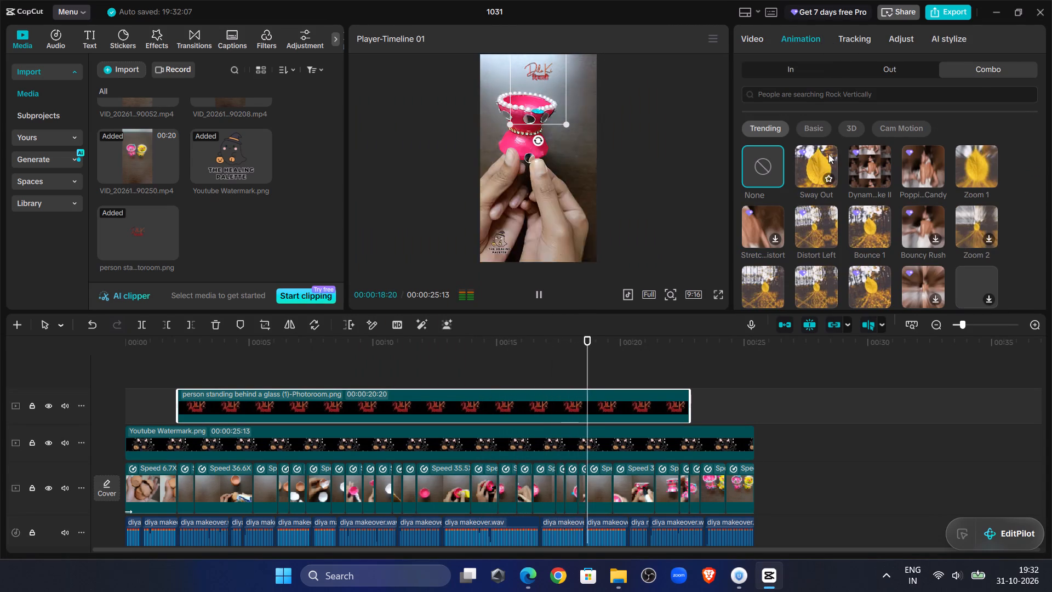
left_click(977, 168)
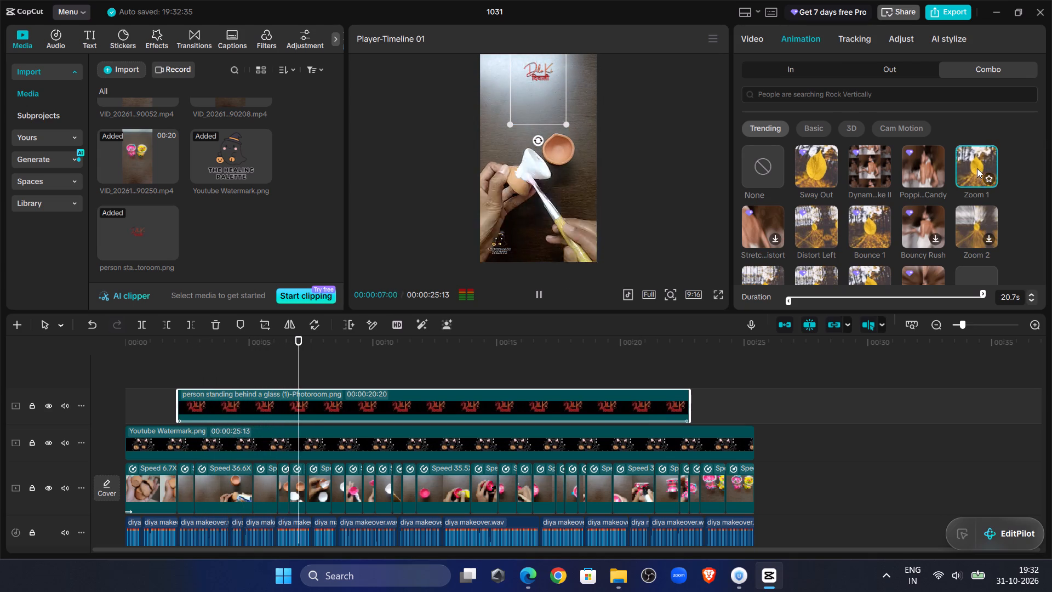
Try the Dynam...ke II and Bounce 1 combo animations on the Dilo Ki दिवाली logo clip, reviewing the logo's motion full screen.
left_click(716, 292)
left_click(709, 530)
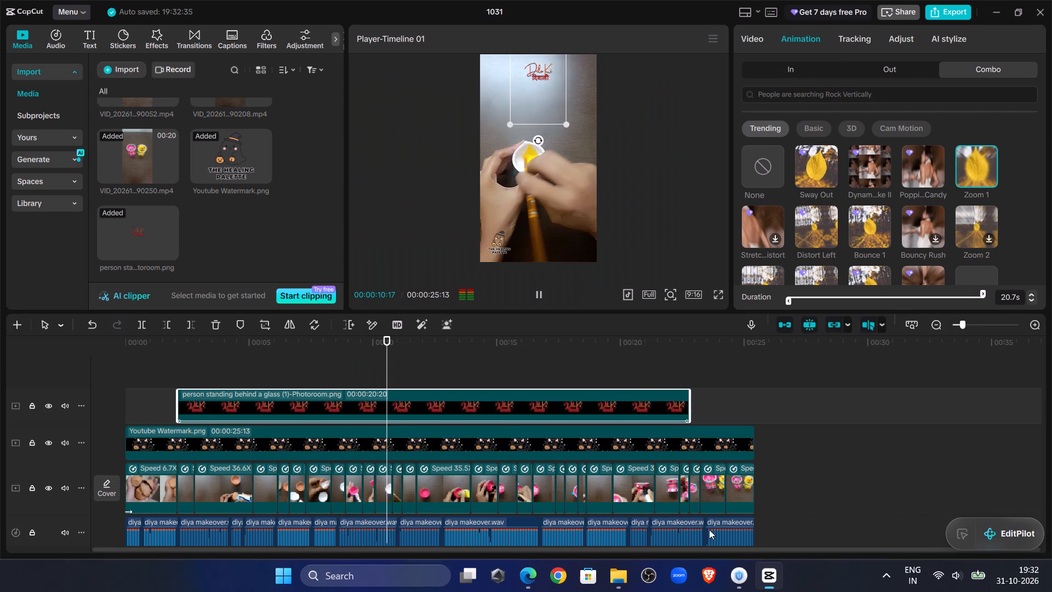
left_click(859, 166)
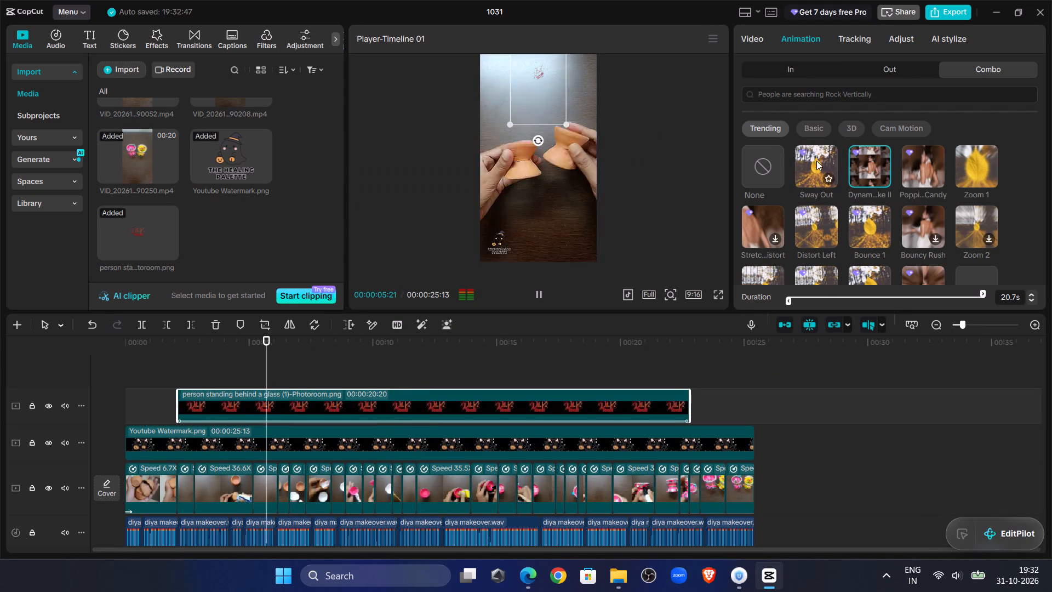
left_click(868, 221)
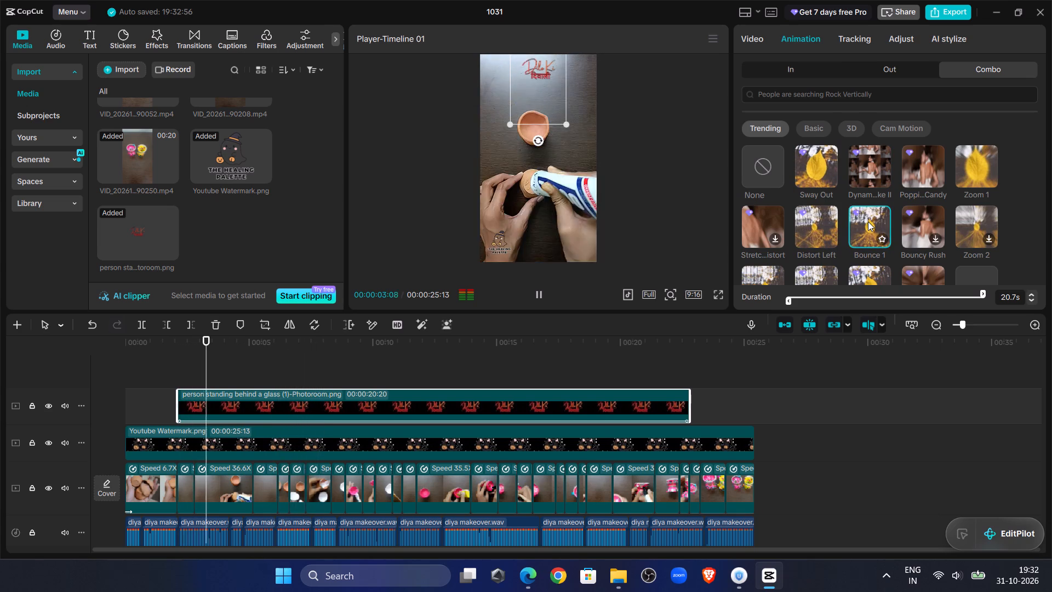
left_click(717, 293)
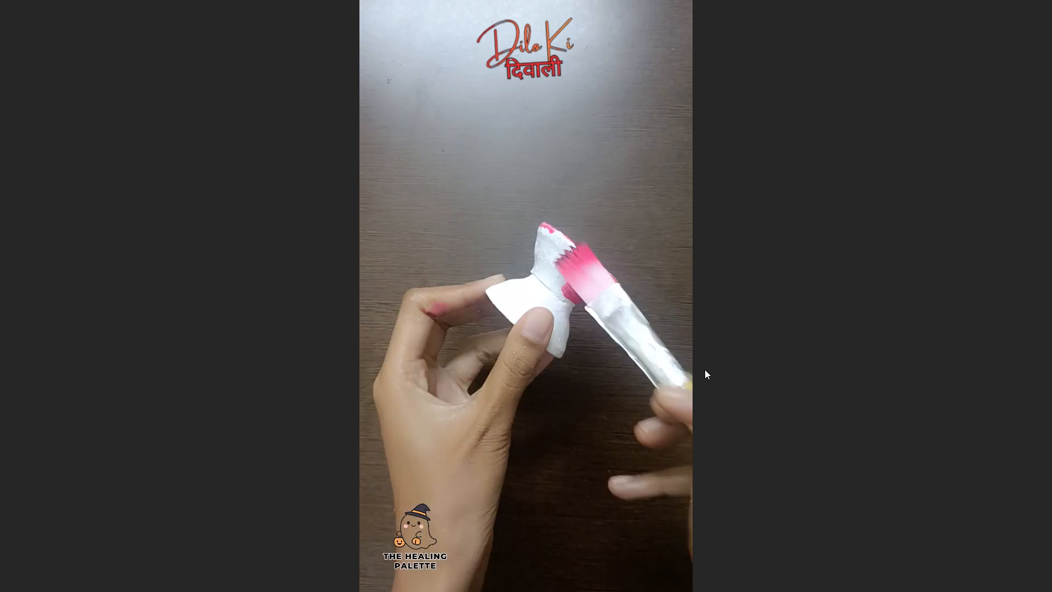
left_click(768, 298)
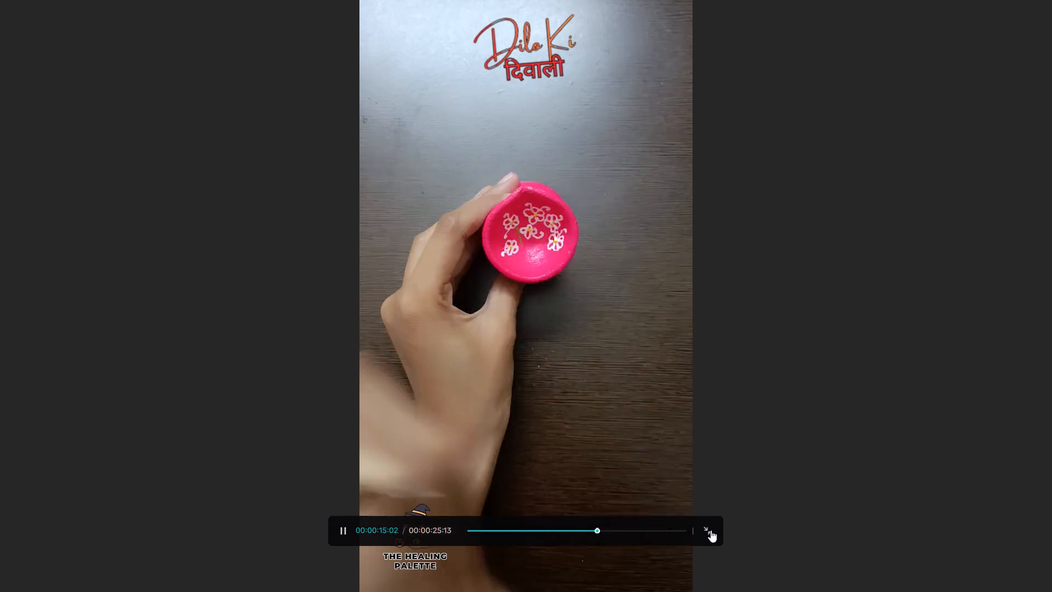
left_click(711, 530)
Browse the trending combo animations for the logo and skim the timeline to review the logo across the video.
scroll(923, 226, "down", 5)
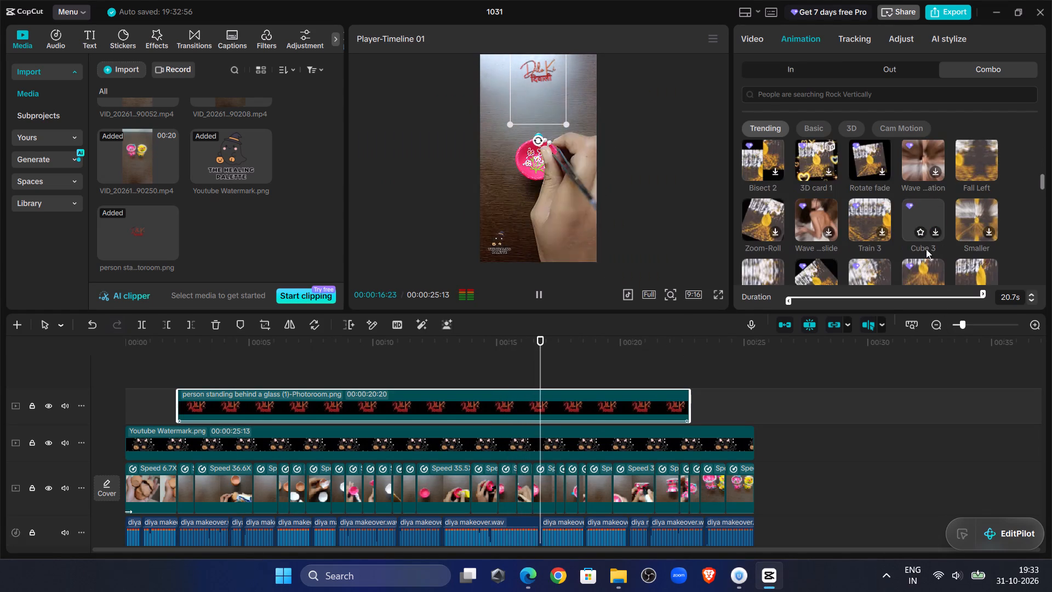
scroll(932, 255, "up", 7)
scroll(918, 187, "down", 16)
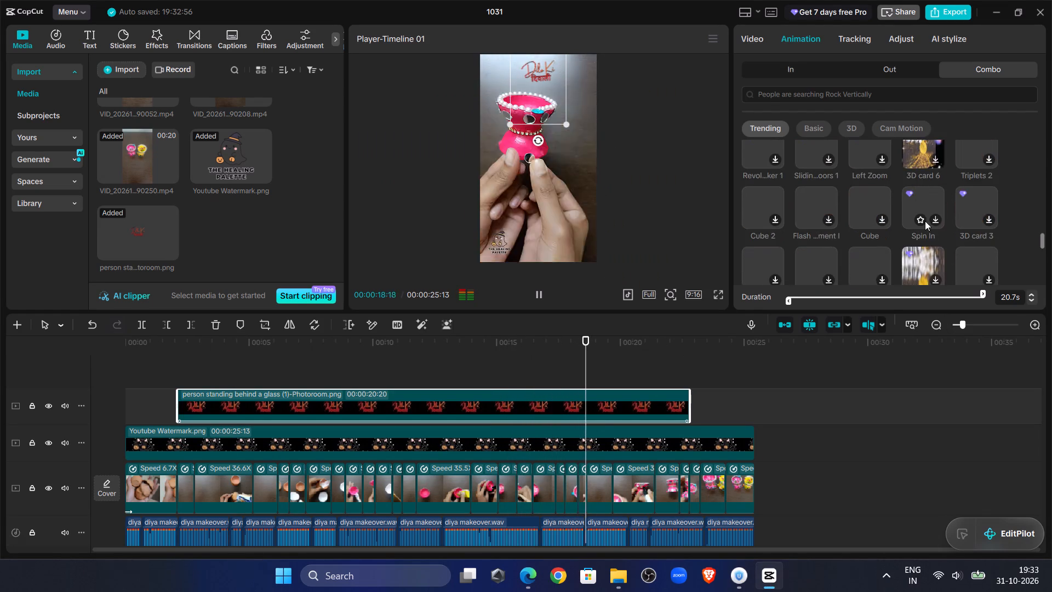
scroll(925, 223, "up", 15)
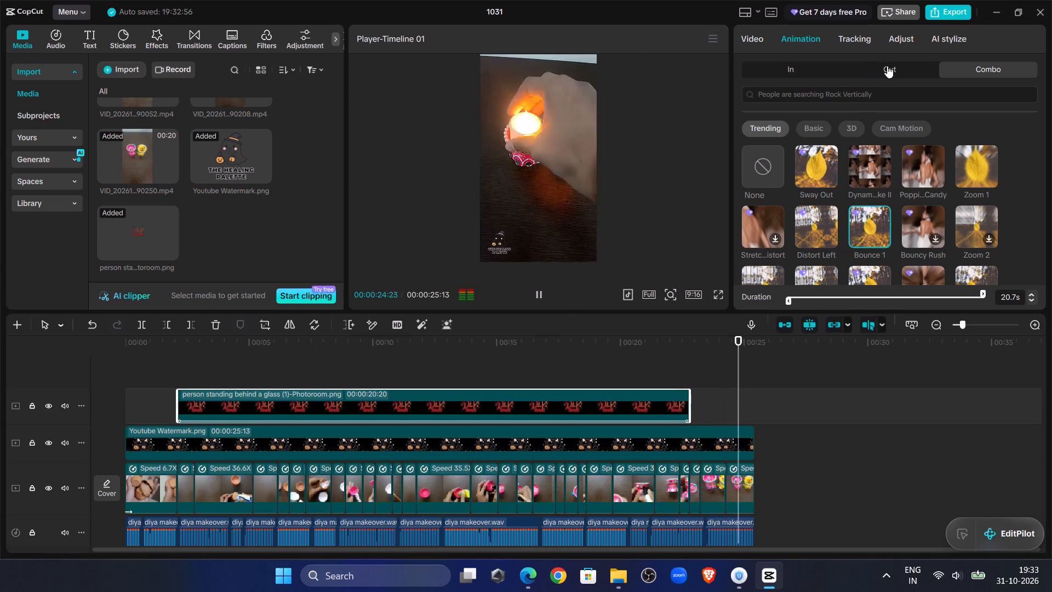
left_click(591, 365)
left_click_drag(591, 365, 203, 369)
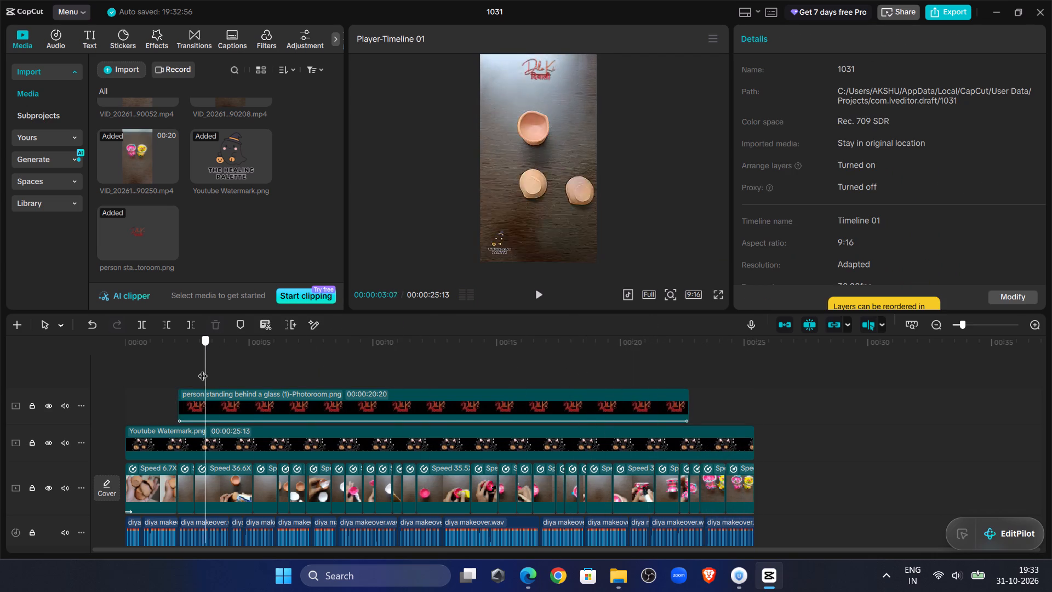
left_click_drag(203, 369, 646, 364)
Remove the combo animation from the Dilo Ki दिवाली logo clip by choosing None.
left_click(626, 401)
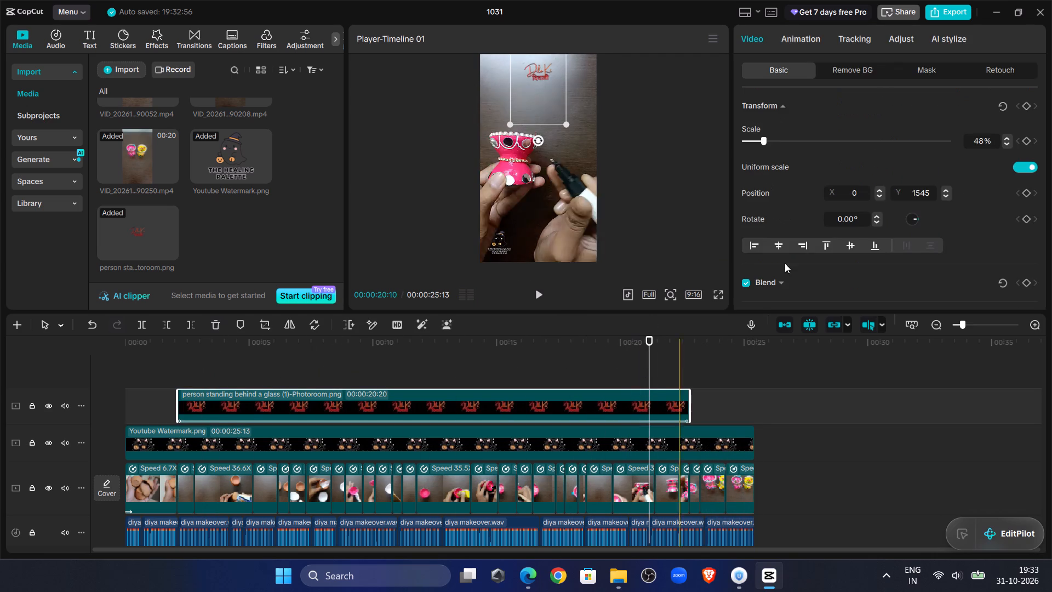
left_click(820, 37)
scroll(825, 137, "up", 6)
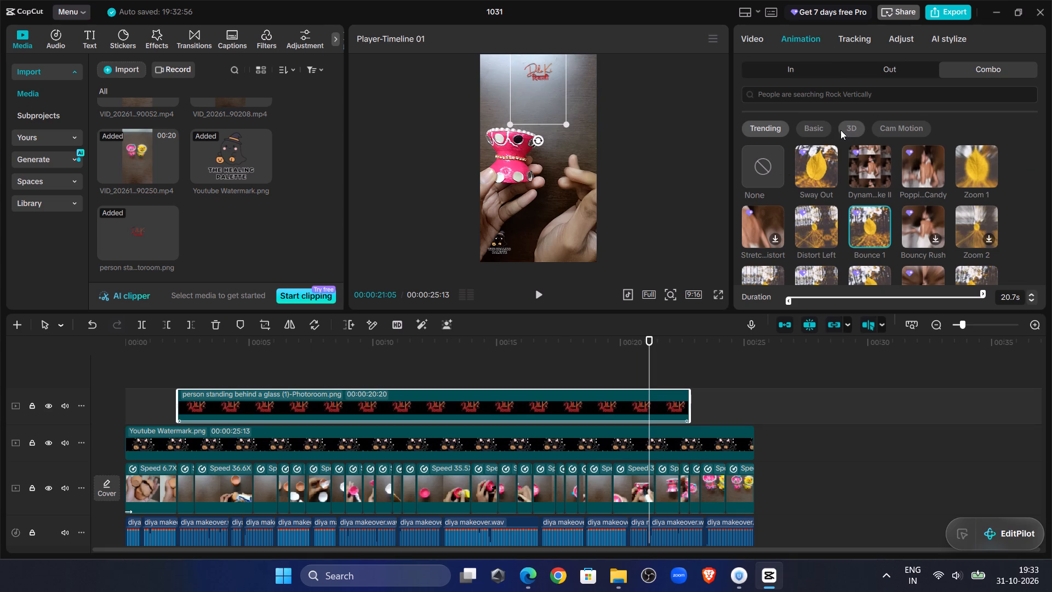
scroll(840, 130, "up", 7)
left_click(756, 182)
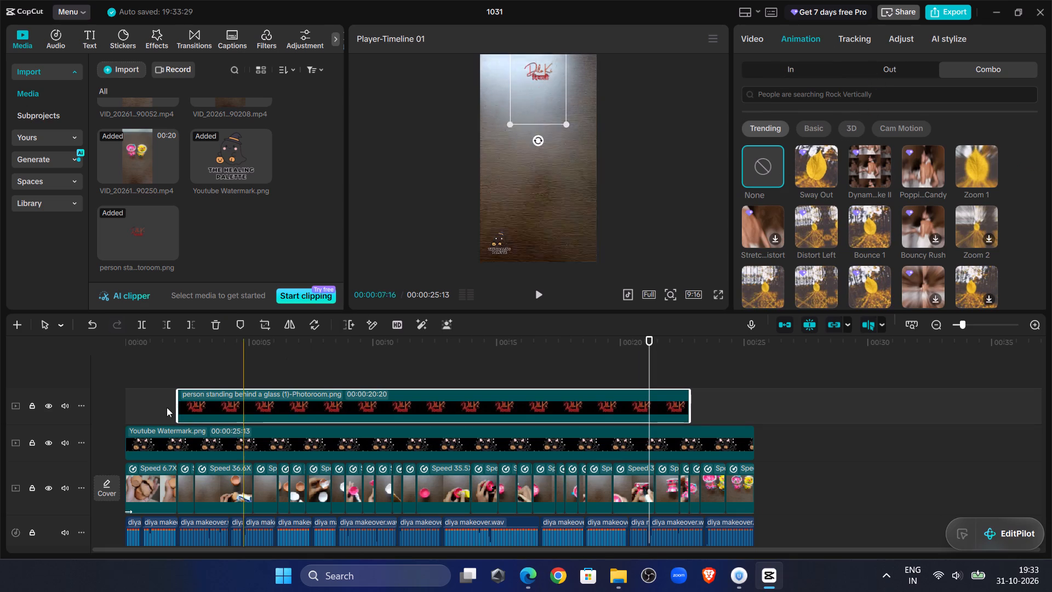
Move the logo to the frame's top-left corner at X -697, Y 1608, and check it full screen.
left_click(175, 366)
left_click(534, 75)
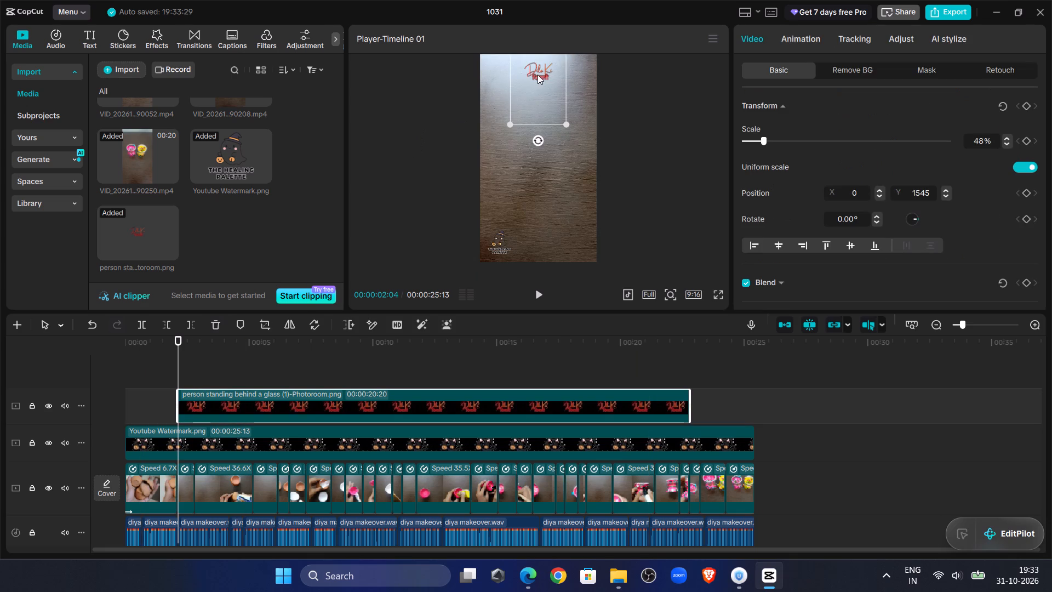
left_click_drag(538, 75, 498, 72)
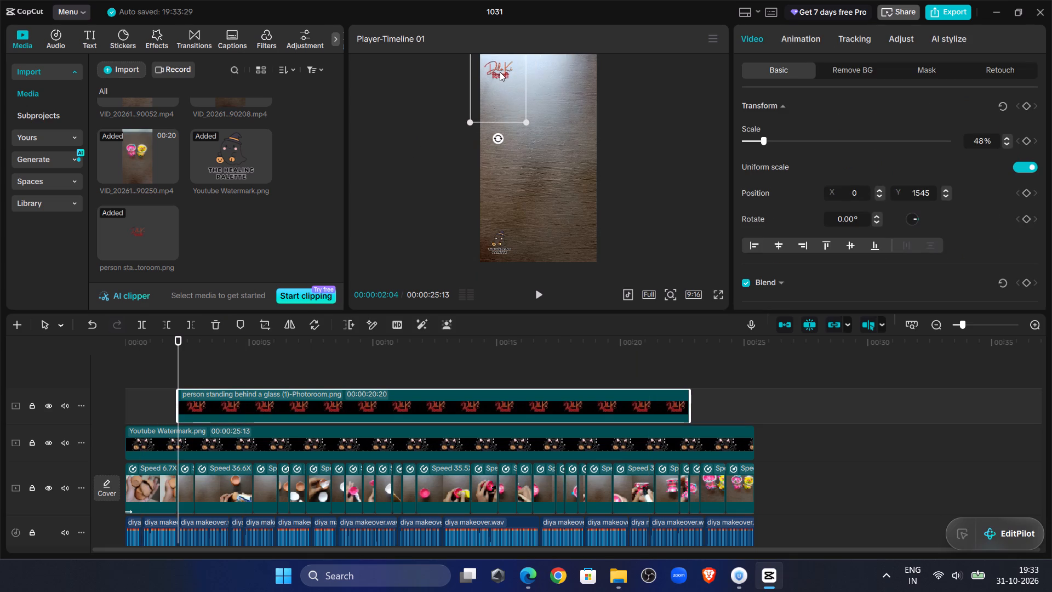
left_click(721, 295)
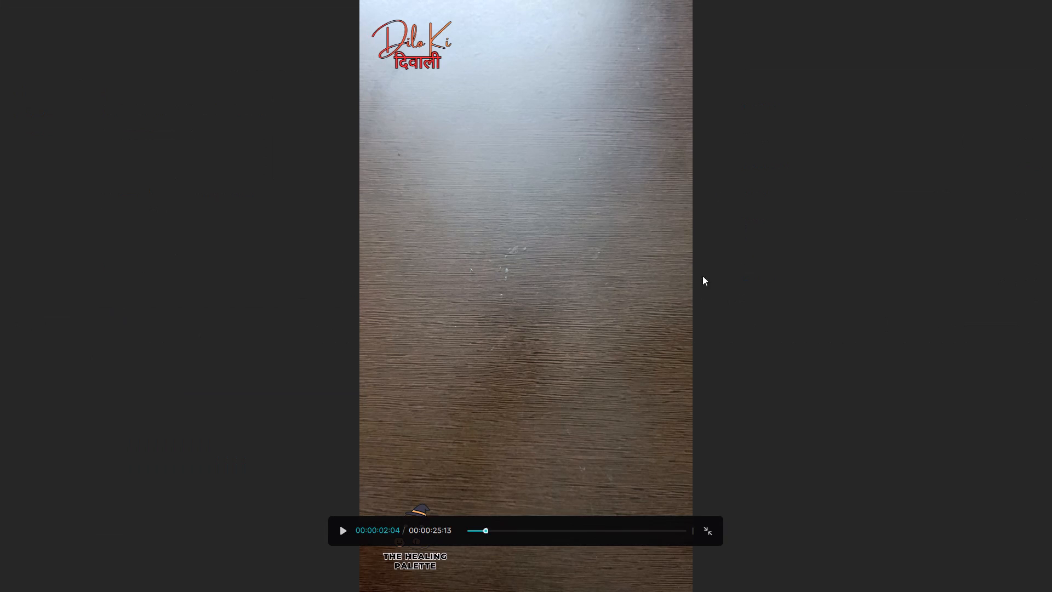
left_click(711, 530)
left_click(501, 75)
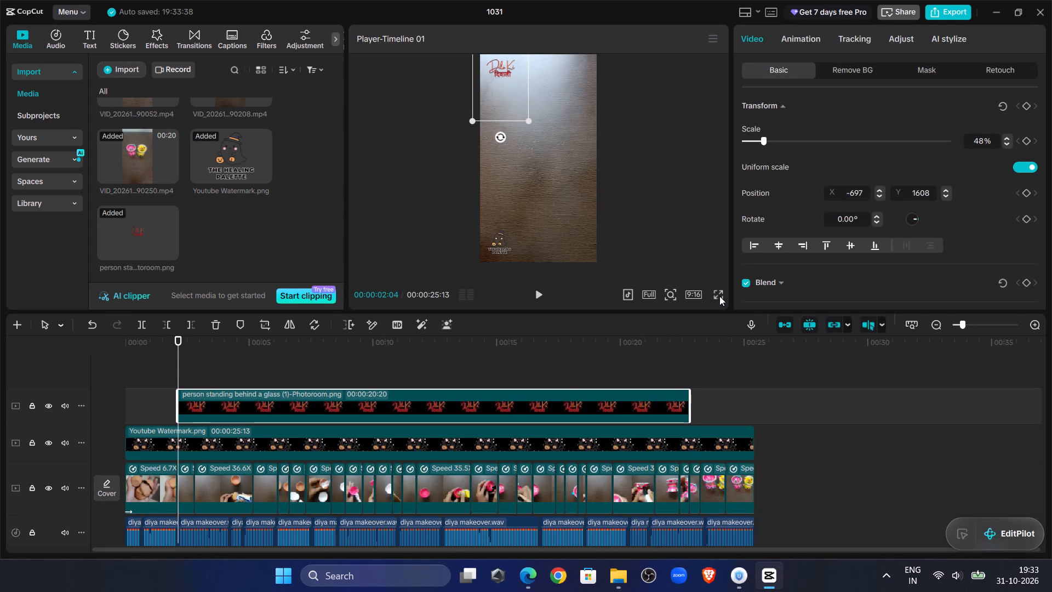
left_click(694, 213)
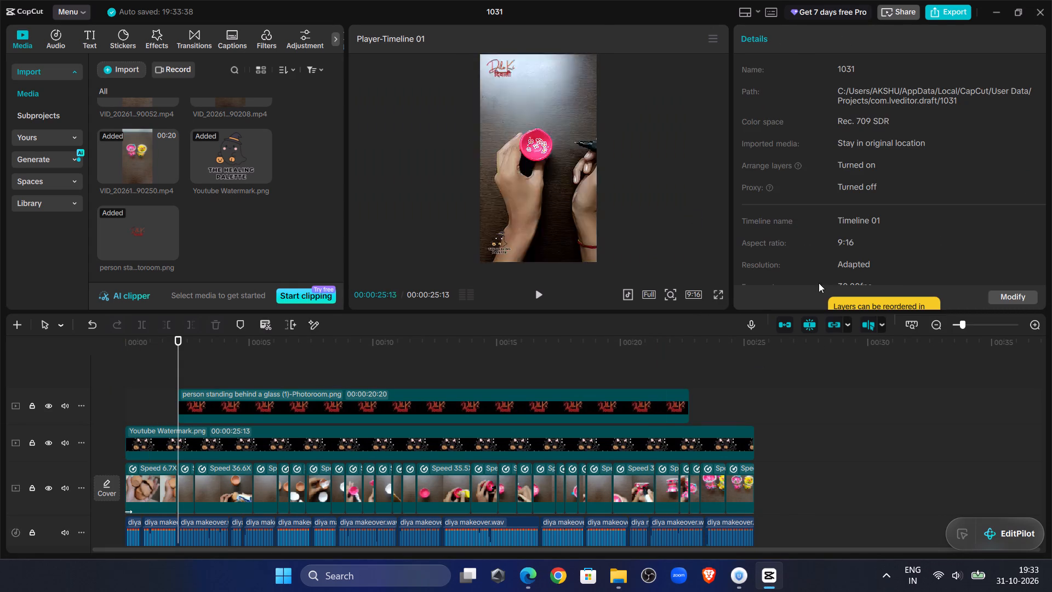
Combine all the video, logo, watermark and voiceover clips on the timeline into one compound clip.
left_click(641, 492)
key("ctrl+a")
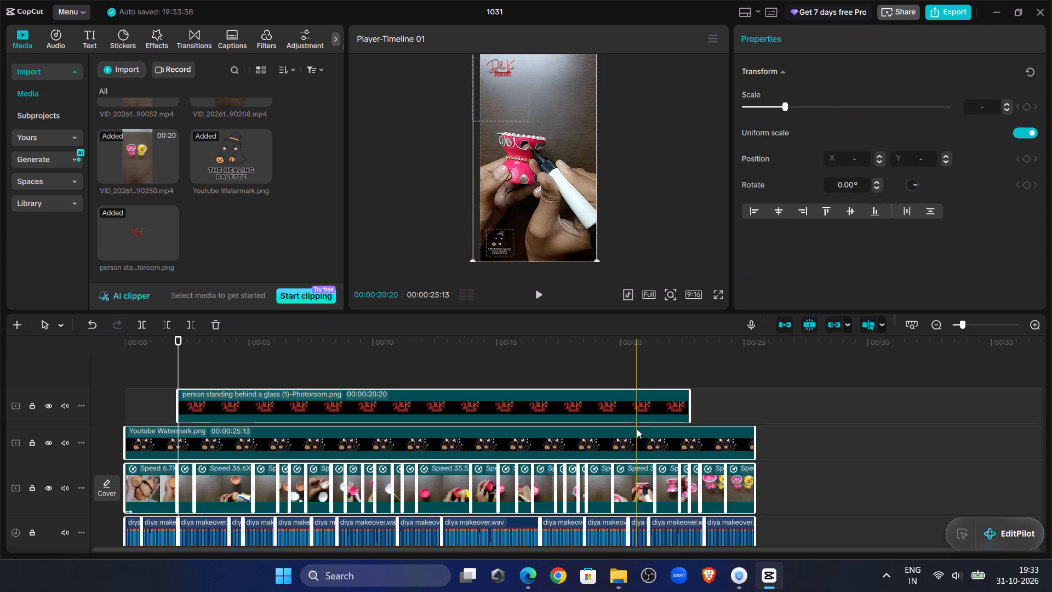
right_click(637, 429)
left_click(679, 391)
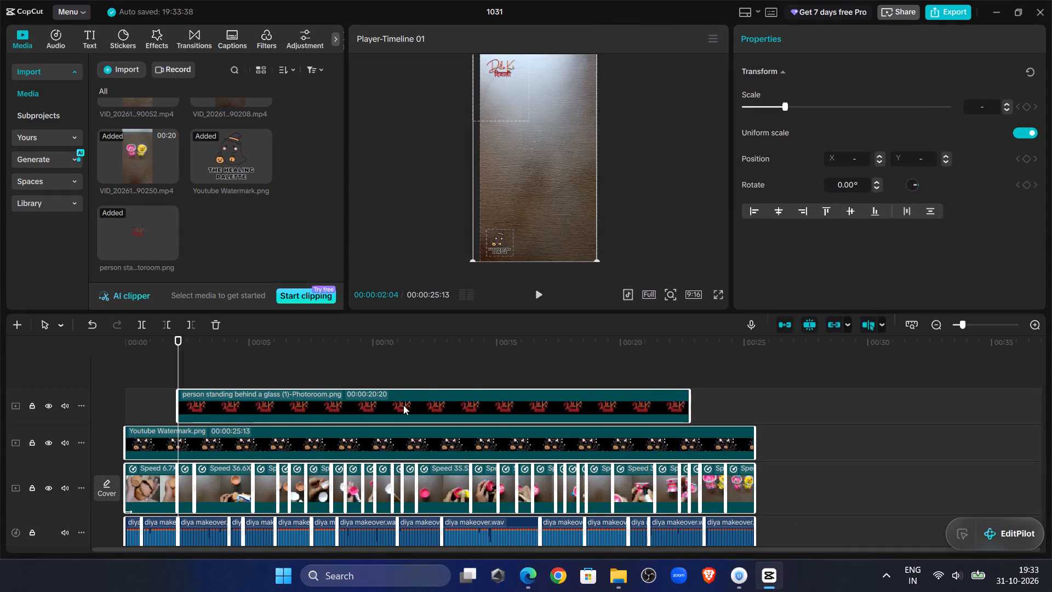
scroll(441, 380, "down", 6)
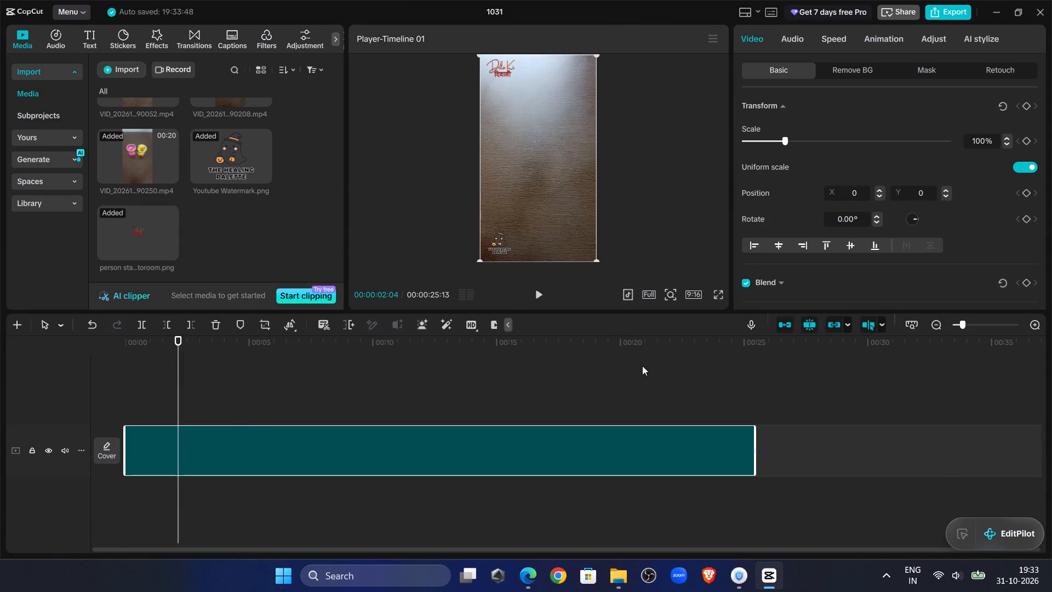
Play part of the compound clip from 00:00:02:04 to check the combined video.
left_click(541, 292)
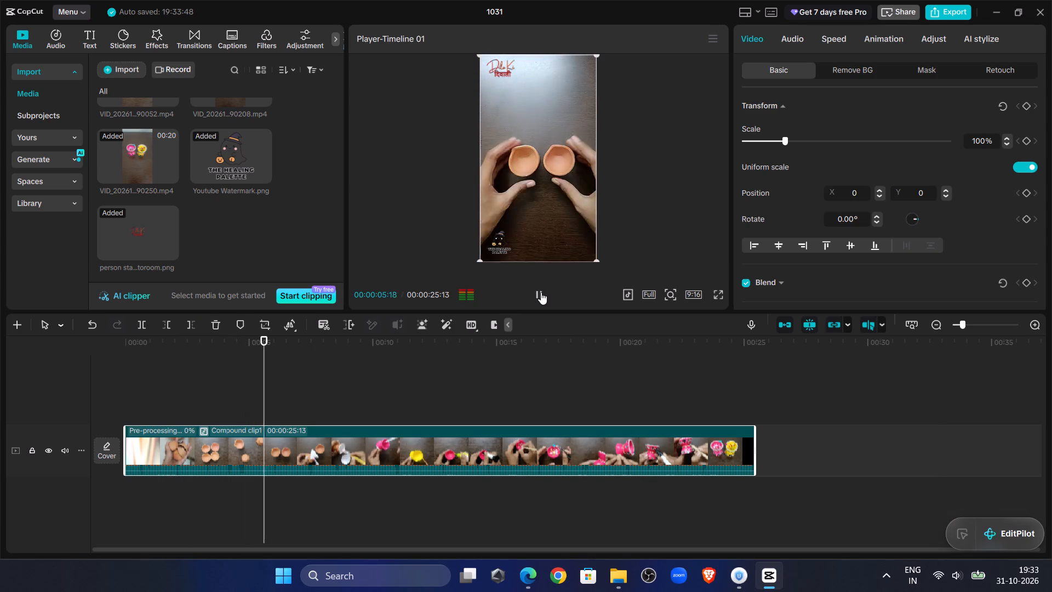
left_click(541, 292)
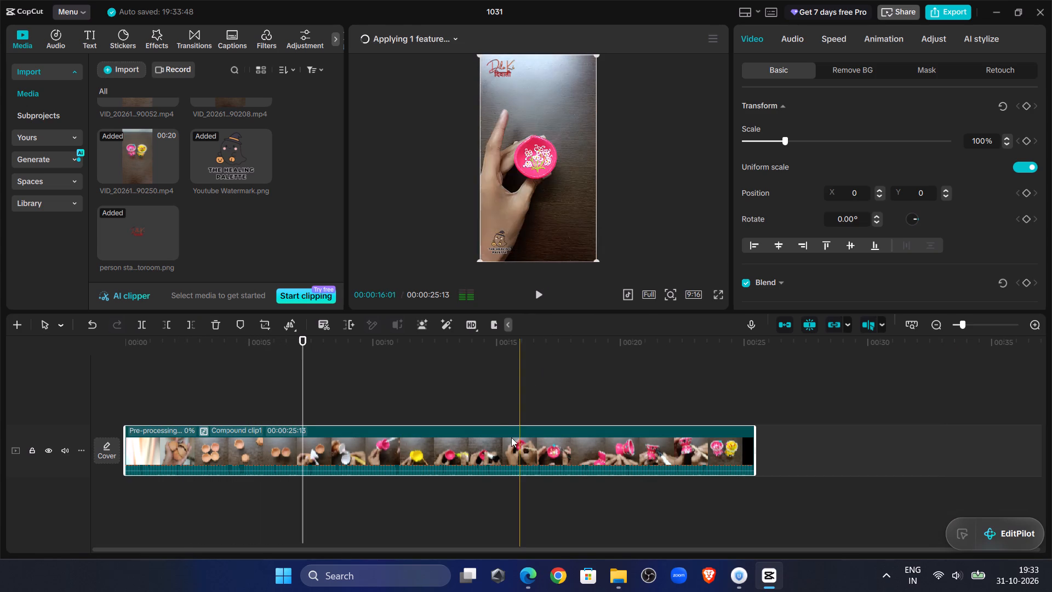
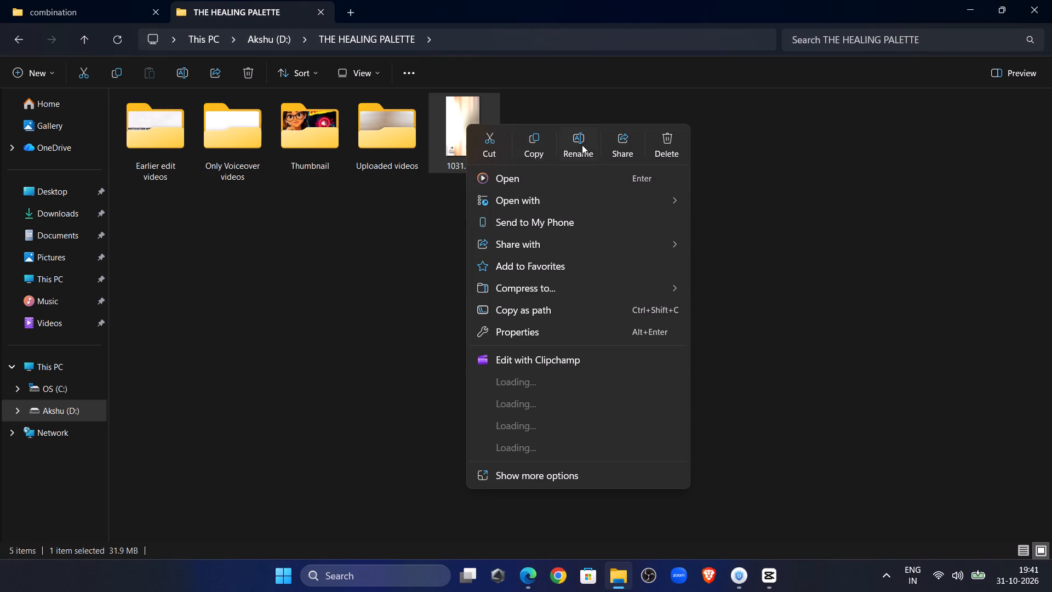
left_click(577, 145)
key("ctrl+v")
key("Return")
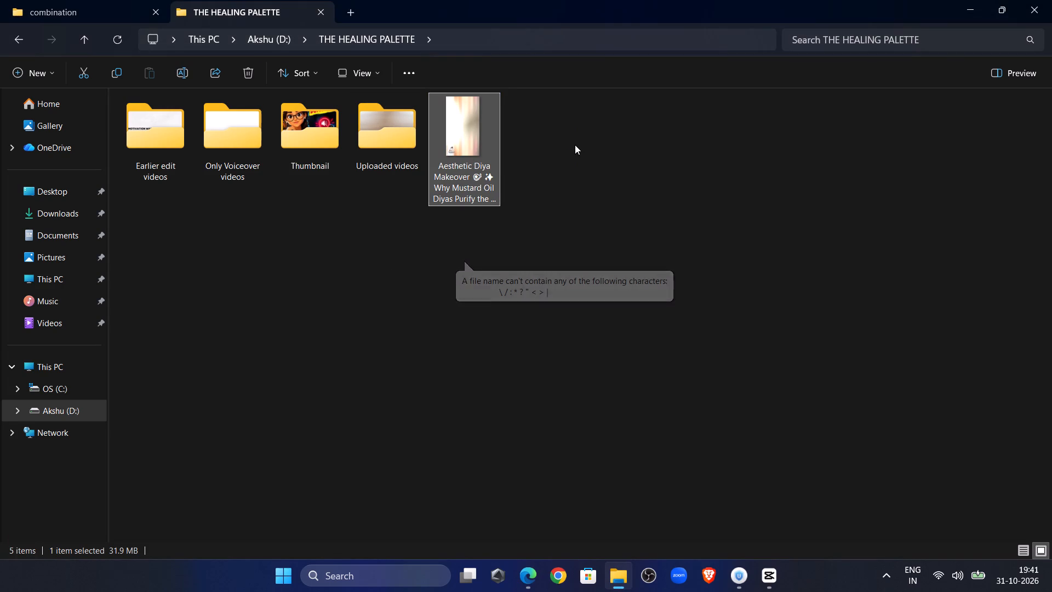
Open the renamed video in Media Player to check it, and close the player.
double_click(467, 159)
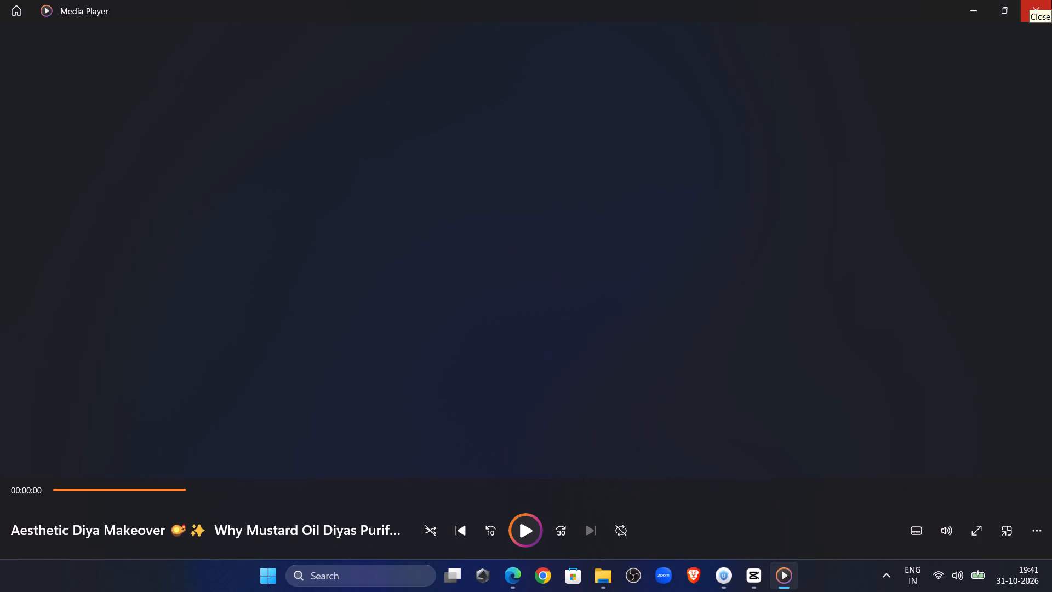
left_click(1051, 0)
left_click(624, 148)
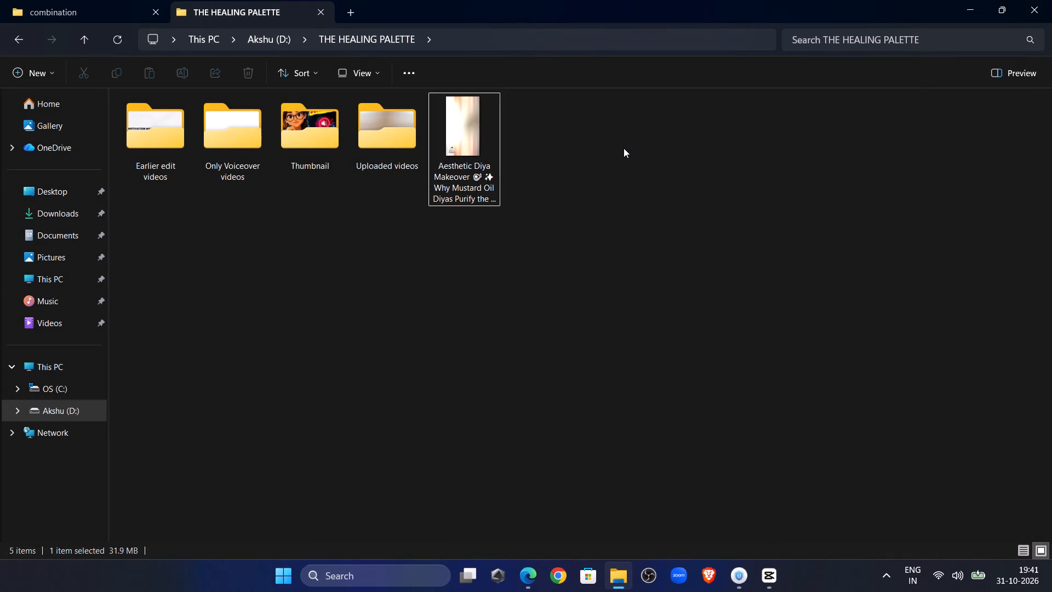
Switch to CapCut, close the open project and exit the application.
left_click(765, 591)
left_click(1037, 10)
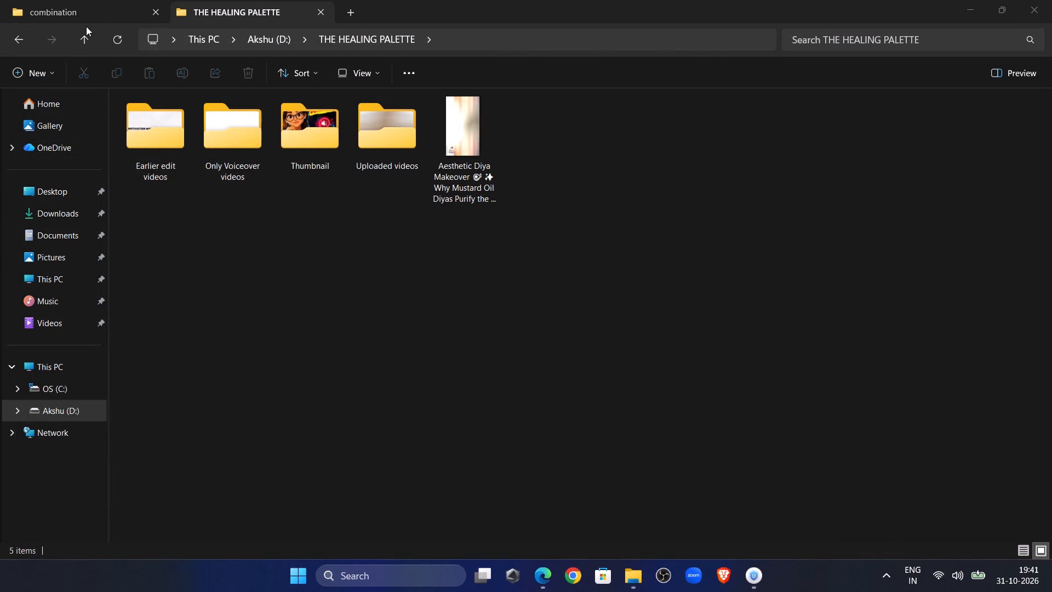
left_click(98, 12)
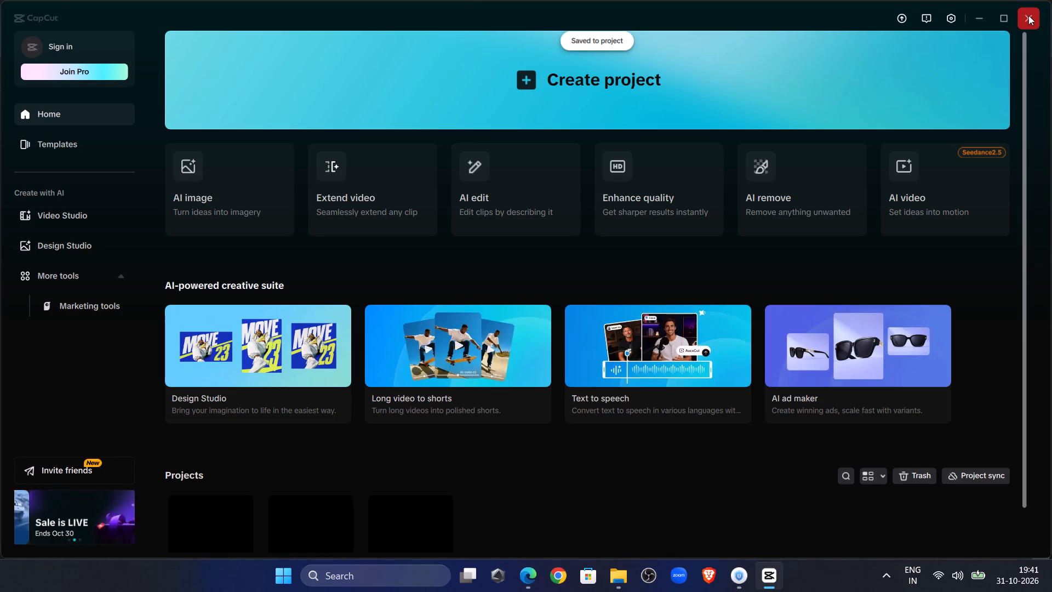
left_click(1028, 15)
Close the combination folder in File Explorer, and minimise File Explorer and the browser to reach the desktop.
left_click(50, 9)
left_click(156, 7)
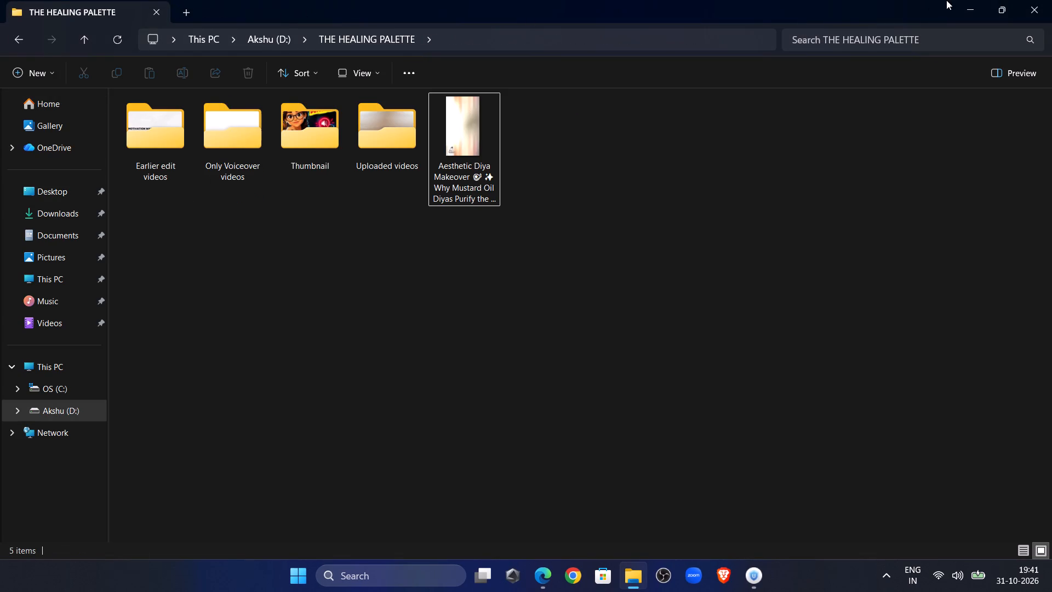
left_click(978, 7)
left_click(973, 8)
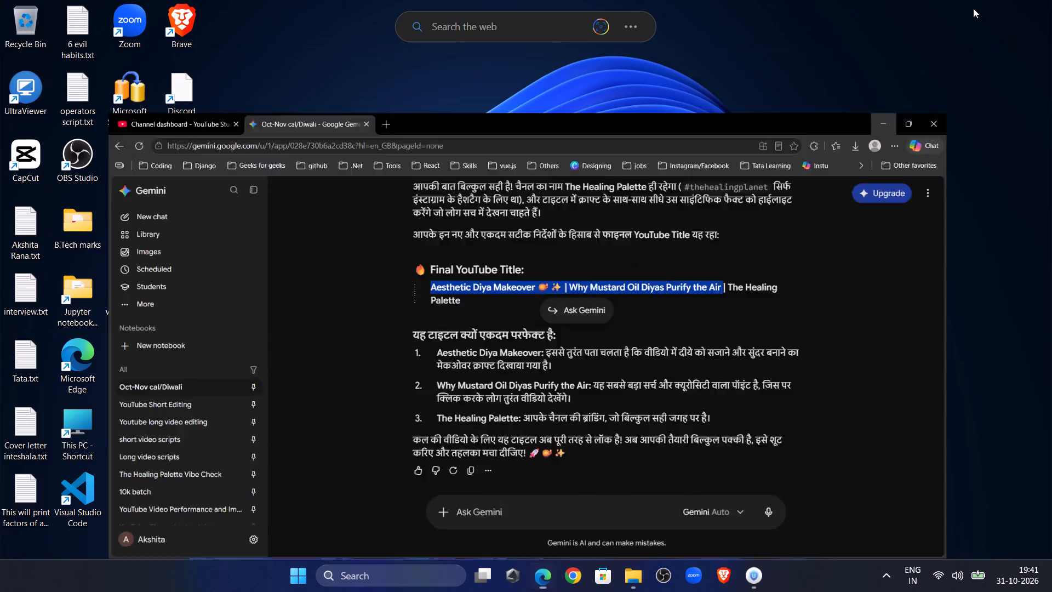
Relaunch CapCut, open project 1031 to check it, decline linking the missing media and close the project.
double_click(19, 175)
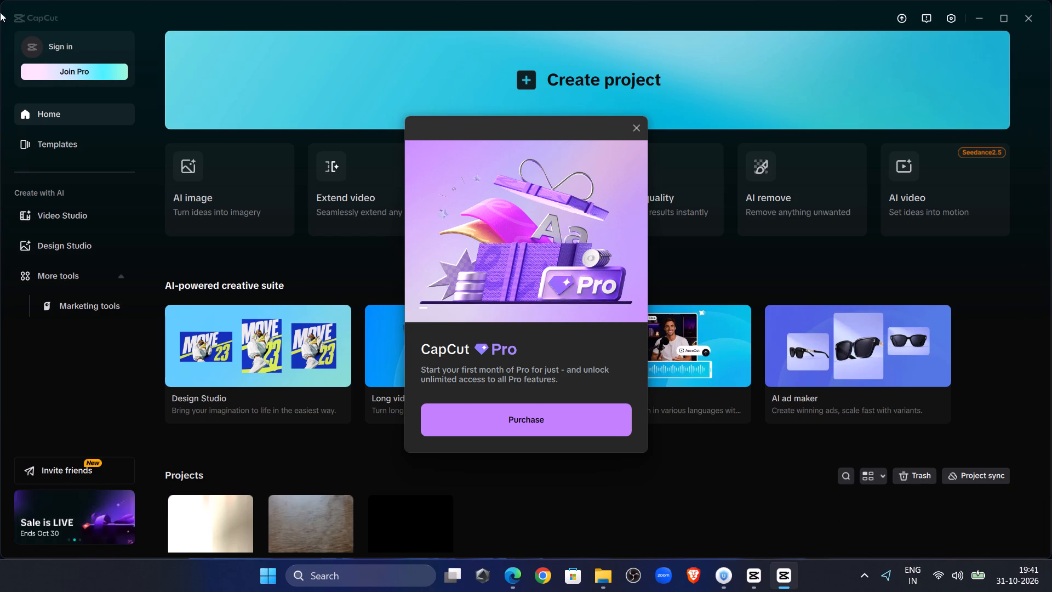
left_click(625, 130)
left_click(635, 132)
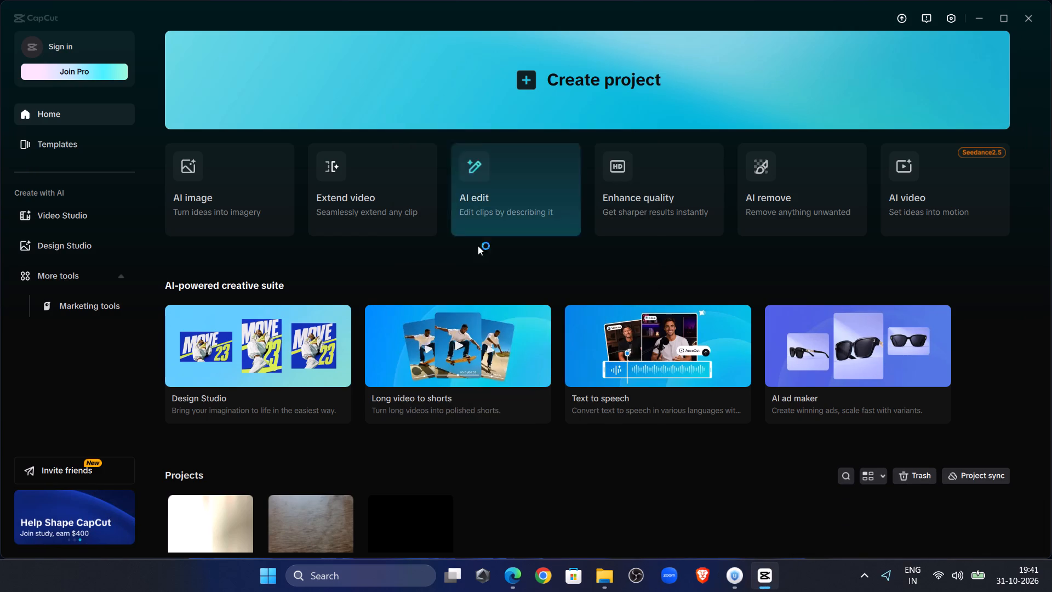
scroll(465, 265, "down", 5)
double_click(231, 469)
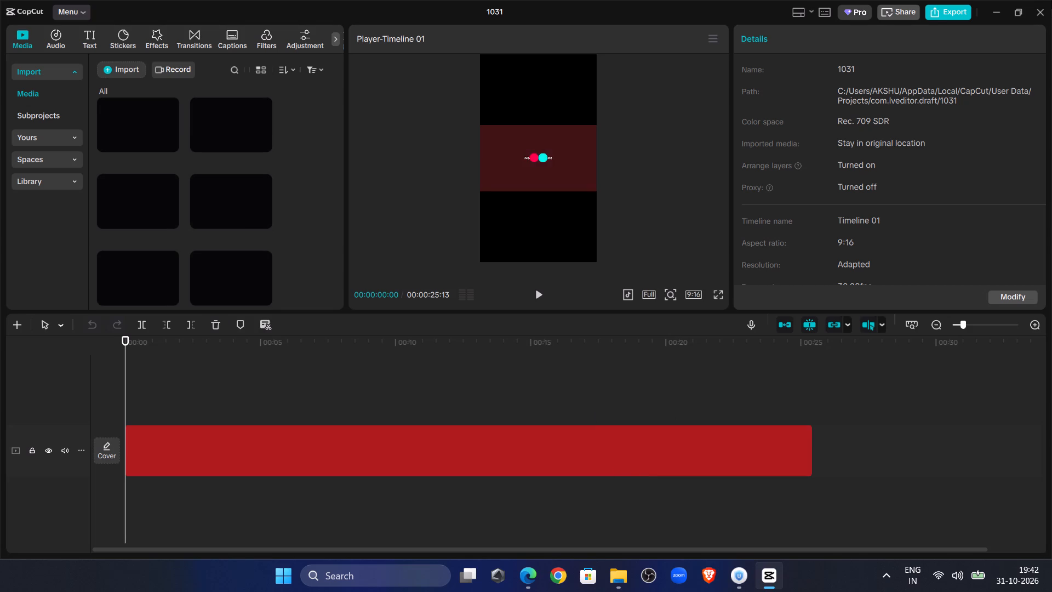
left_click(668, 415)
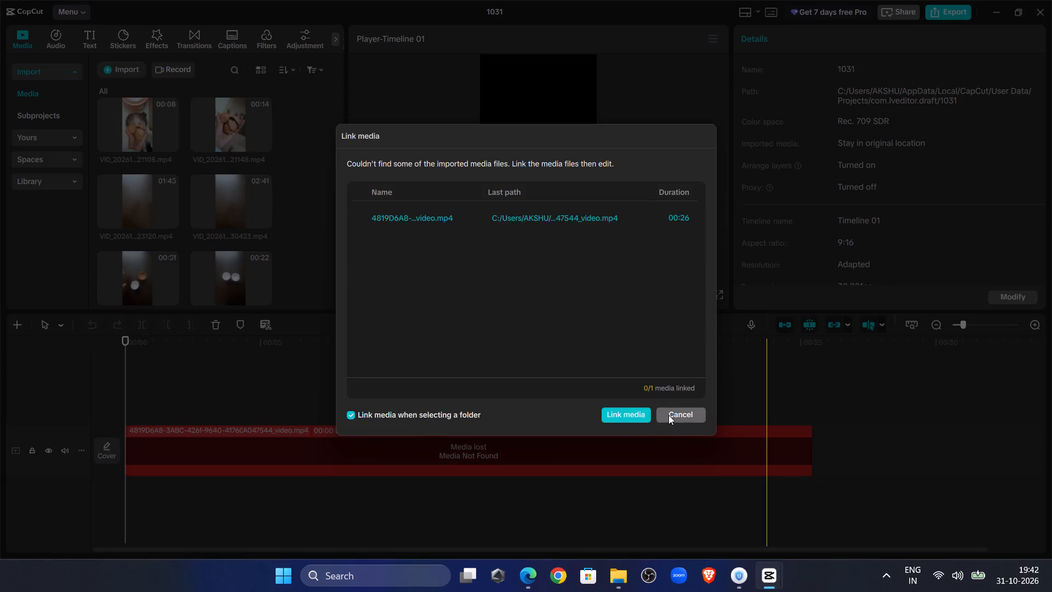
left_click(1045, 4)
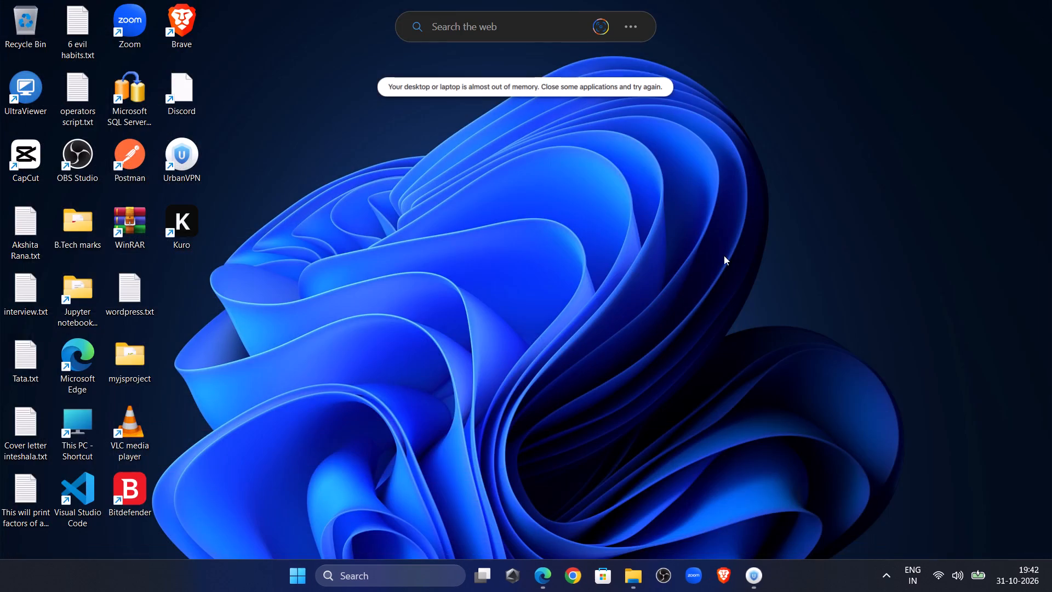
Move project 1031 to the CapCut trash and exit CapCut.
scroll(671, 311, "down", 7)
scroll(268, 349, "down", 13)
scroll(243, 500, "down", 1)
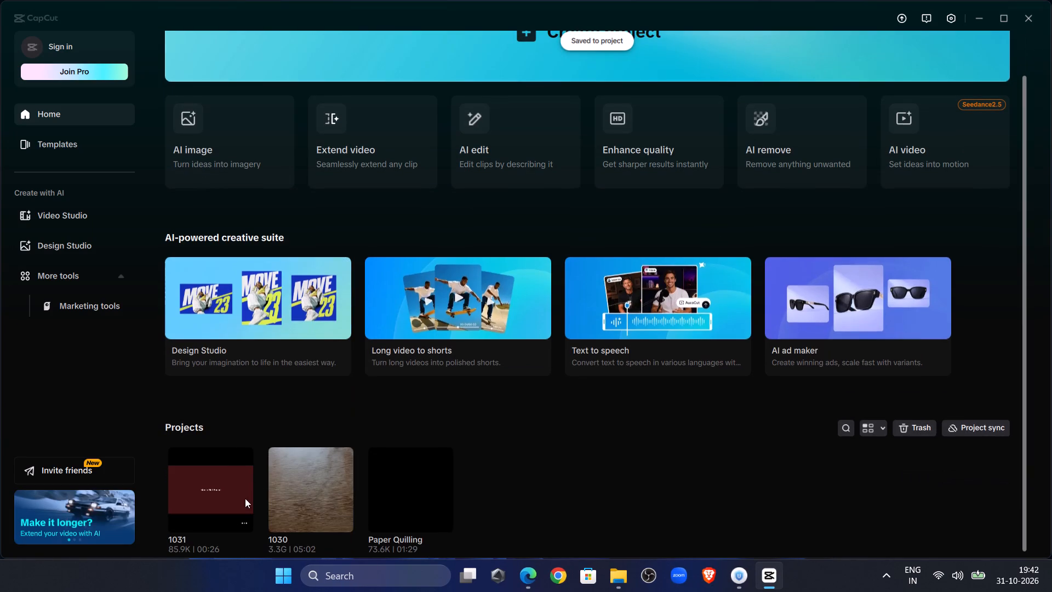
left_click(239, 521)
left_click(270, 538)
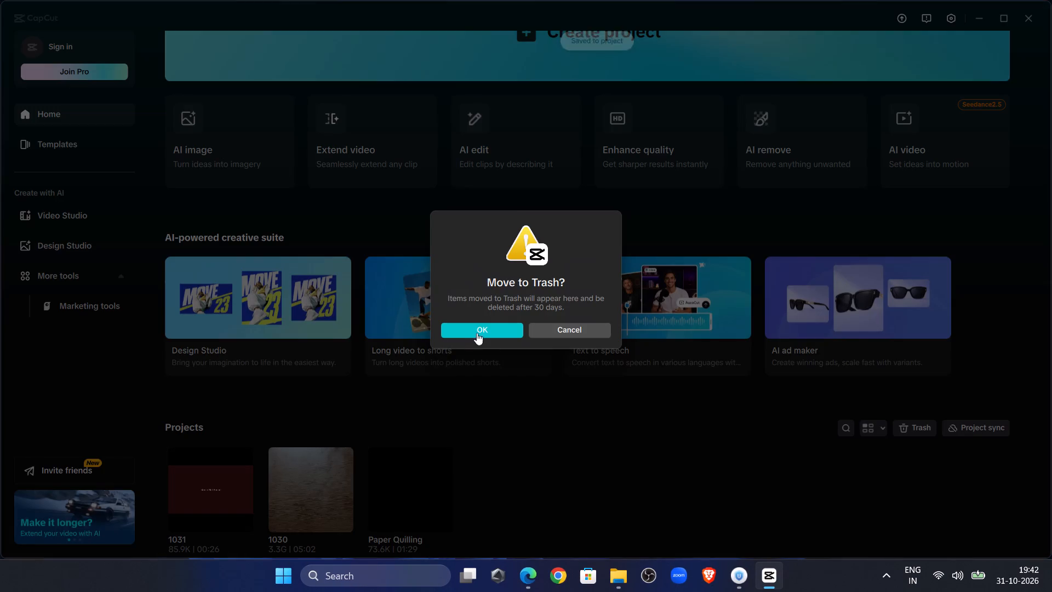
left_click(477, 331)
left_click(1025, 13)
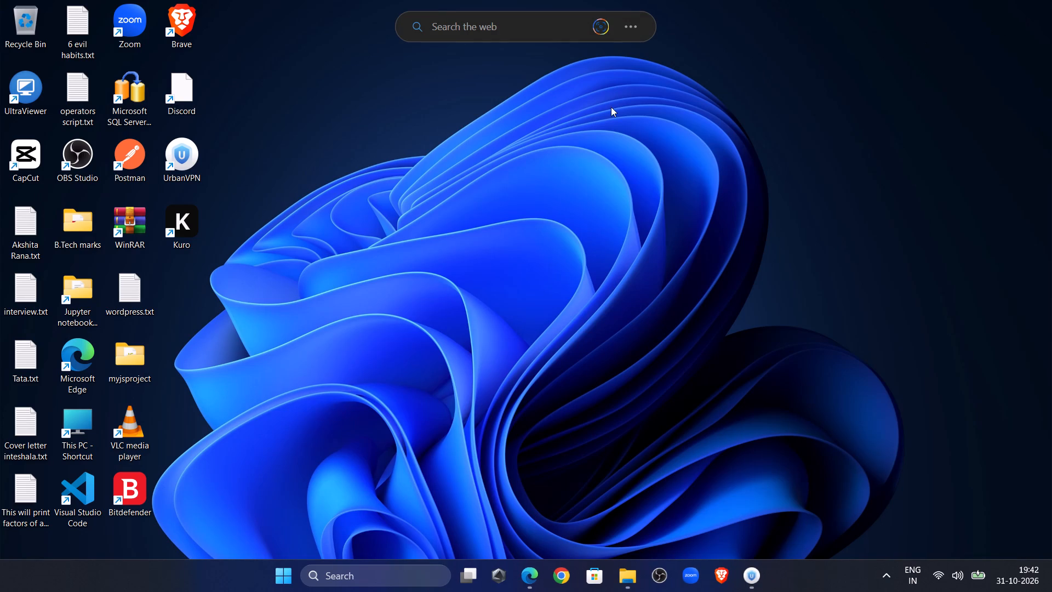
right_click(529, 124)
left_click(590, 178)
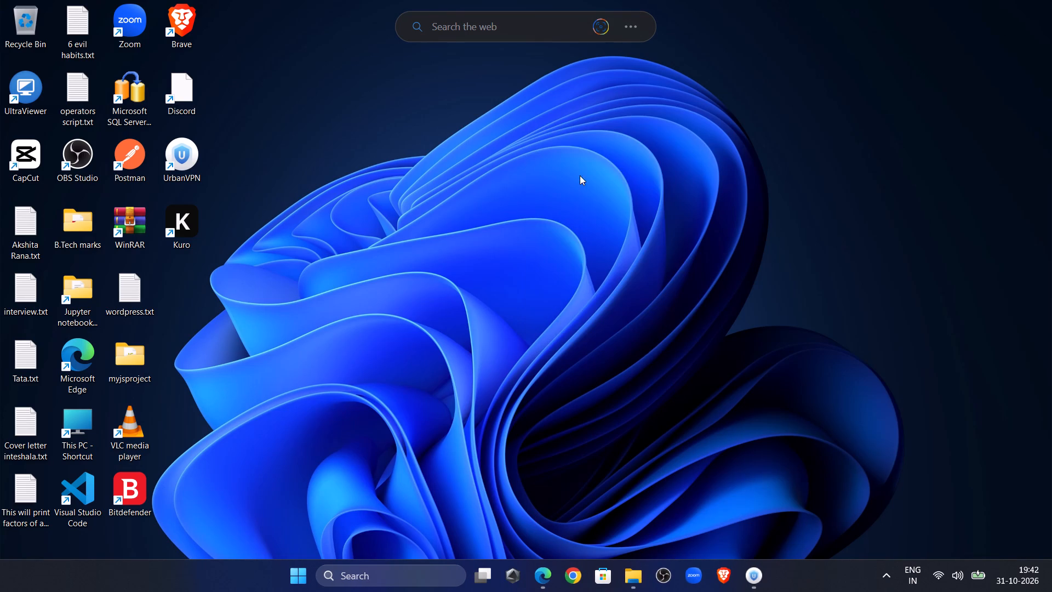
Copy the Aesthetic Diya Makeover video from THE HEALING PALETTE folder and try to paste it into the POCO M4 Pro's Download folder.
left_click(639, 574)
left_click(489, 128)
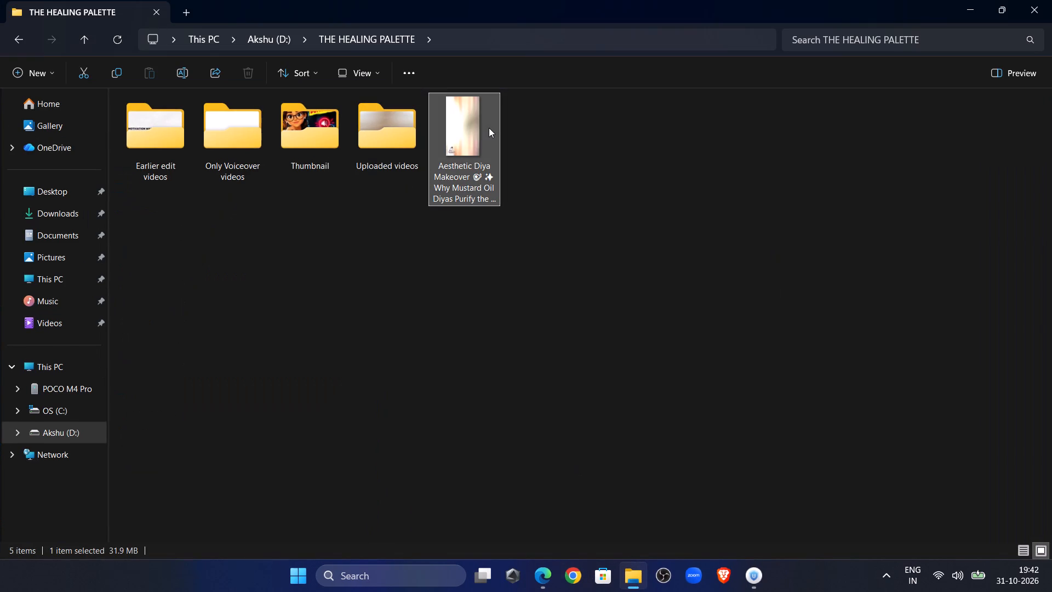
key("ctrl+c")
left_click(191, 11)
double_click(187, 126)
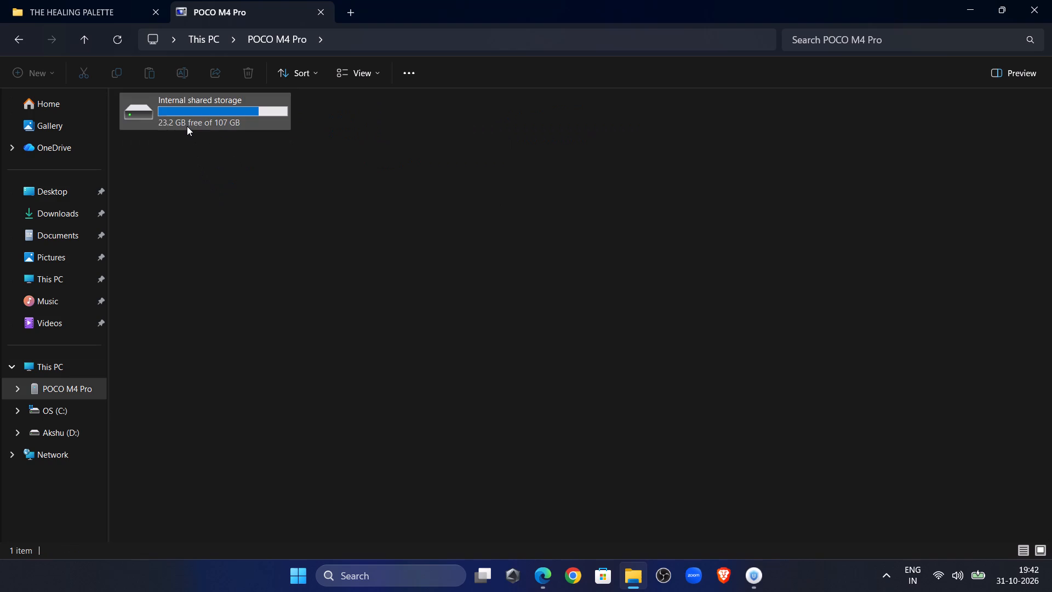
double_click(184, 112)
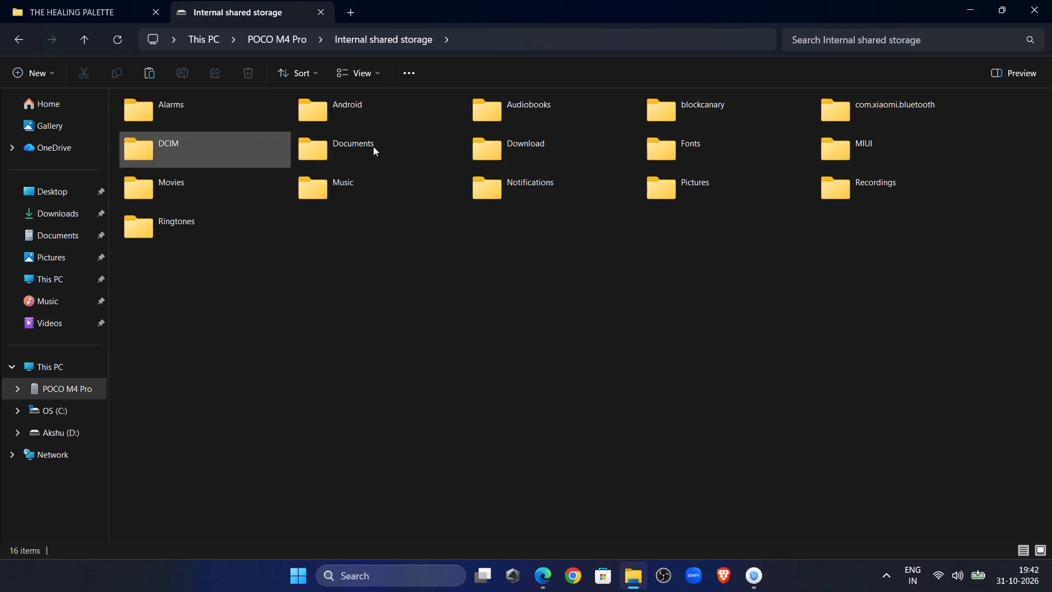
double_click(677, 189)
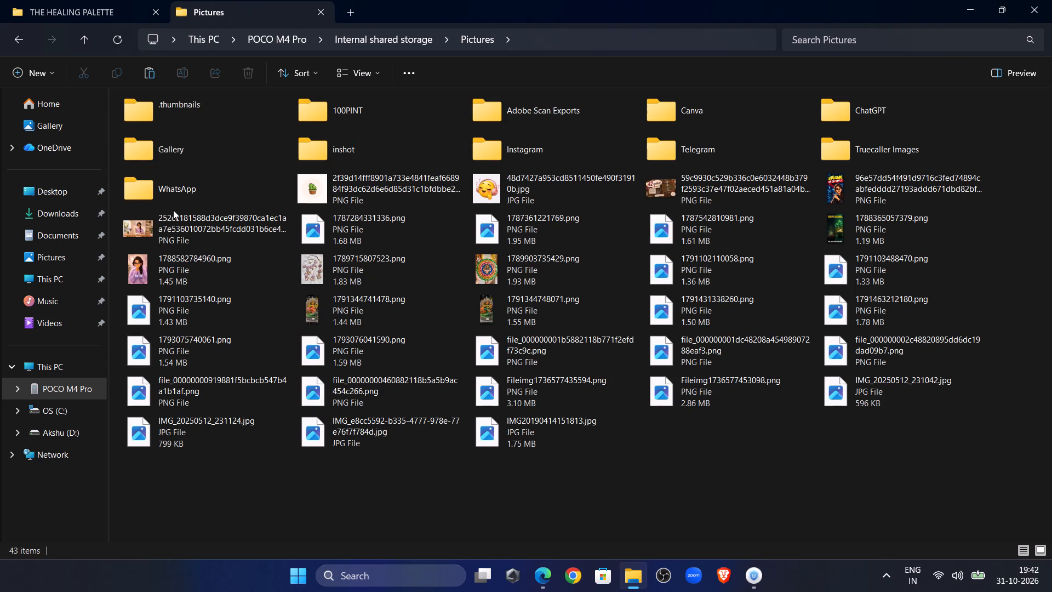
left_click(24, 36)
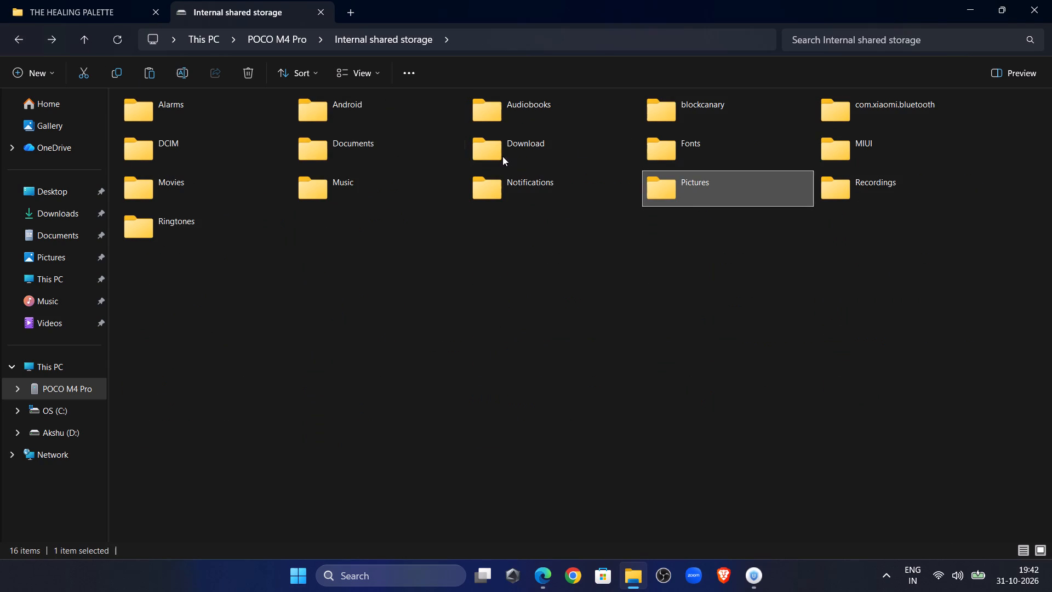
double_click(582, 147)
key("ctrl+v")
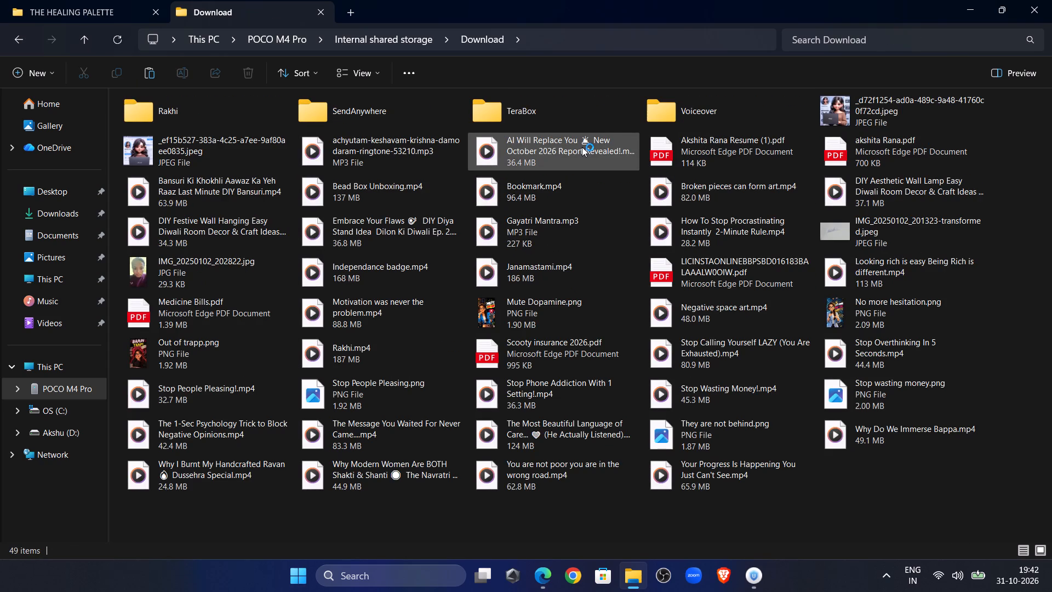
scroll(520, 300, "down", 7)
scroll(534, 369, "down", 7)
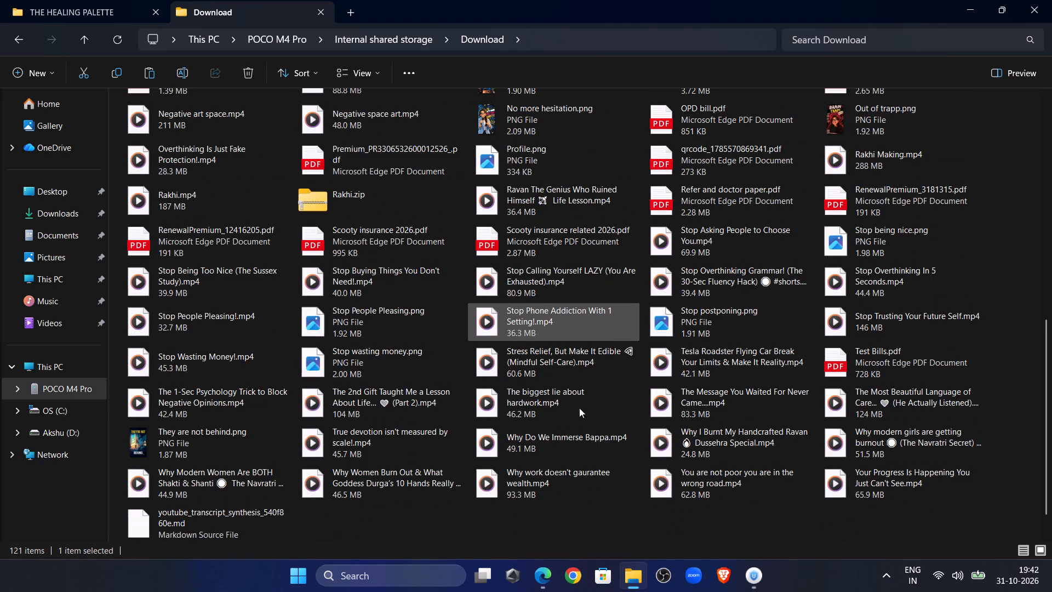
scroll(390, 499, "down", 5)
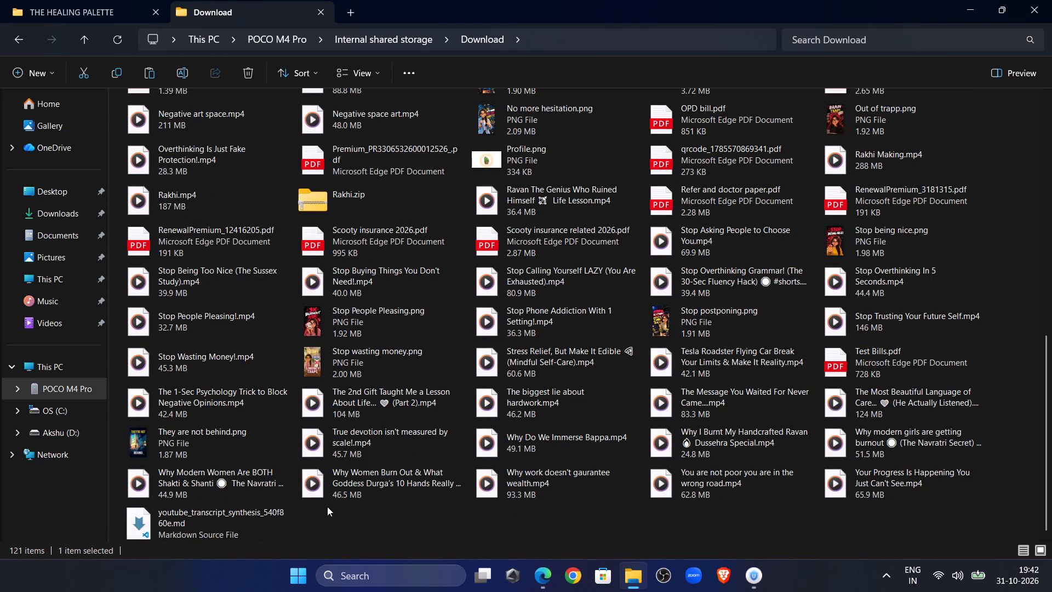
Return to THE HEALING PALETTE folder, deselect the video and refresh the folder view.
left_click(115, 15)
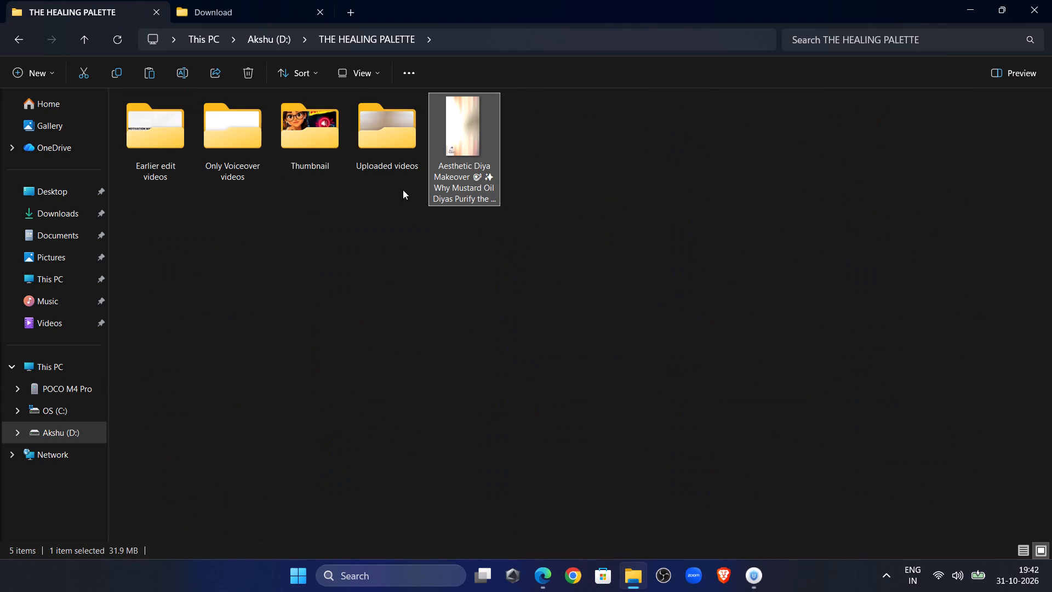
left_click(465, 189)
left_click(693, 149)
right_click(668, 149)
left_click(742, 369)
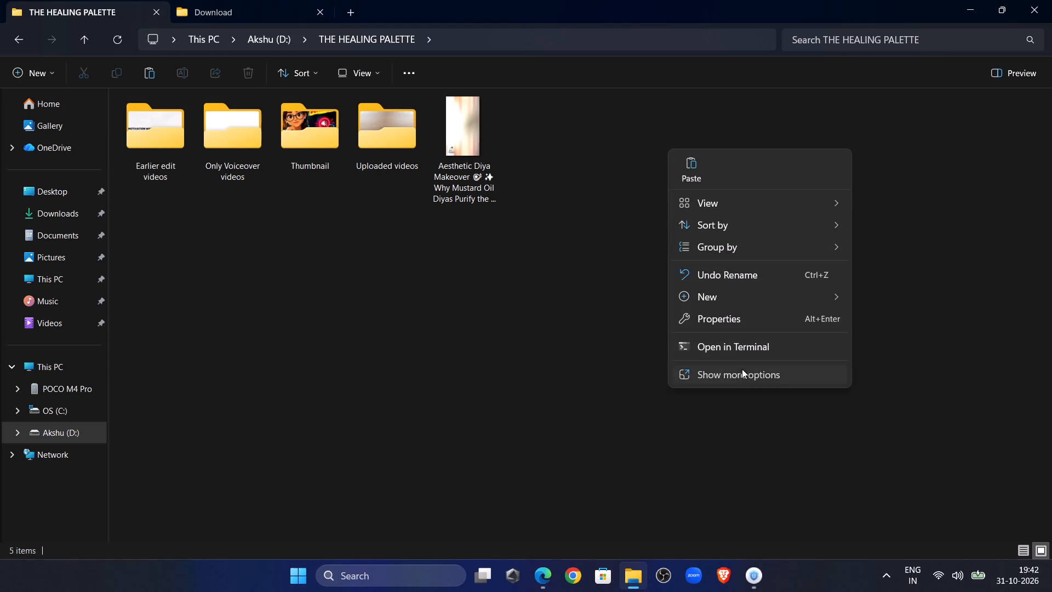
left_click(720, 211)
Copy the Aesthetic Diya Makeover video again and paste it into the Download folder on the POCO M4 Pro.
left_click(474, 138)
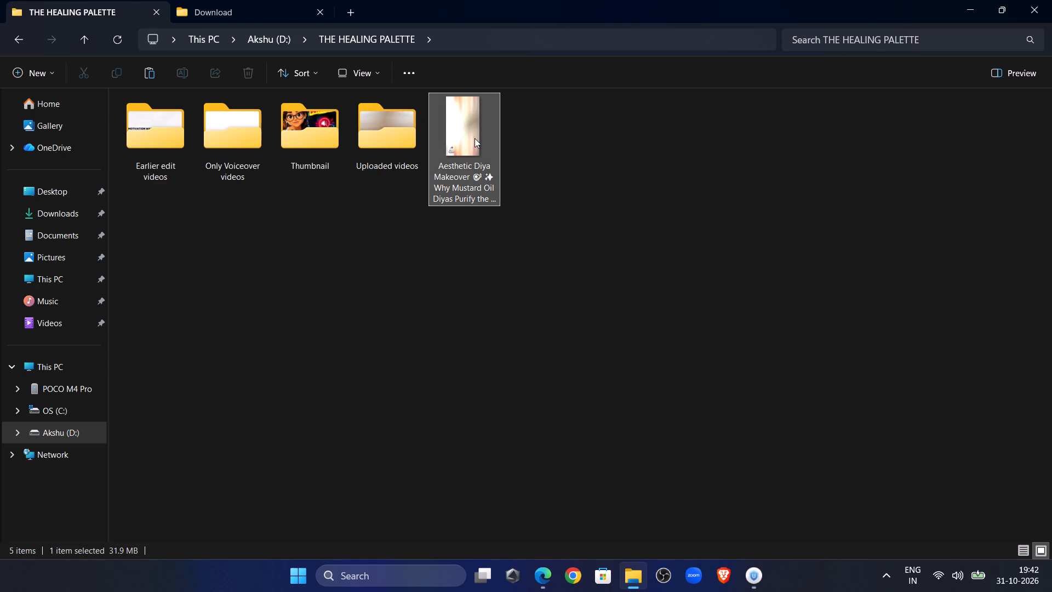
key("ctrl+c")
left_click(182, 0)
left_click(193, 13)
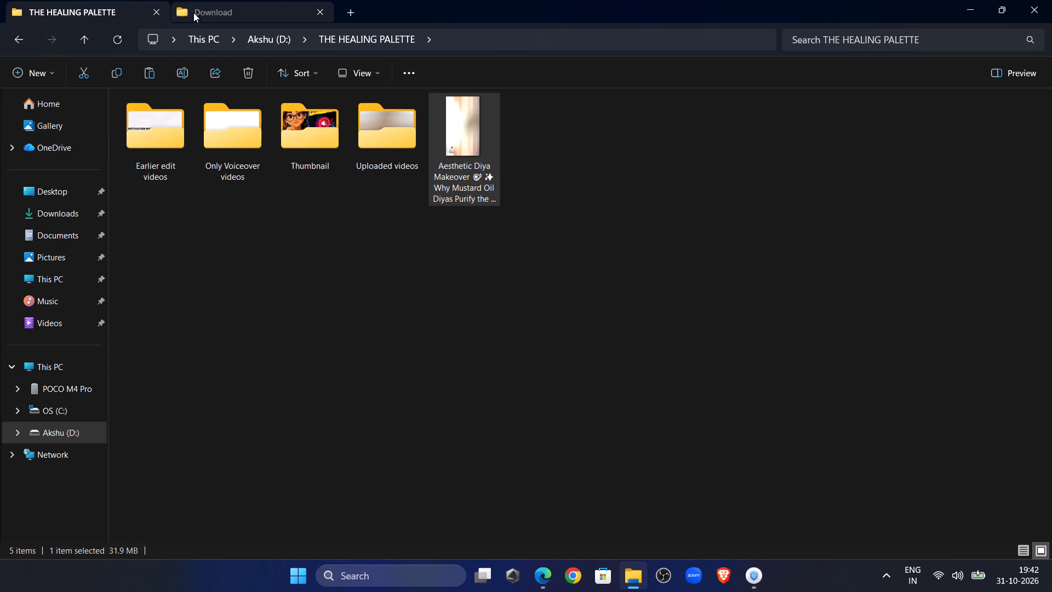
scroll(961, 492, "down", 5)
key("ctrl+v")
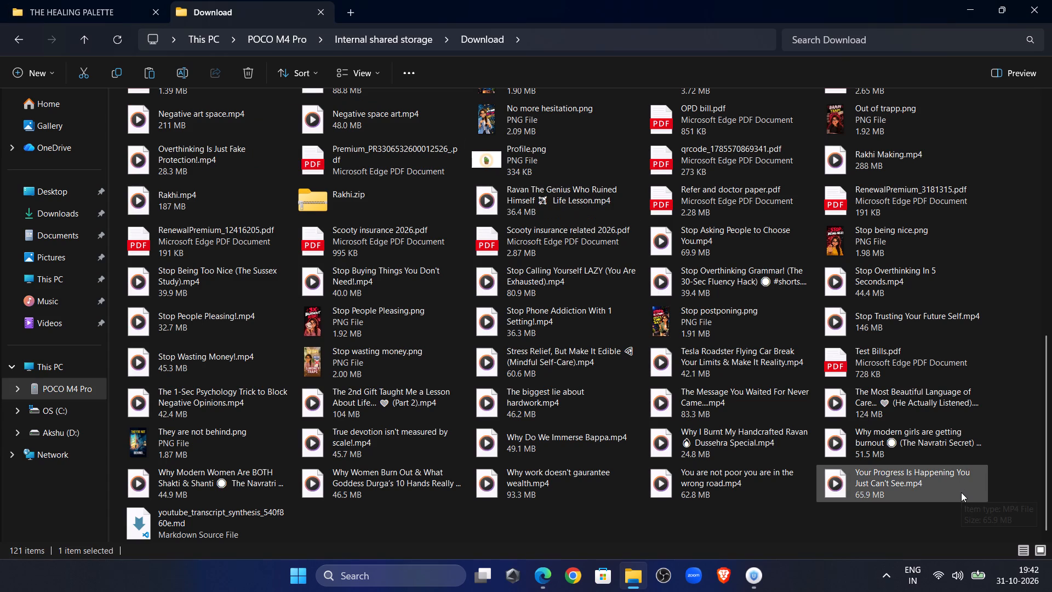
scroll(784, 369, "down", 6)
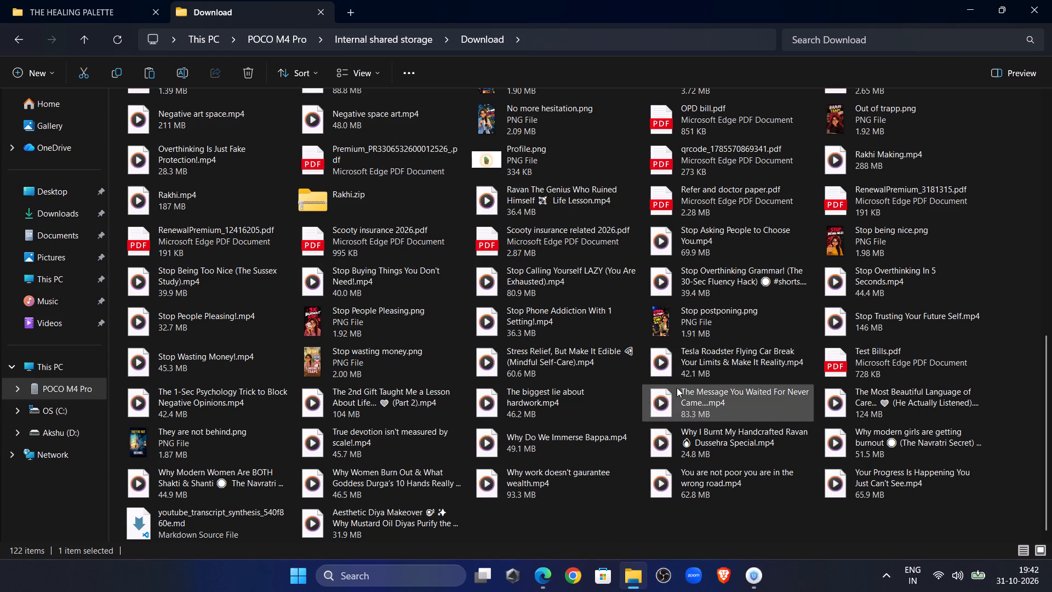
Go back from the phone's Download folder to This PC and refresh the view.
triple_click(17, 31)
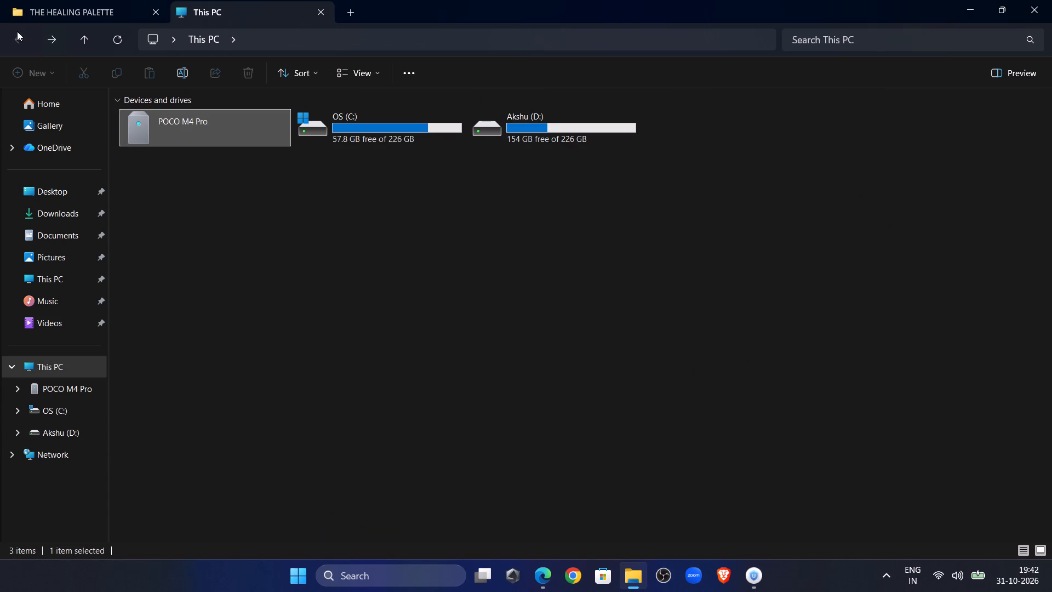
right_click(162, 254)
left_click(225, 414)
left_click(207, 310)
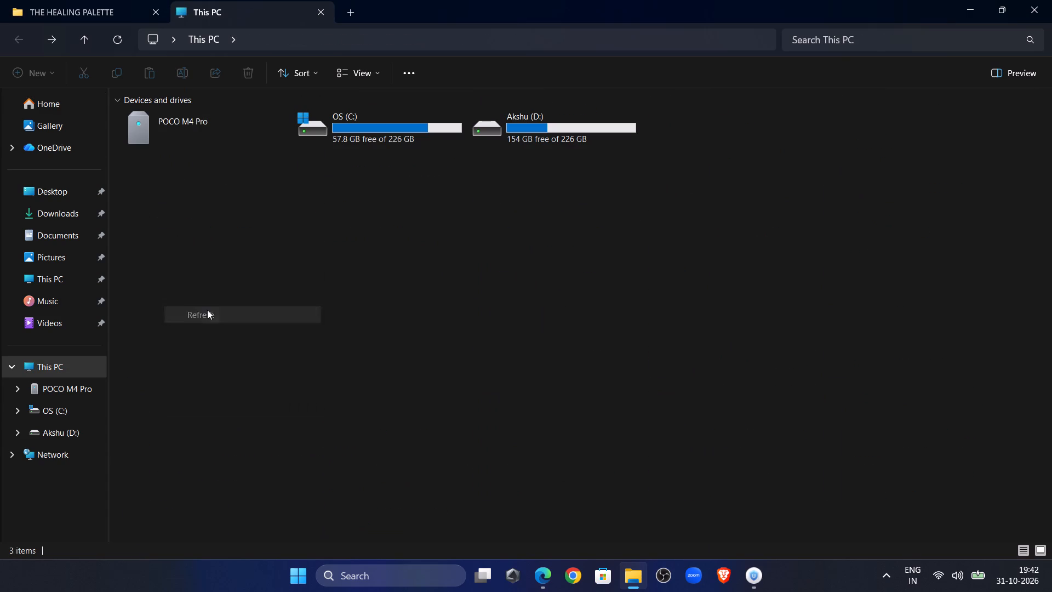